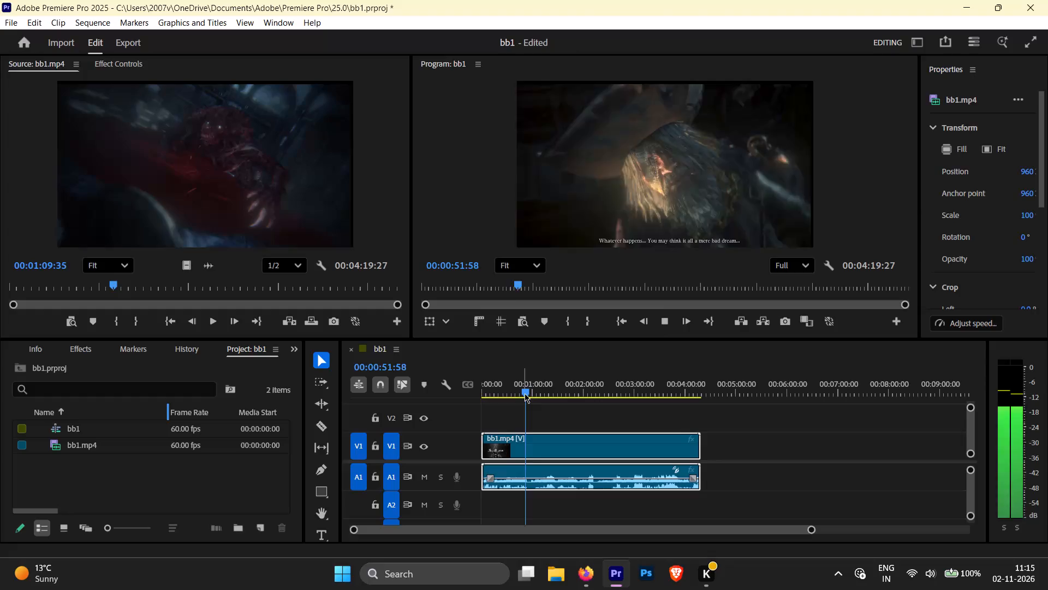
Find the start of the unwanted passage in the bb1 sequence and split the bb1.mp4 clip at 00:00:19:14.
{"action": "left_click_drag", "start_coordinate": [525, 393], "coordinate": [508, 399]}
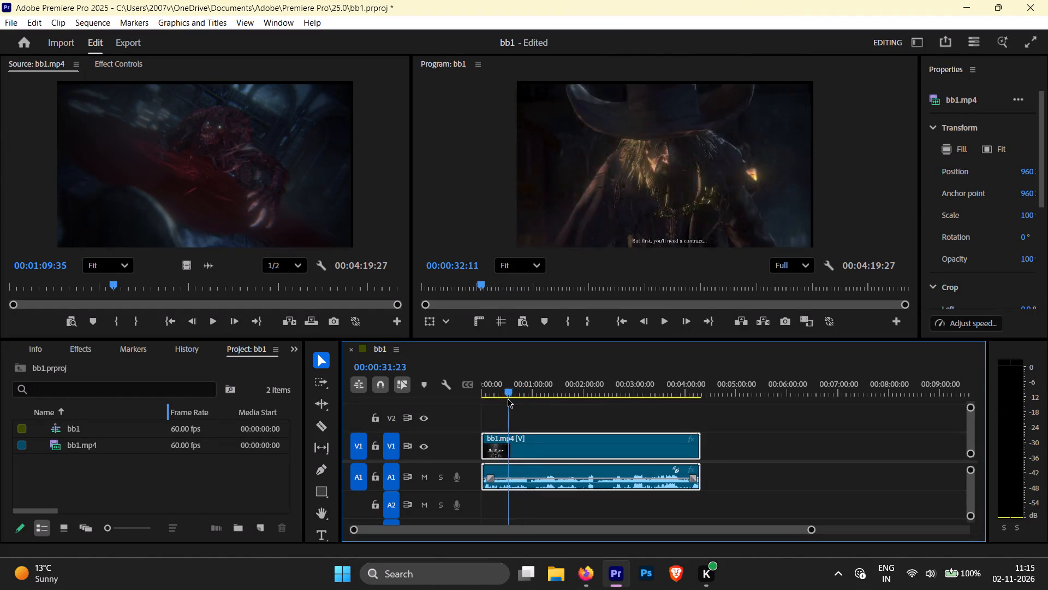
{"action": "left_click_drag", "start_coordinate": [508, 399], "coordinate": [493, 399]}
{"action": "key", "text": "space"}
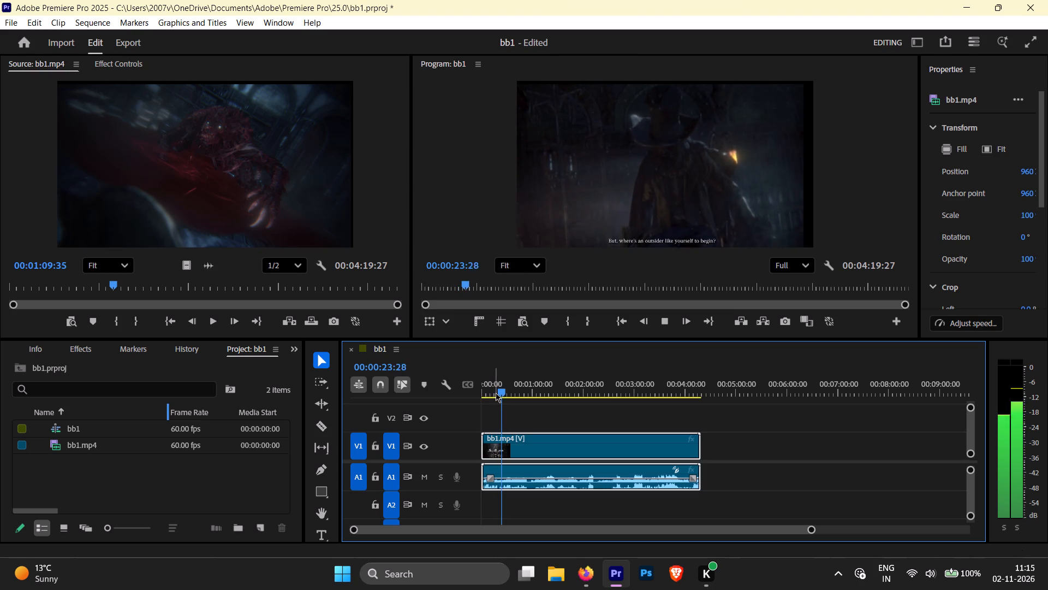
{"action": "left_click_drag", "start_coordinate": [499, 392], "coordinate": [496, 392]}
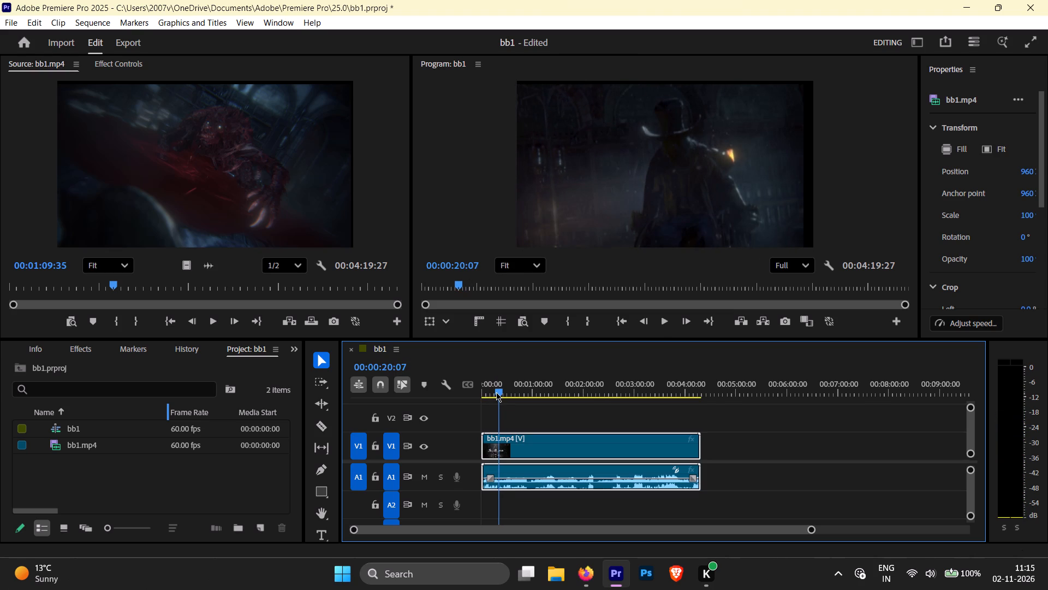
{"action": "left_click_drag", "start_coordinate": [496, 392], "coordinate": [493, 392]}
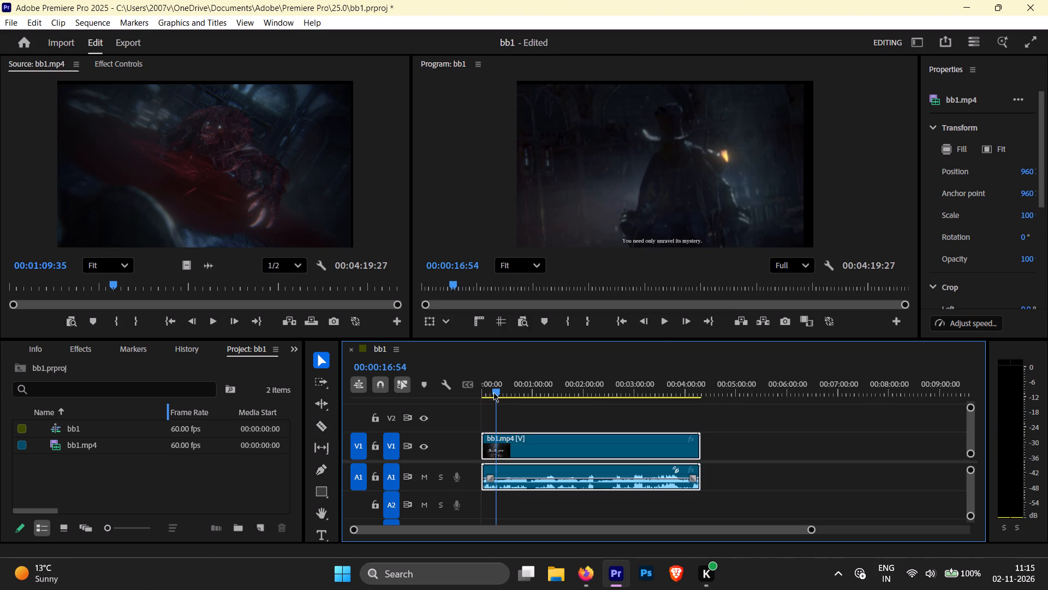
{"action": "key", "text": "space"}
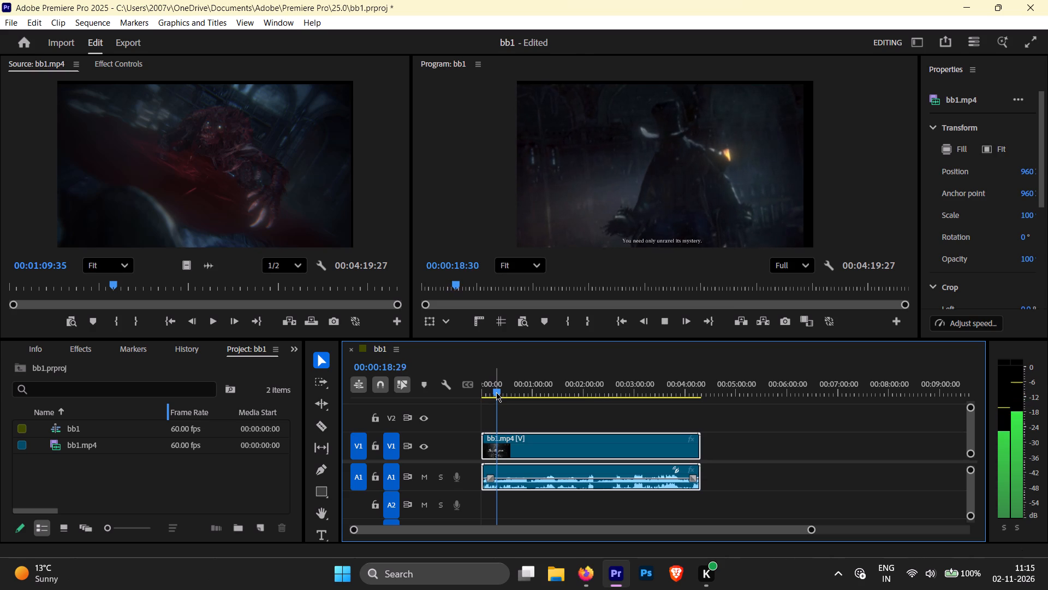
{"action": "key", "text": "space"}
{"action": "key", "text": "space"}
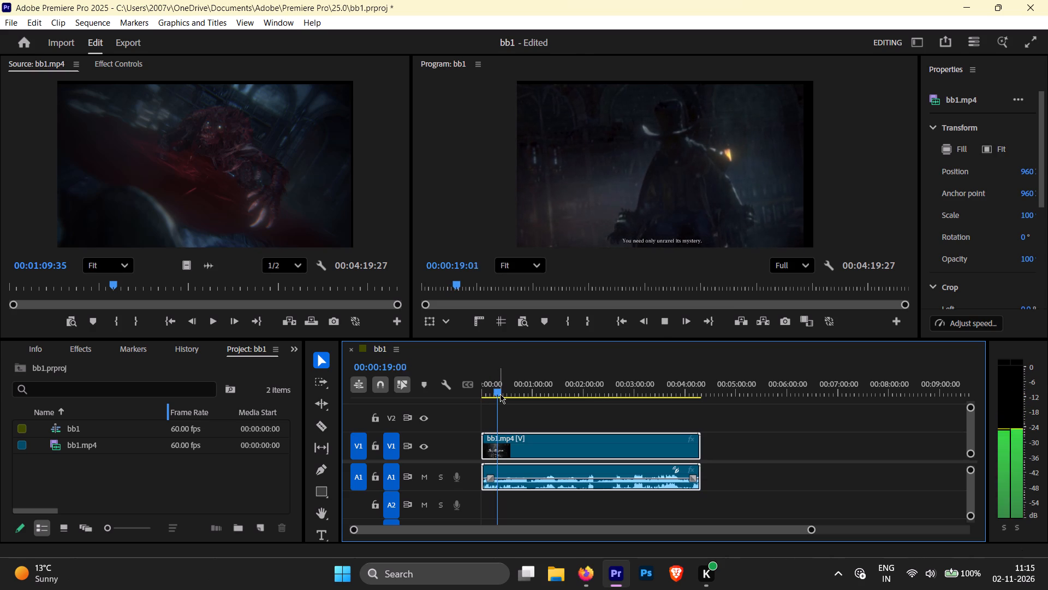
{"action": "key", "text": "space"}
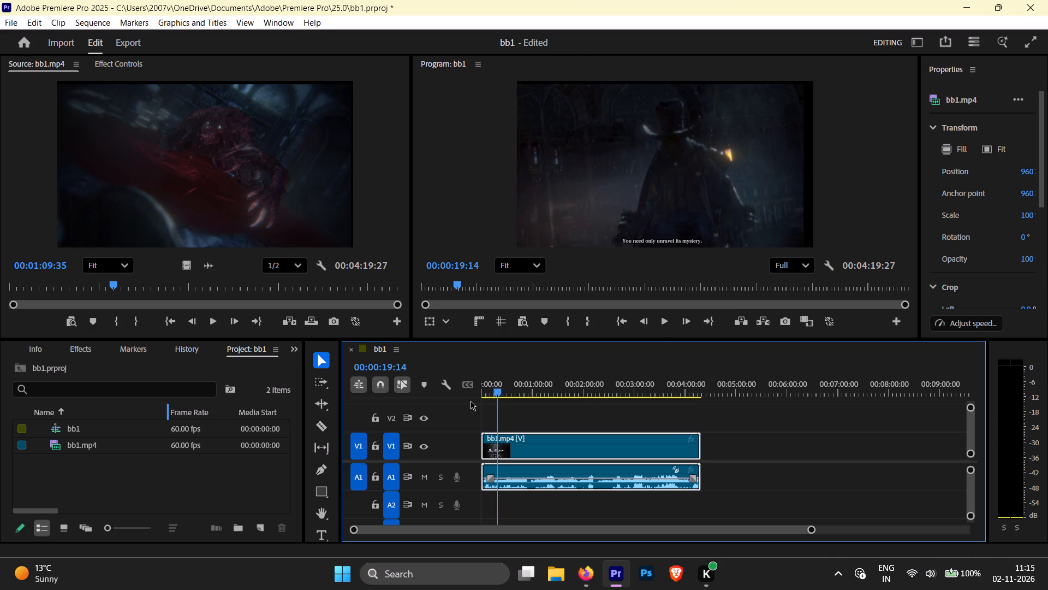
{"action": "key", "text": "ctrl+k"}
Find where the unwanted passage ends, just before the "But first, you'll need a contract" subtitle, and split the clip at 00:00:30:11.
{"action": "key", "text": "space"}
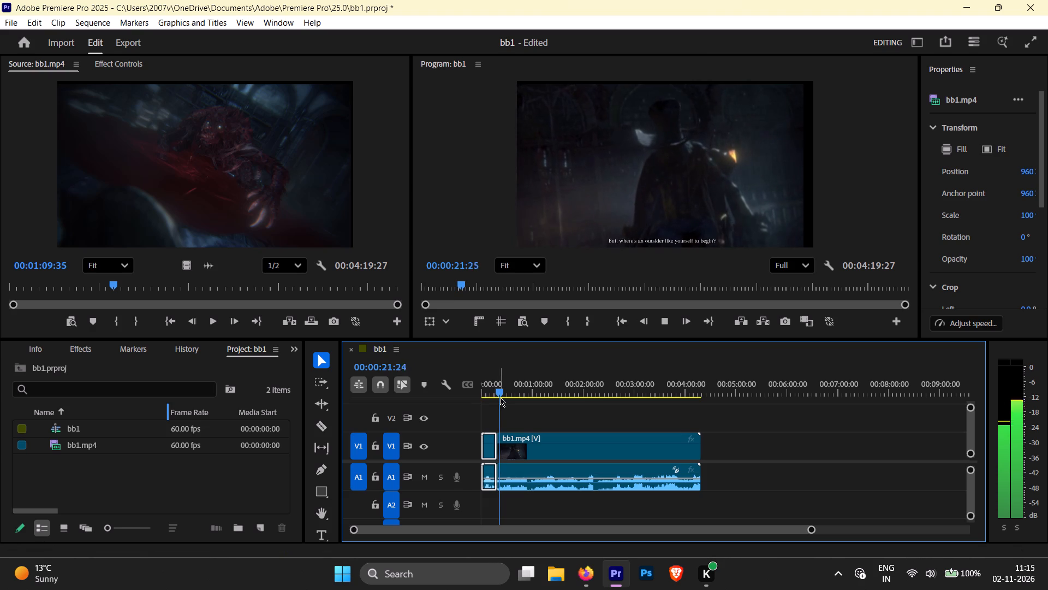
{"action": "left_click_drag", "start_coordinate": [500, 393], "coordinate": [508, 393]}
{"action": "key", "text": "space"}
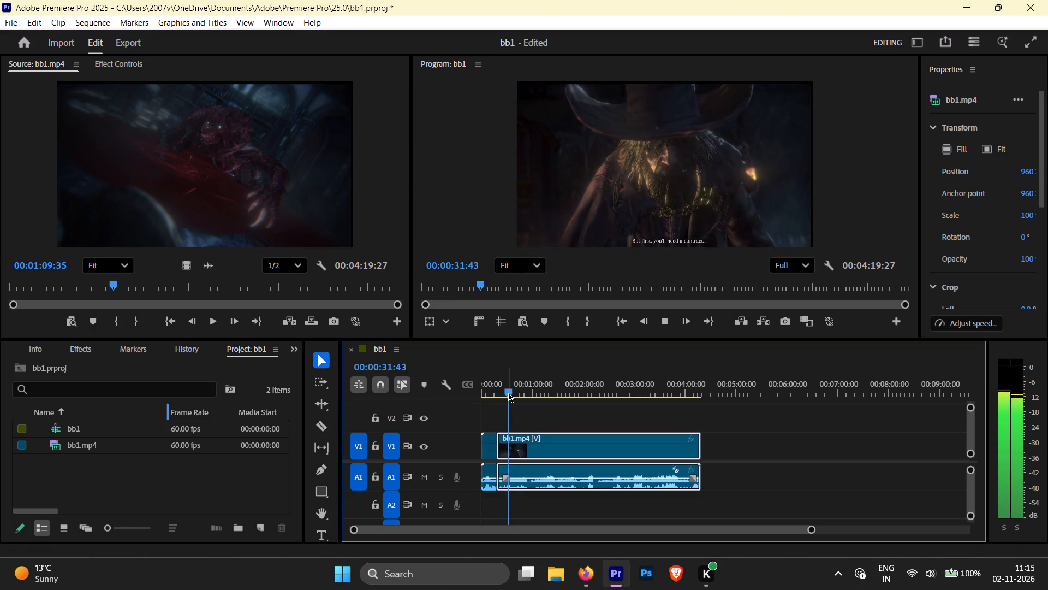
{"action": "left_click", "coordinate": [508, 393]}
{"action": "key", "text": "space"}
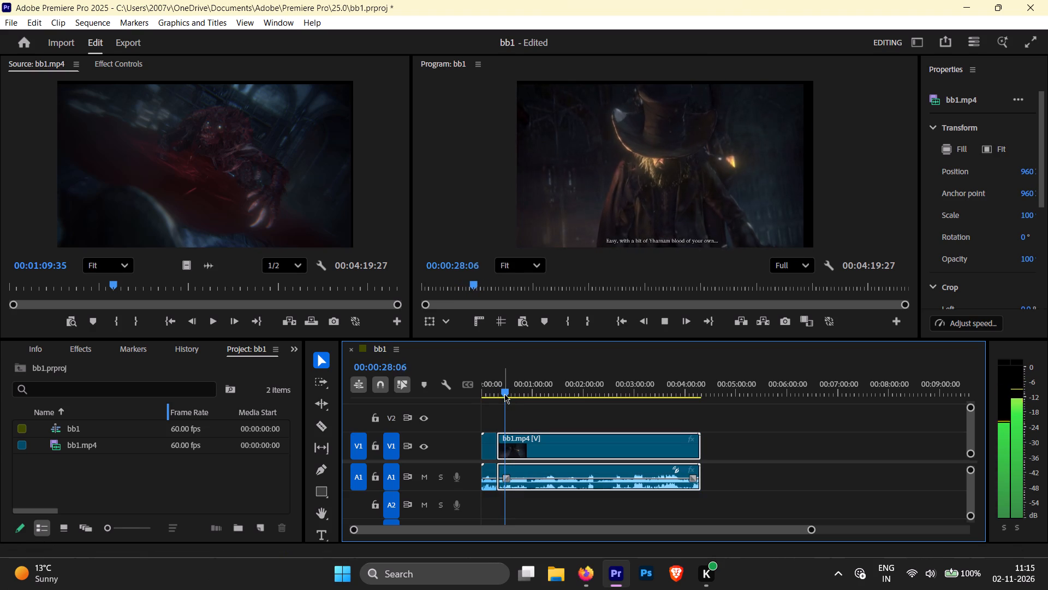
{"action": "key", "text": "Right"}
{"action": "key", "text": "Right"}
{"action": "key", "text": "space"}
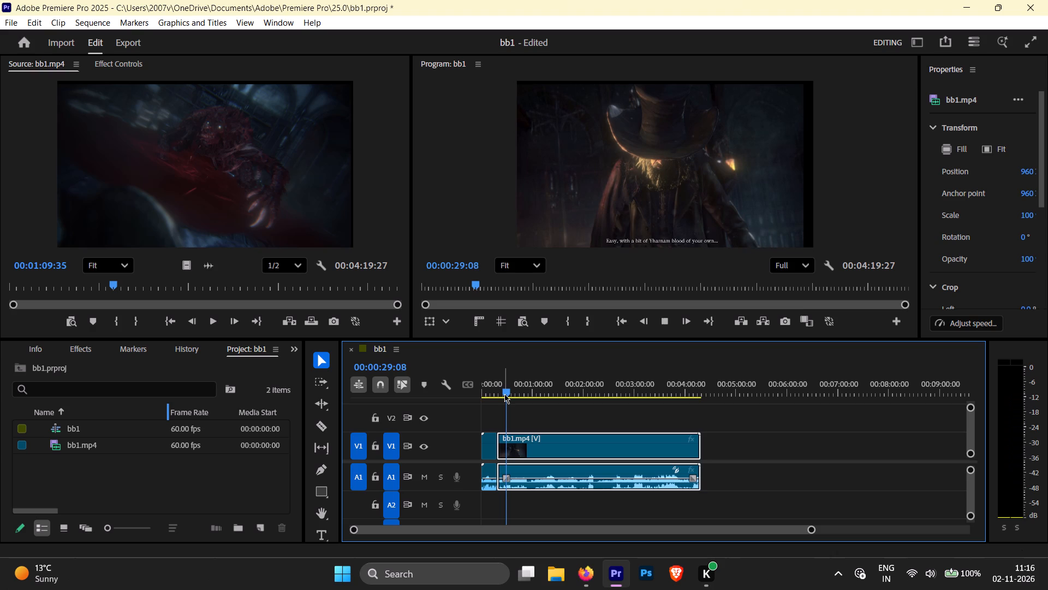
{"action": "key", "text": "space"}
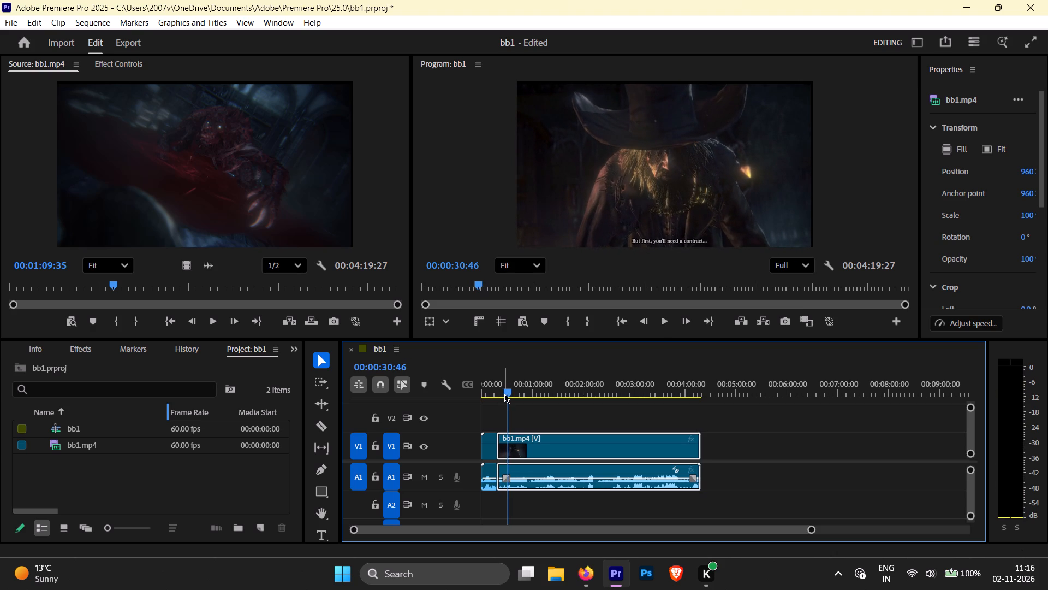
{"action": "key", "text": "Left"}
{"action": "key", "text": "Left"}
{"action": "key", "text": "Left"}
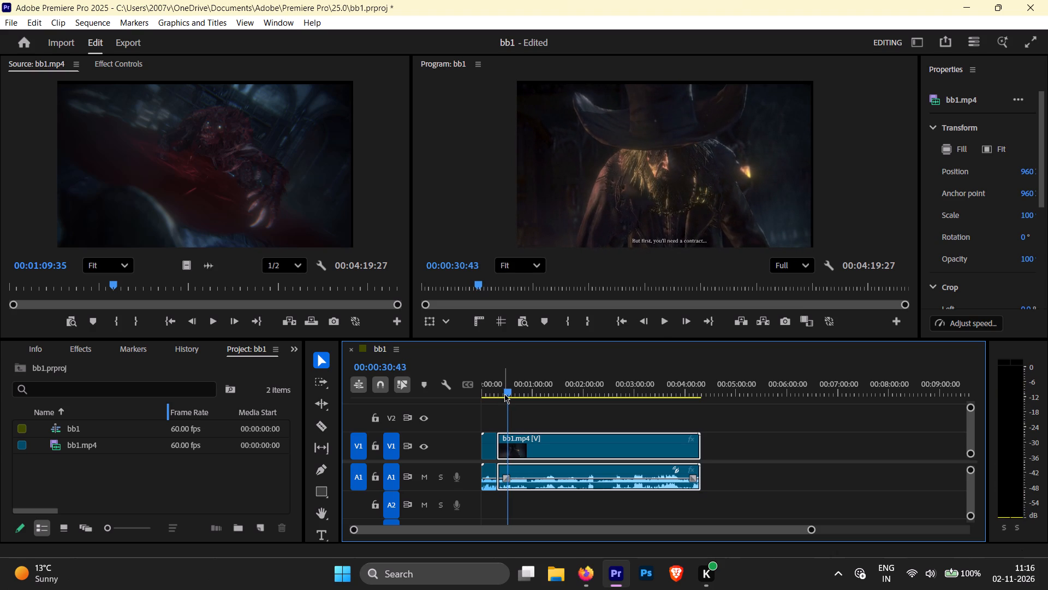
{"action": "key", "text": "Left"}
{"action": "key", "text": "Left"}
{"action": "key", "text": "Left"}
{"action": "key", "text": "Left"}
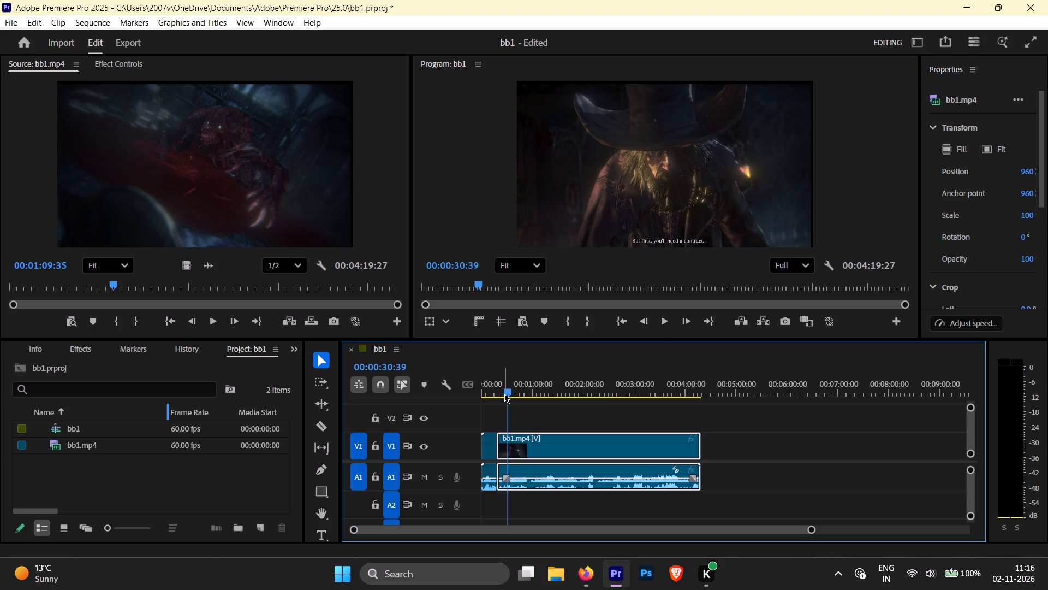
{"action": "key", "text": "space"}
{"action": "key", "text": "space"}
{"action": "key", "text": "Left"}
{"action": "key", "text": "Left"}
{"action": "key", "text": "Left"}
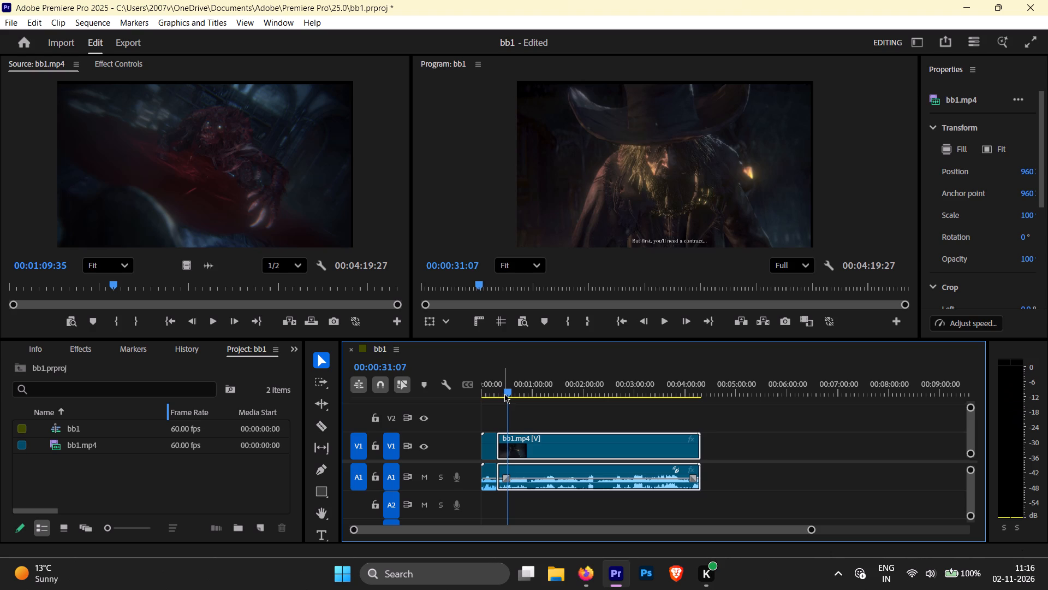
{"action": "key", "text": "Left"}
{"action": "key", "text": "Left"}
{"action": "key", "text": "Left"}
{"action": "key", "text": "Left"}
{"action": "key", "text": "Left"}
{"action": "key", "text": "Left"}
{"action": "key", "text": "Left"}
{"action": "key", "text": "Left"}
{"action": "key", "text": "Left"}
{"action": "key", "text": "Left"}
{"action": "key", "text": "Left"}
{"action": "key", "text": "Left"}
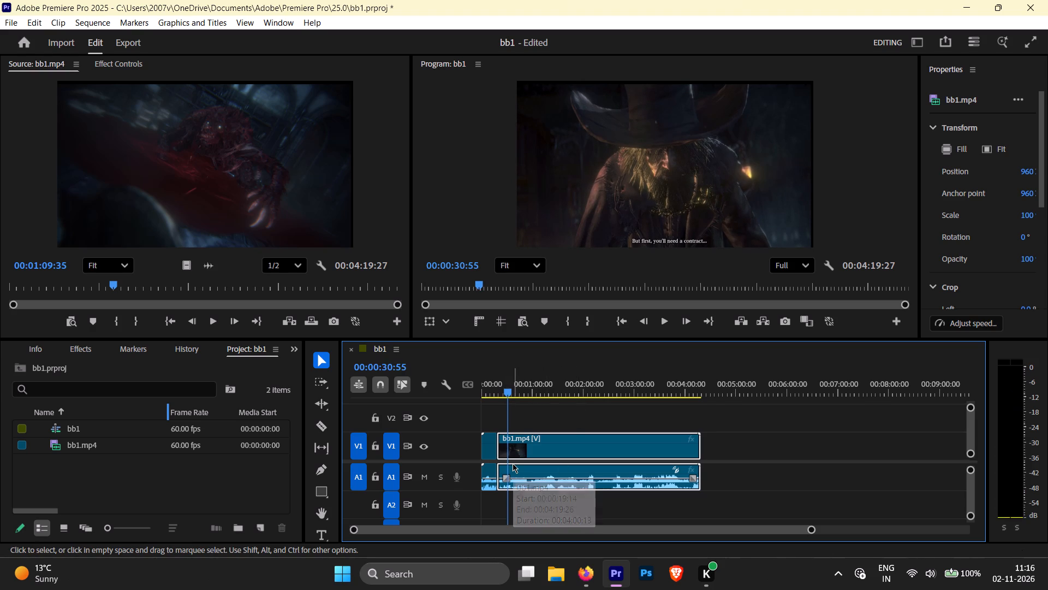
{"action": "key", "text": "Left"}
{"action": "key", "text": "Left"}
{"action": "key", "text": "Left"}
{"action": "key", "text": "Left"}
{"action": "key", "text": "Left"}
{"action": "key", "text": "Left"}
{"action": "key", "text": "Left"}
{"action": "key", "text": "Left"}
{"action": "key", "text": "Left"}
{"action": "key", "text": "Left"}
{"action": "key", "text": "Left"}
{"action": "key", "text": "Left"}
{"action": "key", "text": "Left"}
{"action": "key", "text": "Left"}
{"action": "key", "text": "Left"}
{"action": "key", "text": "Left"}
{"action": "key", "text": "Left"}
{"action": "key", "text": "Left"}
{"action": "key", "text": "Left"}
{"action": "key", "text": "Left"}
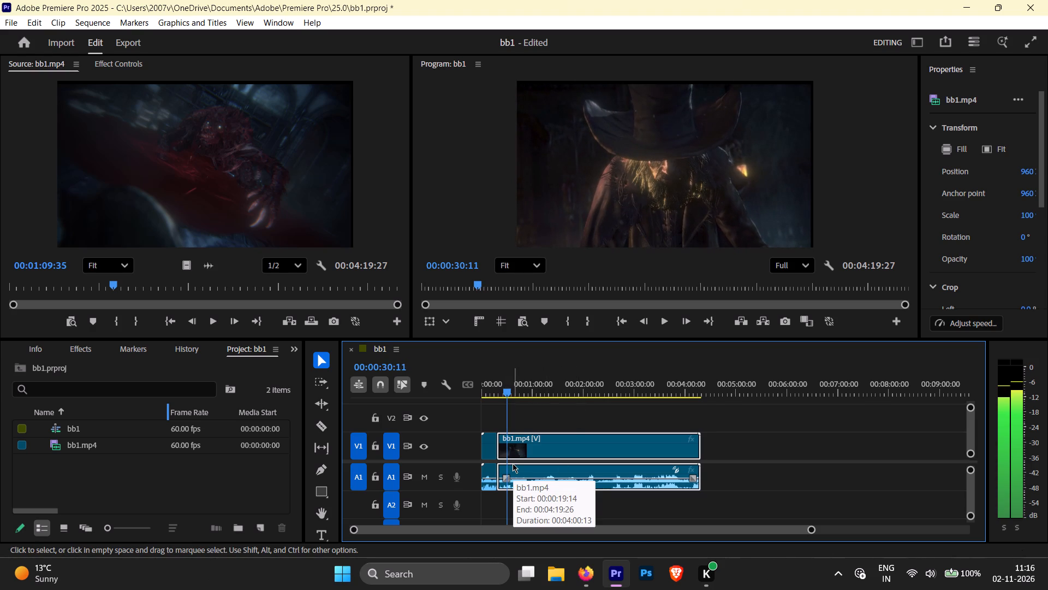
{"action": "key", "text": "ctrl+k"}
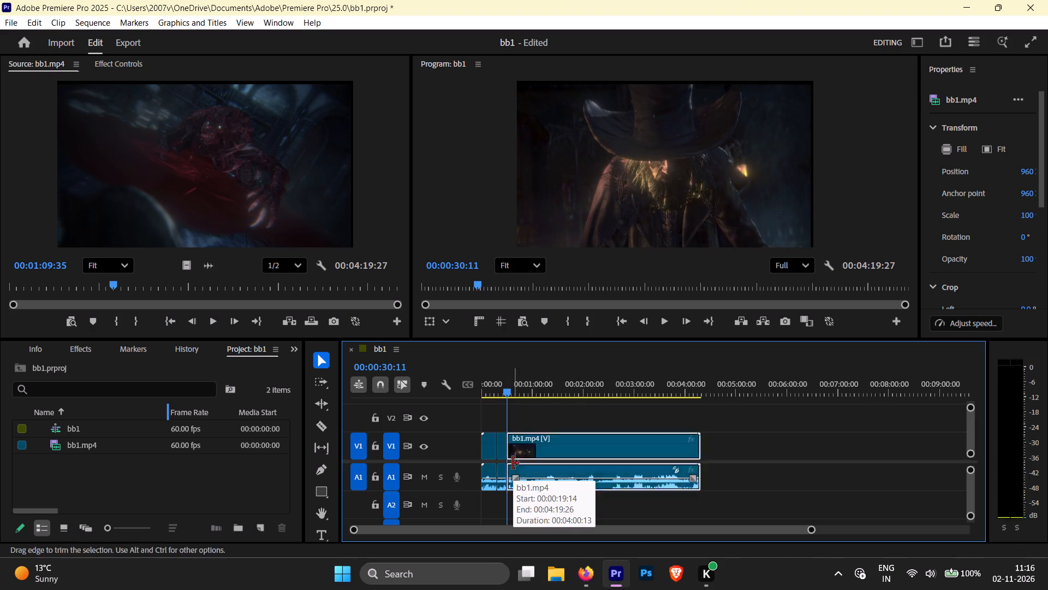
Ripple delete the bb1.mp4 segment between 00:00:19:14 and 00:00:30:11.
{"action": "left_click", "coordinate": [499, 451]}
{"action": "right_click", "coordinate": [499, 450]}
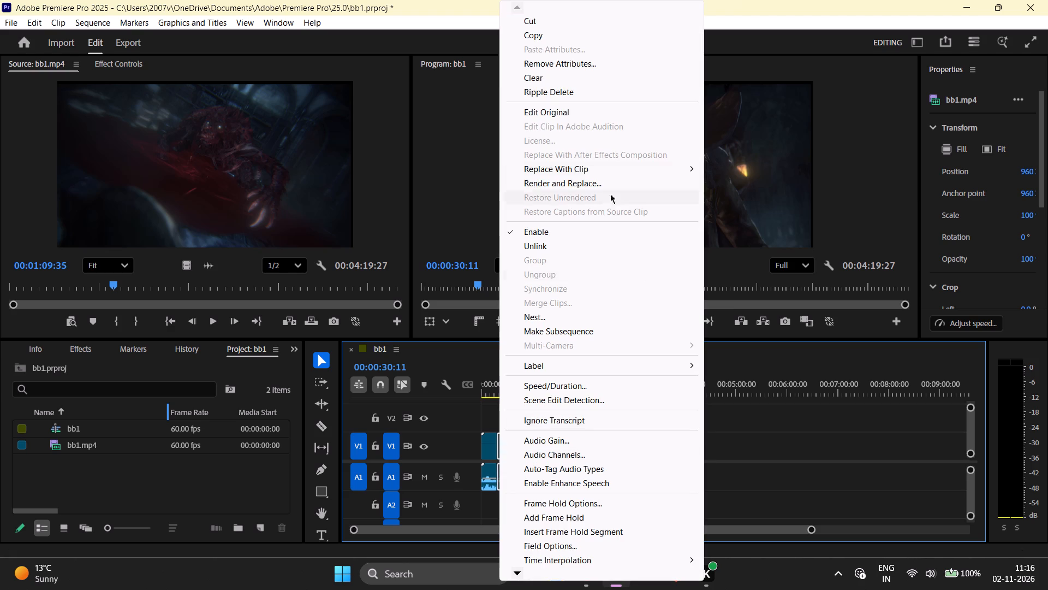
{"action": "left_click", "coordinate": [548, 95]}
Review the footage and split the clip at 00:00:40:51, during the "Whatever happens..." subtitle.
{"action": "key", "text": "space"}
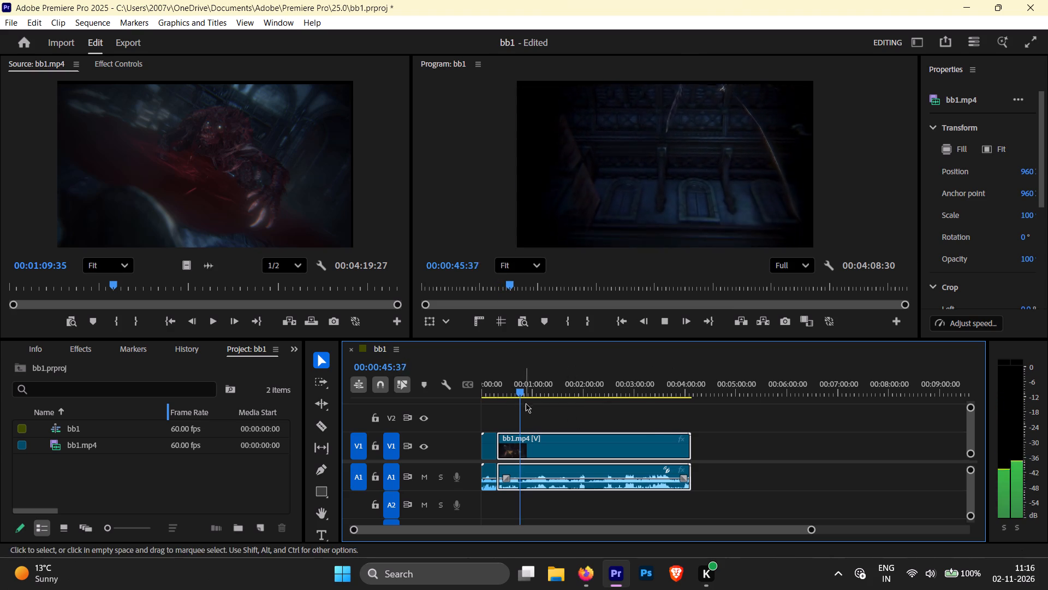
{"action": "left_click_drag", "start_coordinate": [523, 393], "coordinate": [514, 396]}
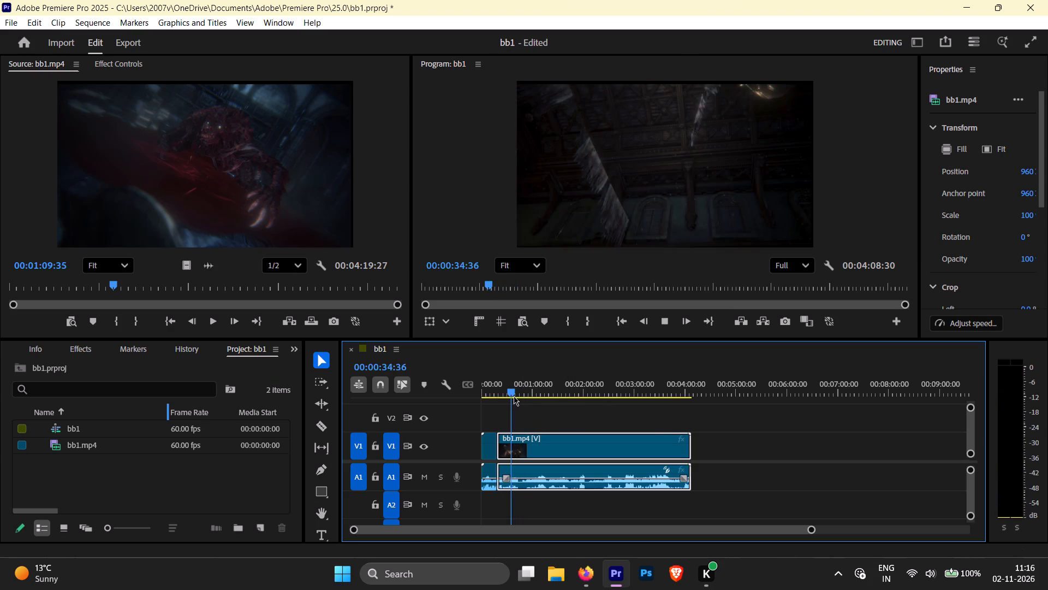
{"action": "key", "text": "space"}
{"action": "left_click_drag", "start_coordinate": [514, 396], "coordinate": [517, 400]}
{"action": "key", "text": "space"}
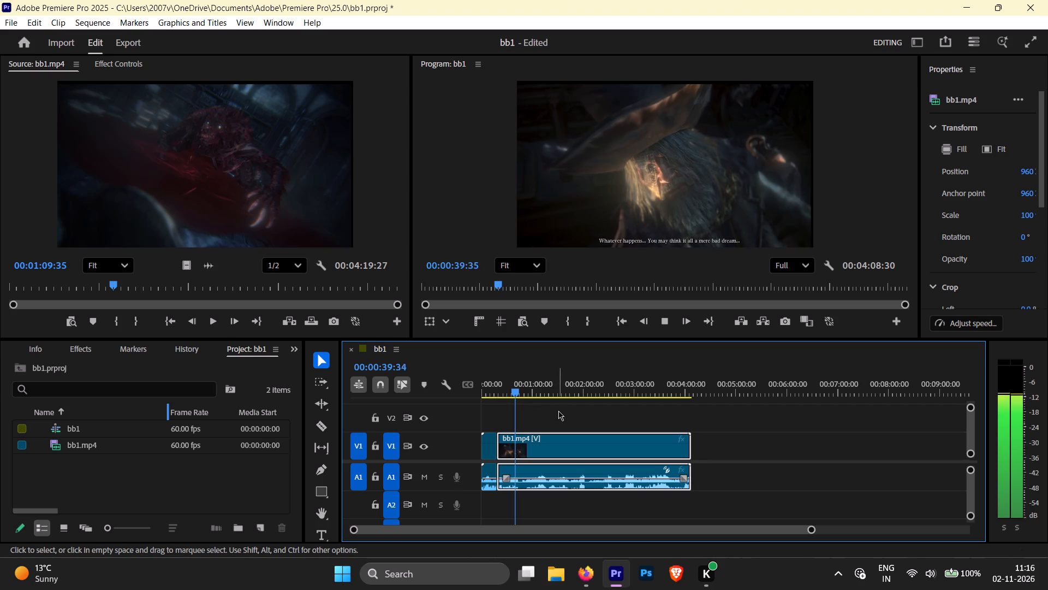
{"action": "key", "text": "space"}
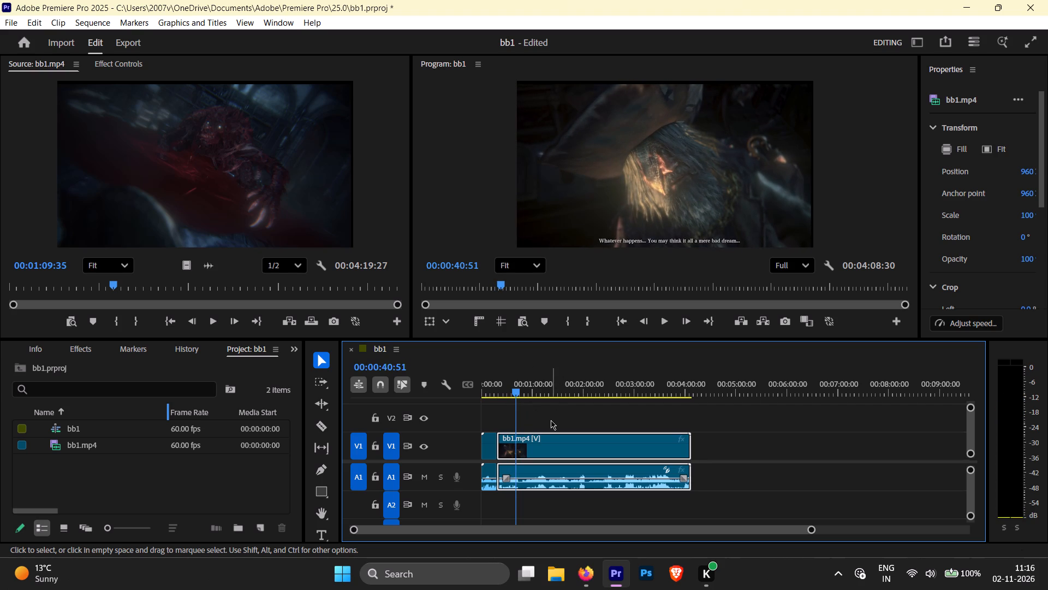
{"action": "key", "text": "ctrl+k"}
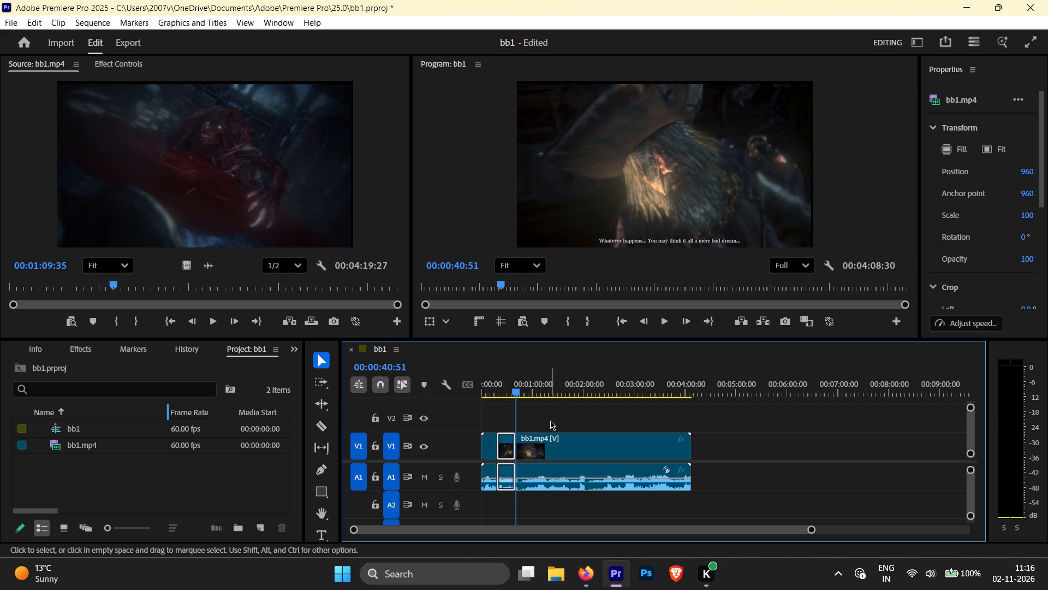
Split the remaining clip at 00:00:50:41, in the shot of the beast in the pool of blood.
{"action": "key", "text": "space"}
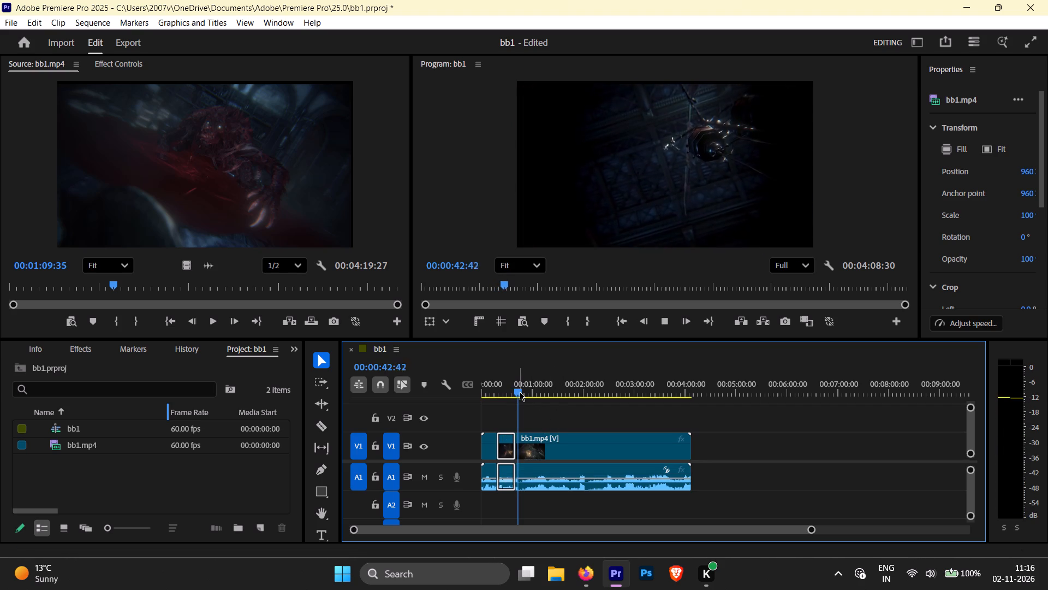
{"action": "left_click_drag", "start_coordinate": [520, 392], "coordinate": [526, 391]}
{"action": "key", "text": "ctrl+k"}
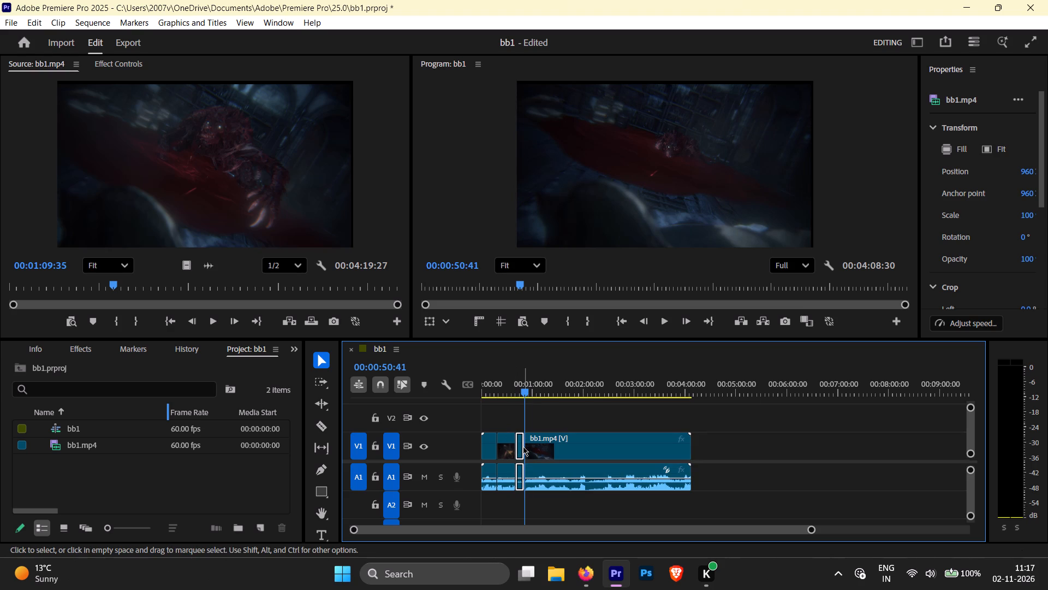
Delete the segment between 00:00:40:51 and 00:00:50:41 and close the gap it leaves on the timeline.
{"action": "left_click", "coordinate": [519, 446]}
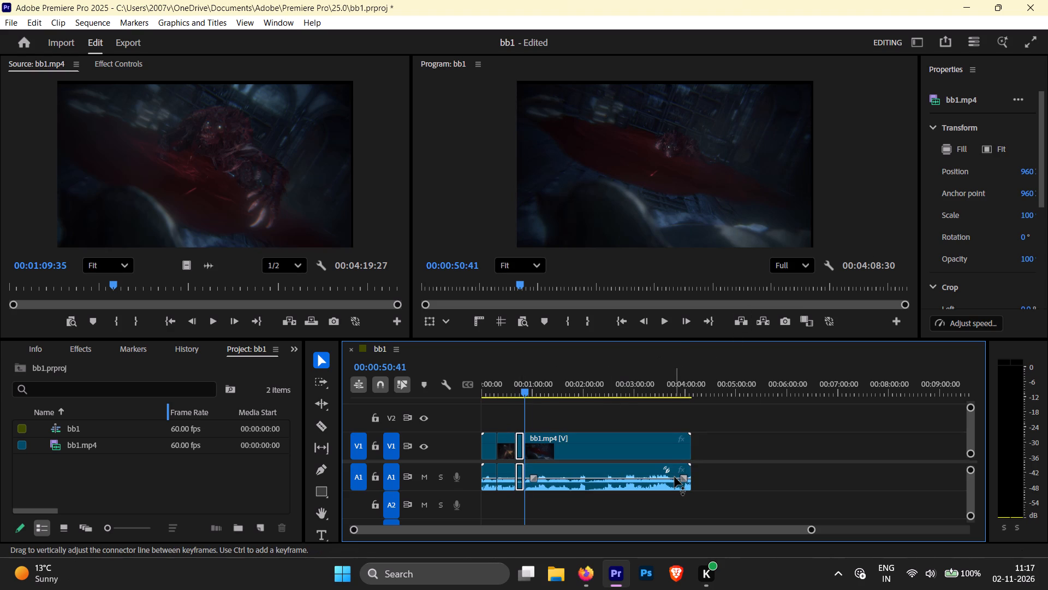
{"action": "key", "text": "Delete"}
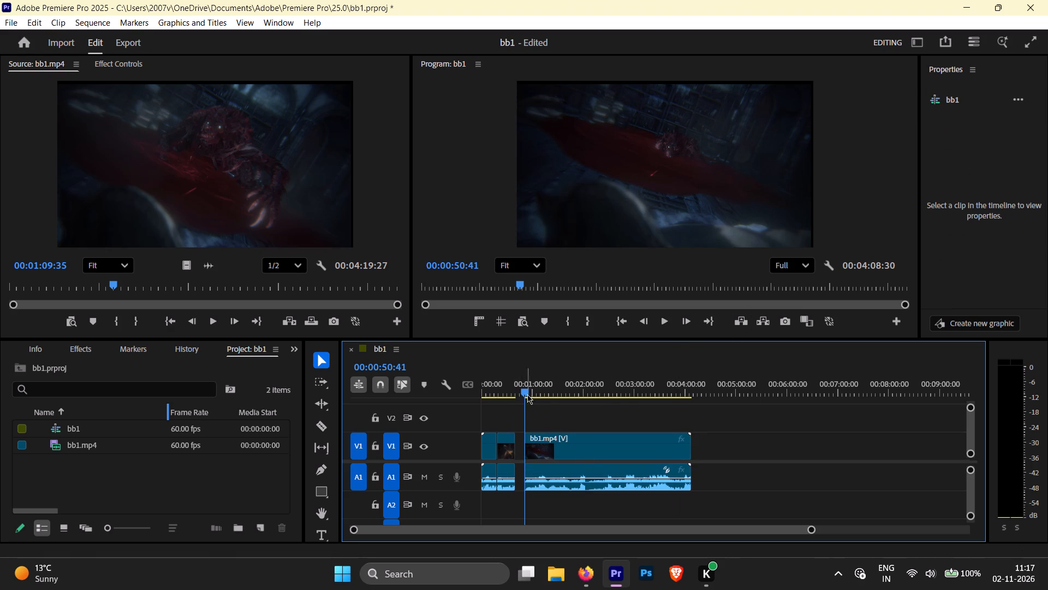
{"action": "right_click", "coordinate": [514, 444]}
{"action": "left_click", "coordinate": [517, 439]}
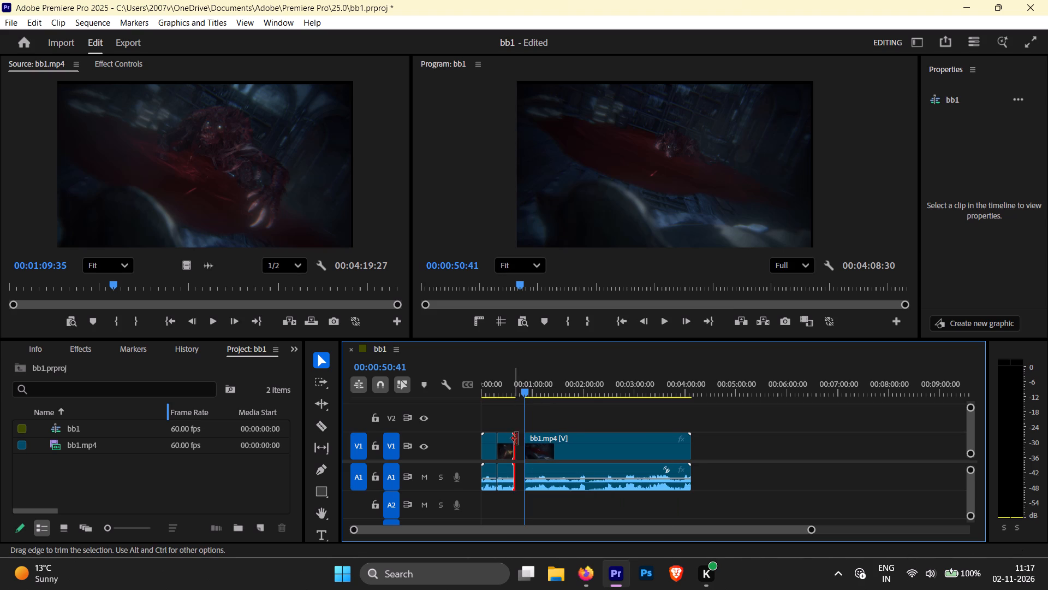
{"action": "right_click", "coordinate": [519, 441]}
{"action": "left_click", "coordinate": [531, 449]}
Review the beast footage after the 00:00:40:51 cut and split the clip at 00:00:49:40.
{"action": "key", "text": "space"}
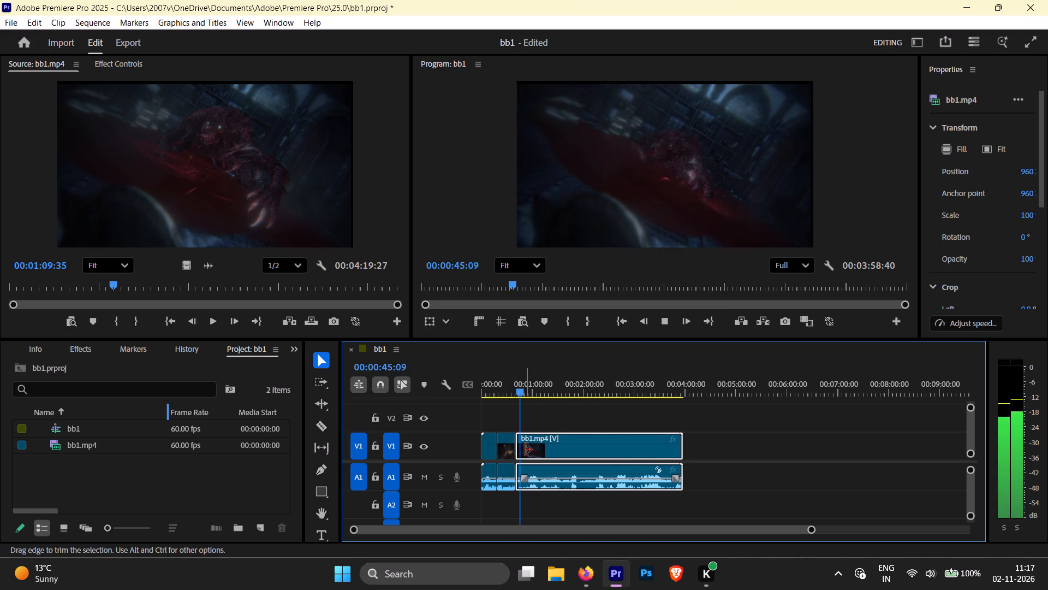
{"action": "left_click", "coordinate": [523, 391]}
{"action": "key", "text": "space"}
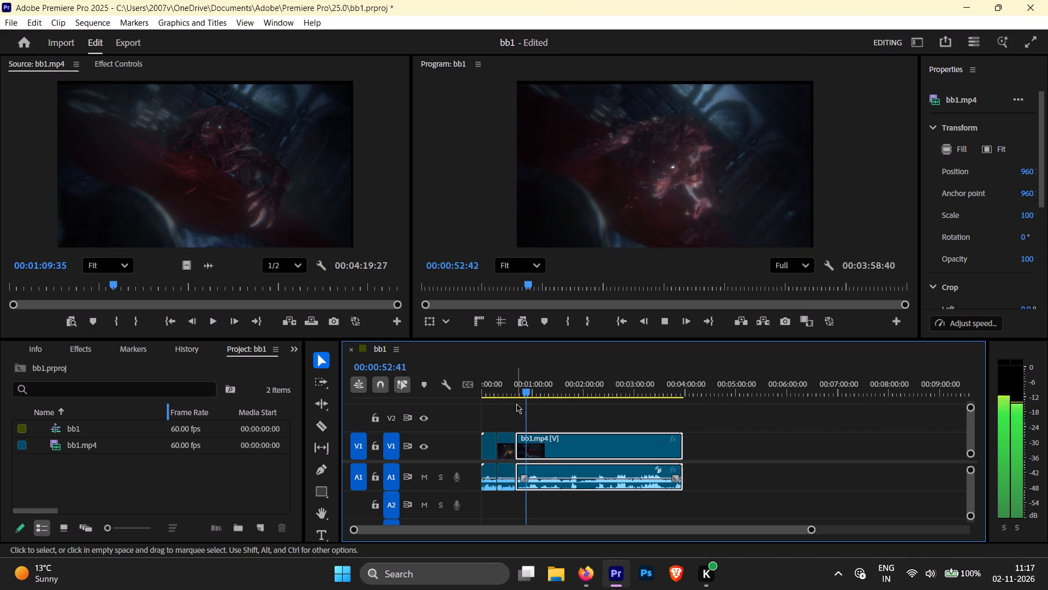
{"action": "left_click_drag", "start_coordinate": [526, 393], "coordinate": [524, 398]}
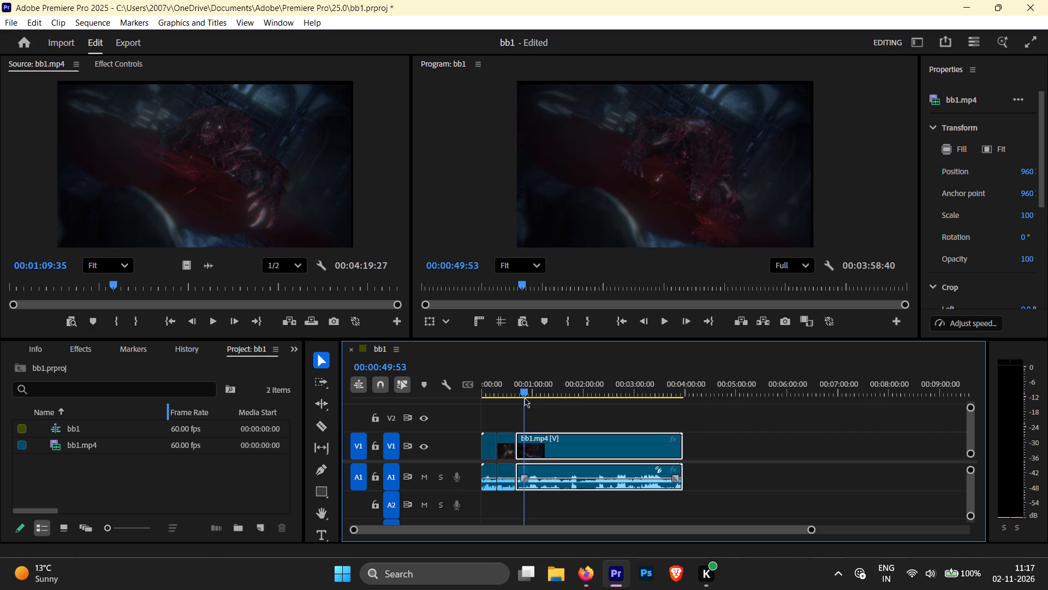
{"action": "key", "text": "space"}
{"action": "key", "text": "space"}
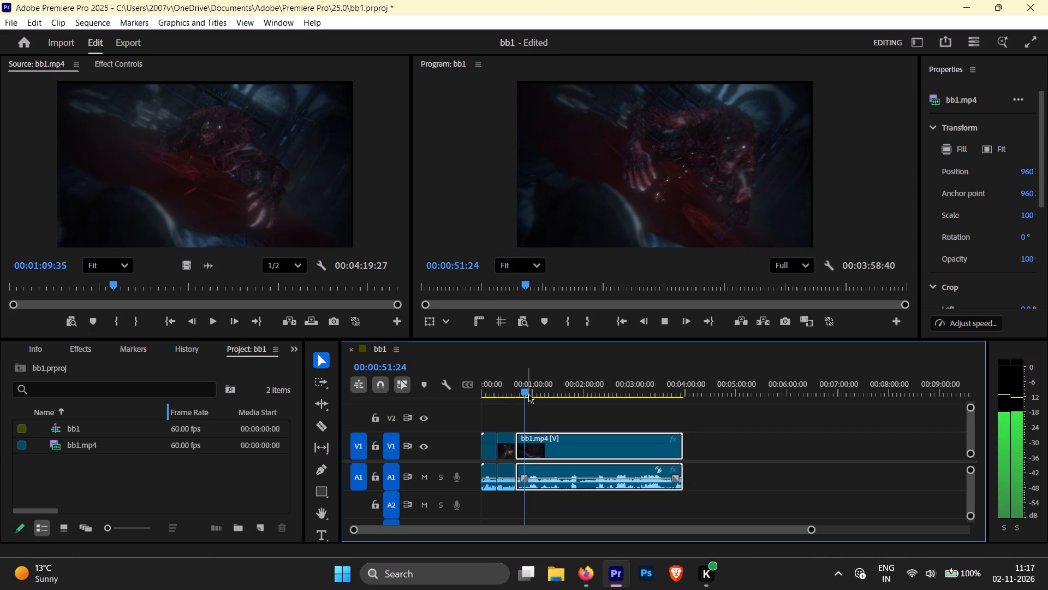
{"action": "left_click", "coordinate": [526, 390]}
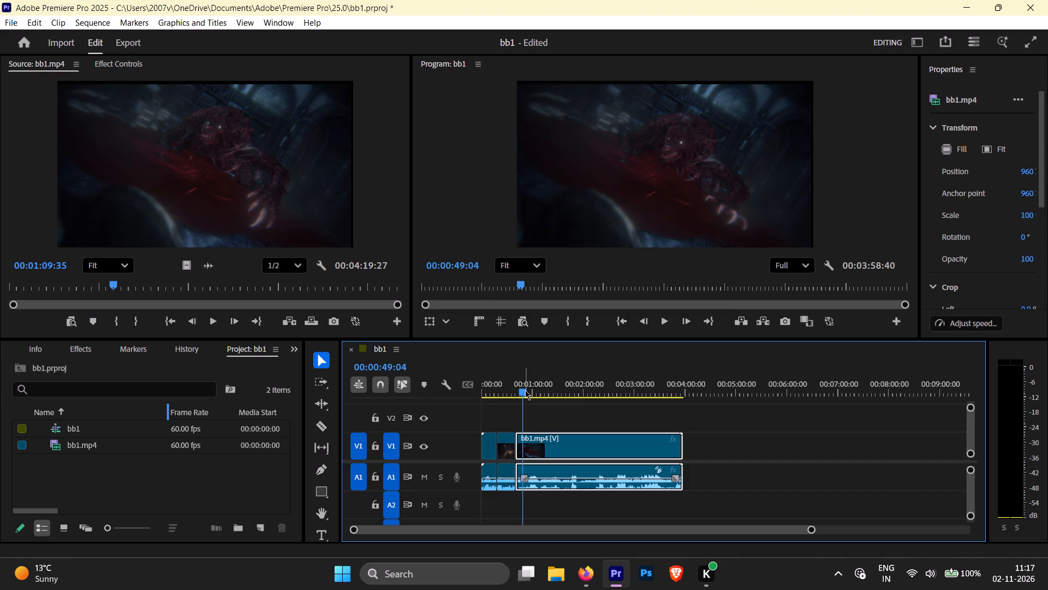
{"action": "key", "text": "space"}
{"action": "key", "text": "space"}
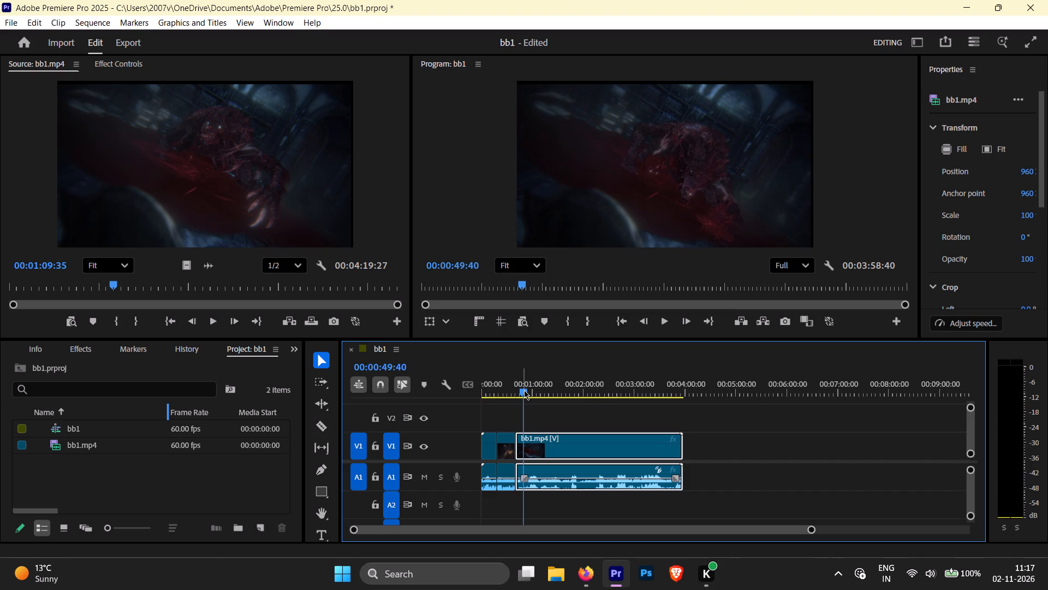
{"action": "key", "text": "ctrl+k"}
Examine the footage from about 00:00:53 to 00:00:59, where the beast bursts into flames, for the next cut point.
{"action": "key", "text": "space"}
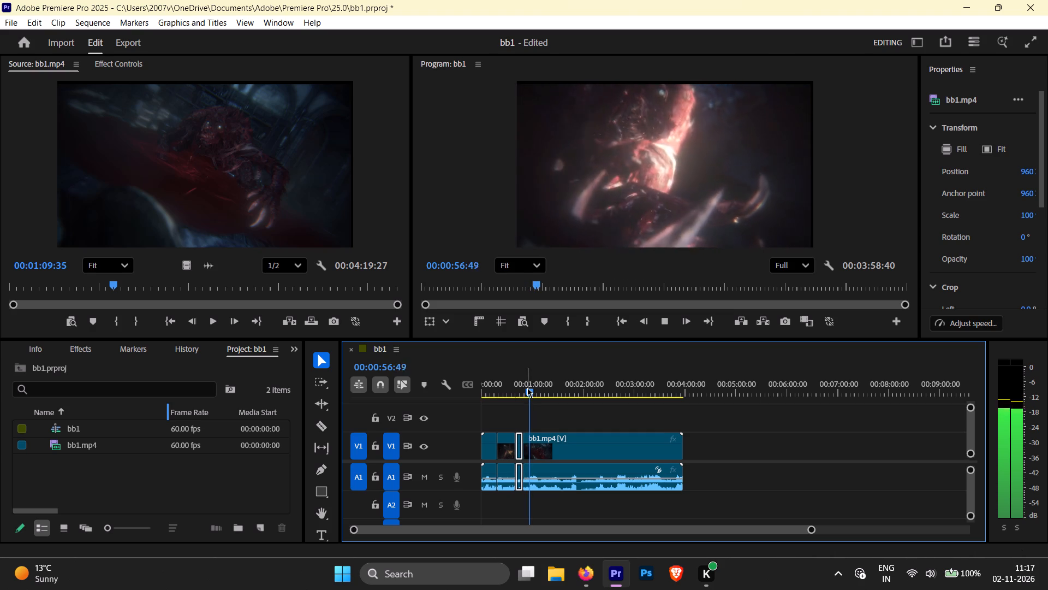
{"action": "left_click", "coordinate": [527, 388]}
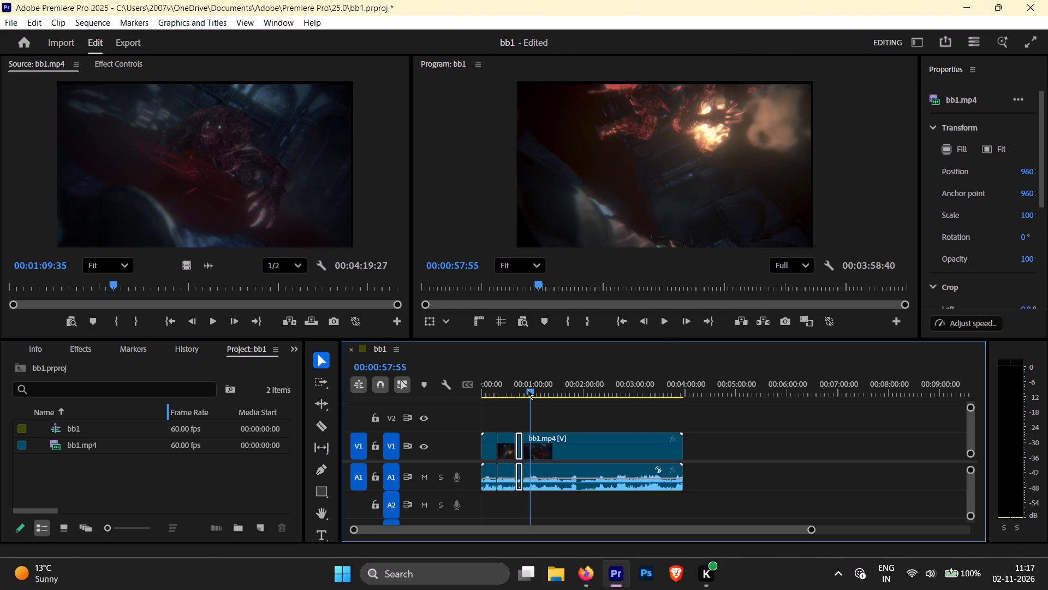
{"action": "left_click", "coordinate": [529, 391]}
{"action": "key", "text": "space"}
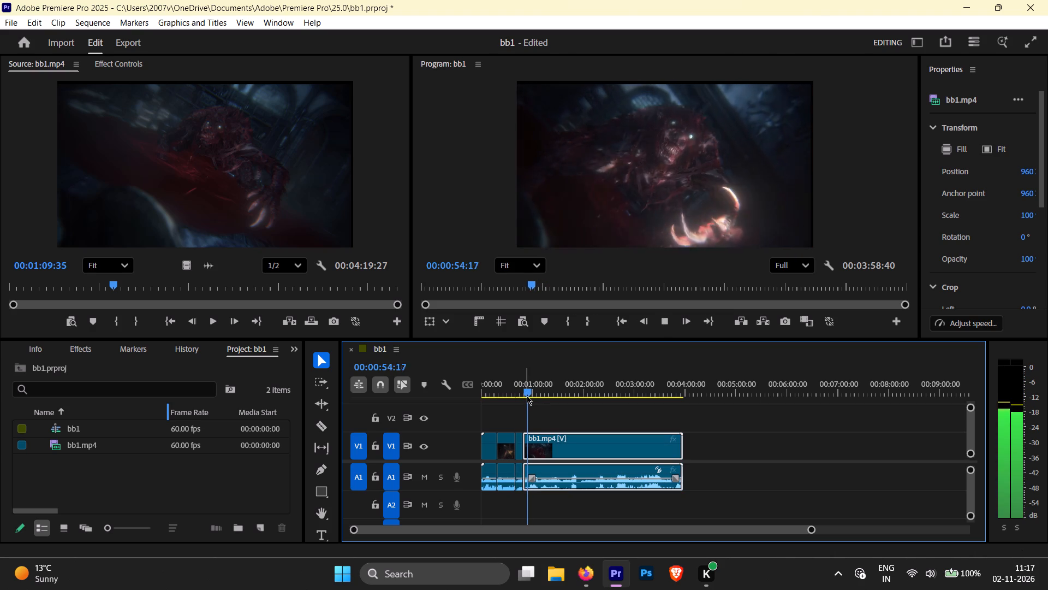
{"action": "key", "text": "space"}
{"action": "left_click", "coordinate": [527, 396]}
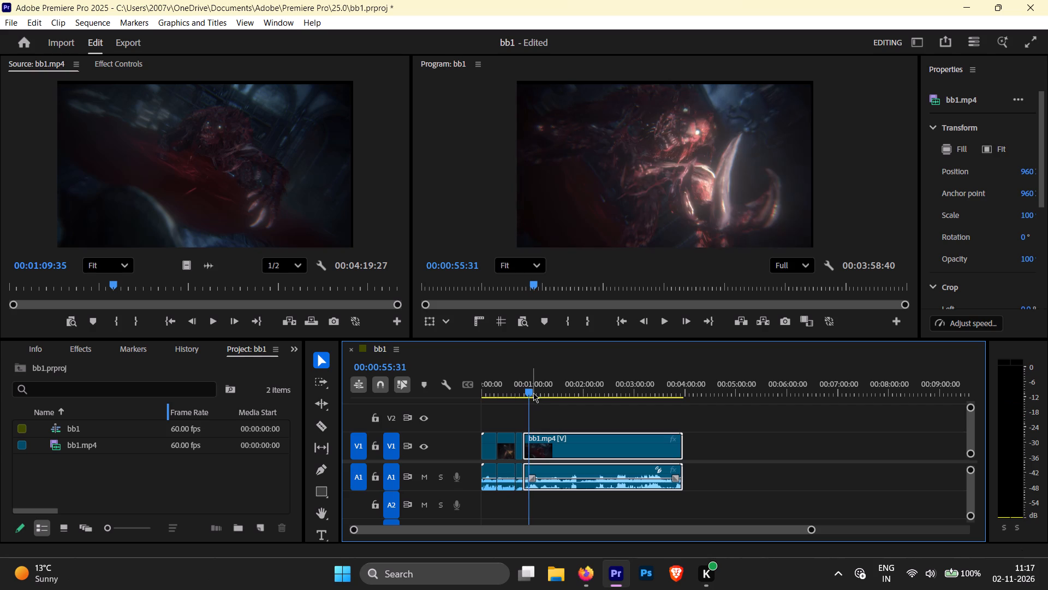
{"action": "left_click", "coordinate": [527, 392]}
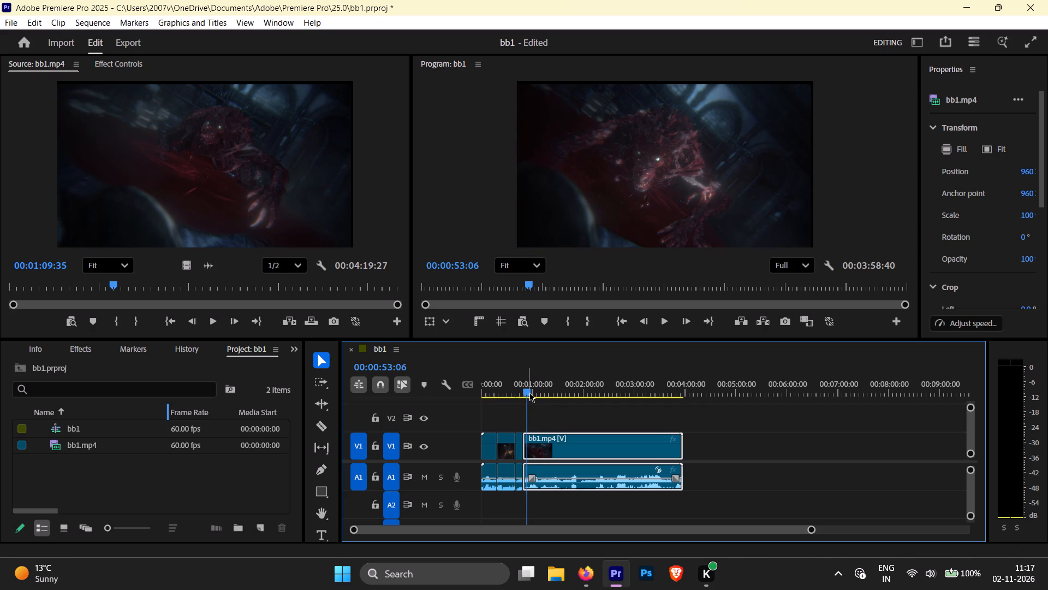
{"action": "key", "text": "space"}
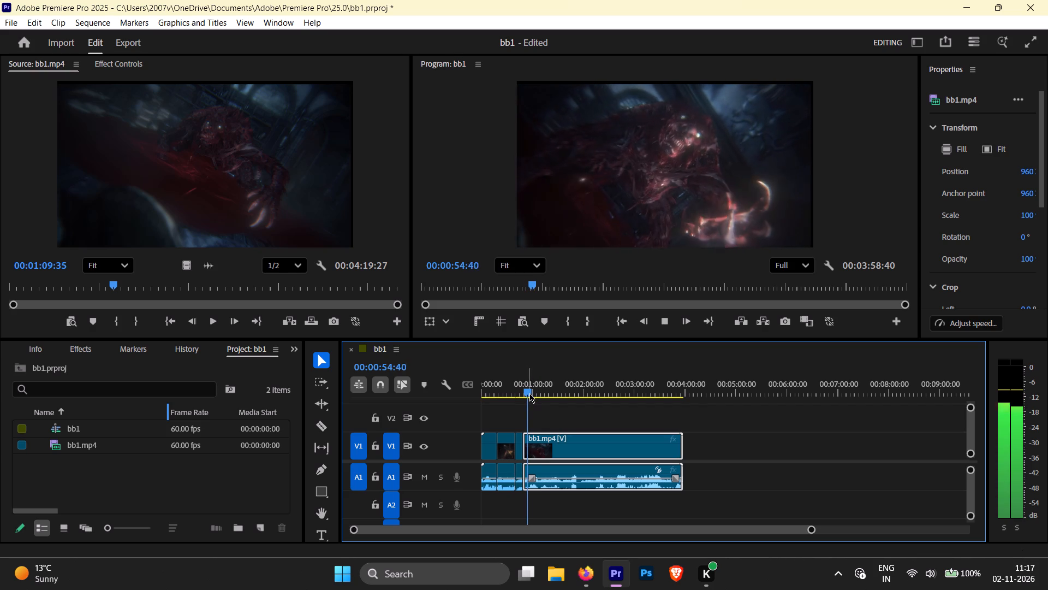
{"action": "key", "text": "shift+k"}
{"action": "key", "text": "space"}
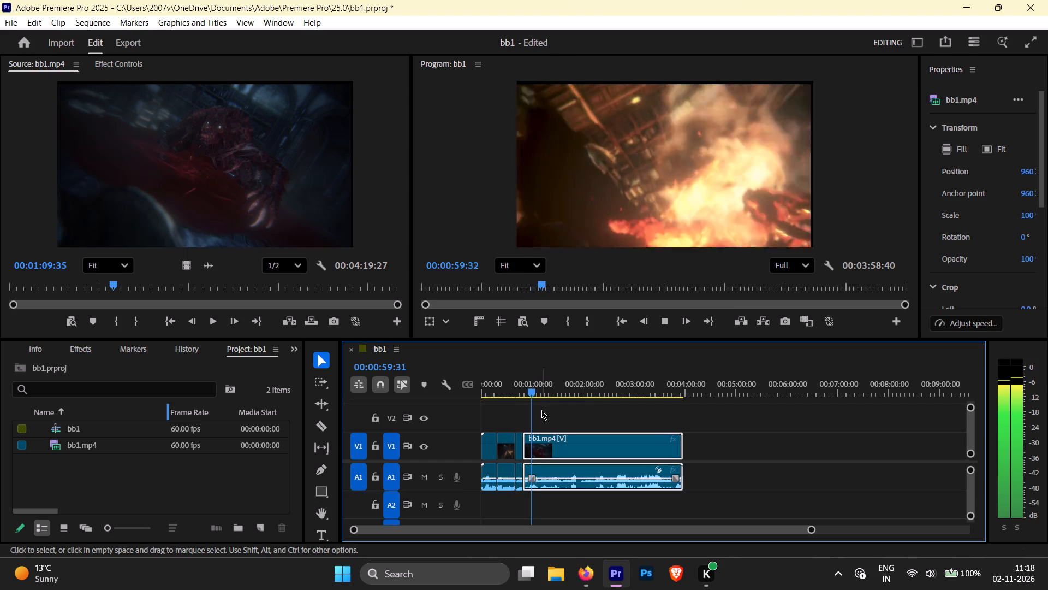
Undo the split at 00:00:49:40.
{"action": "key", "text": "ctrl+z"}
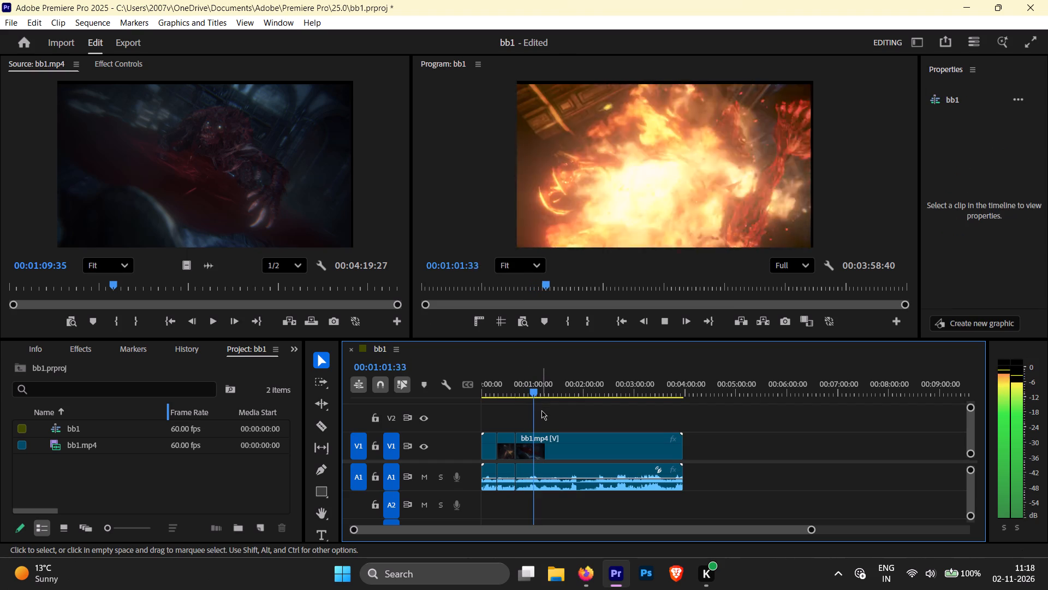
Replay the beast footage from just after the 00:00:40:51 cut to look for a better cut point.
{"action": "scroll", "coordinate": [541, 410], "scroll_direction": "up", "scroll_amount": 1}
{"action": "left_click_drag", "start_coordinate": [538, 393], "coordinate": [525, 408]}
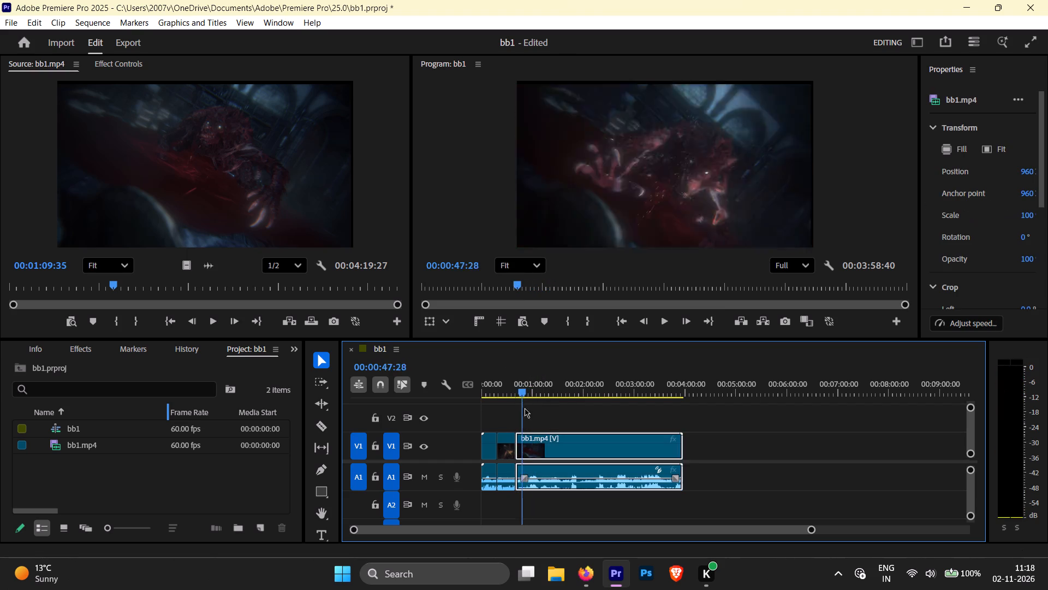
{"action": "left_click_drag", "start_coordinate": [525, 408], "coordinate": [520, 421]}
{"action": "key", "text": "space"}
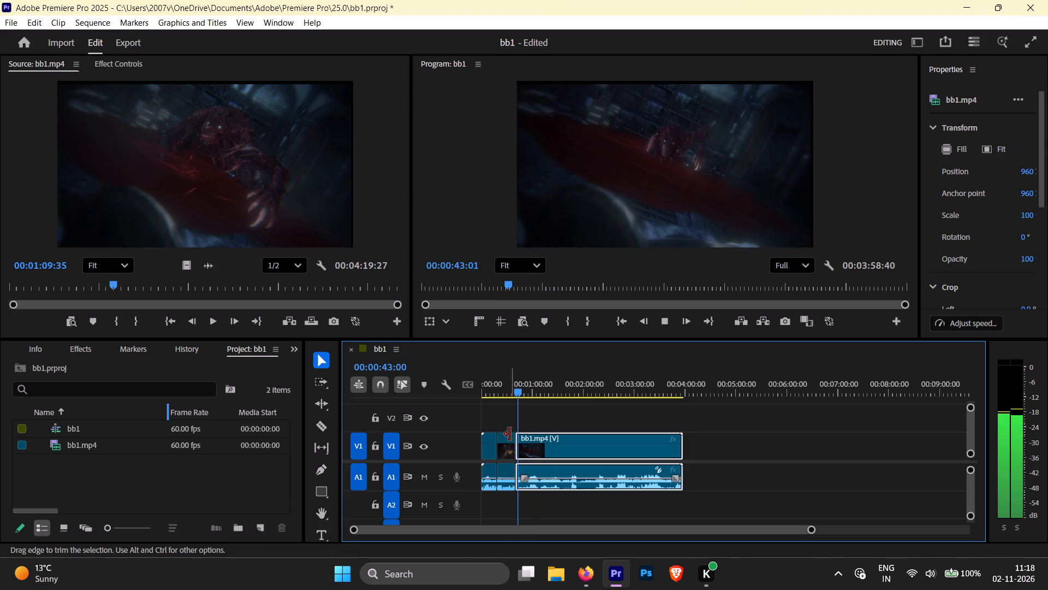
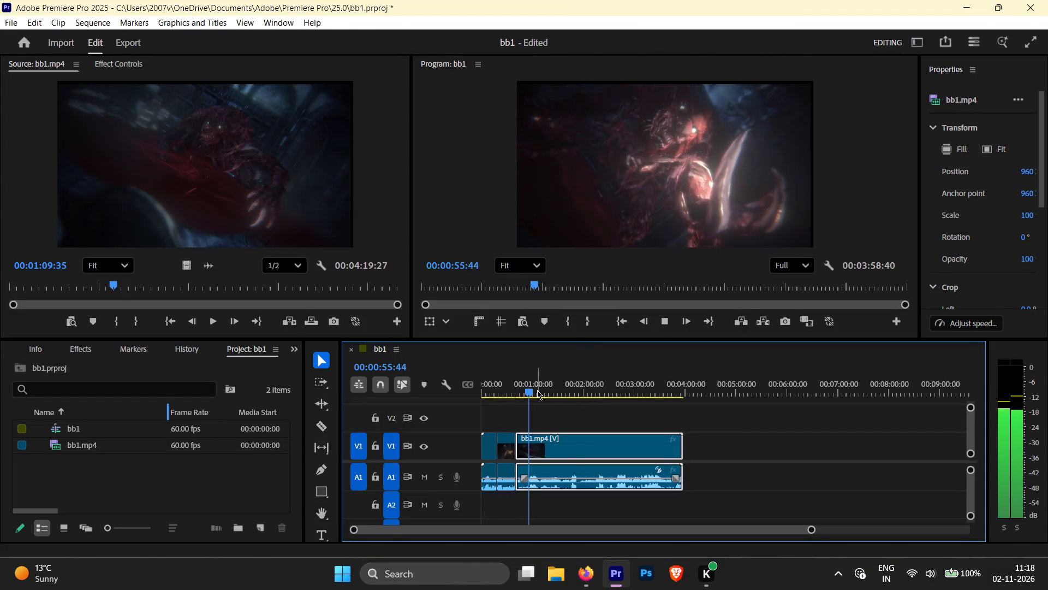
Replay the beast footage from about 00:00:43 and stop playback at 00:00:44:21.
{"action": "left_click_drag", "start_coordinate": [534, 390], "coordinate": [520, 397]}
{"action": "key", "text": "space"}
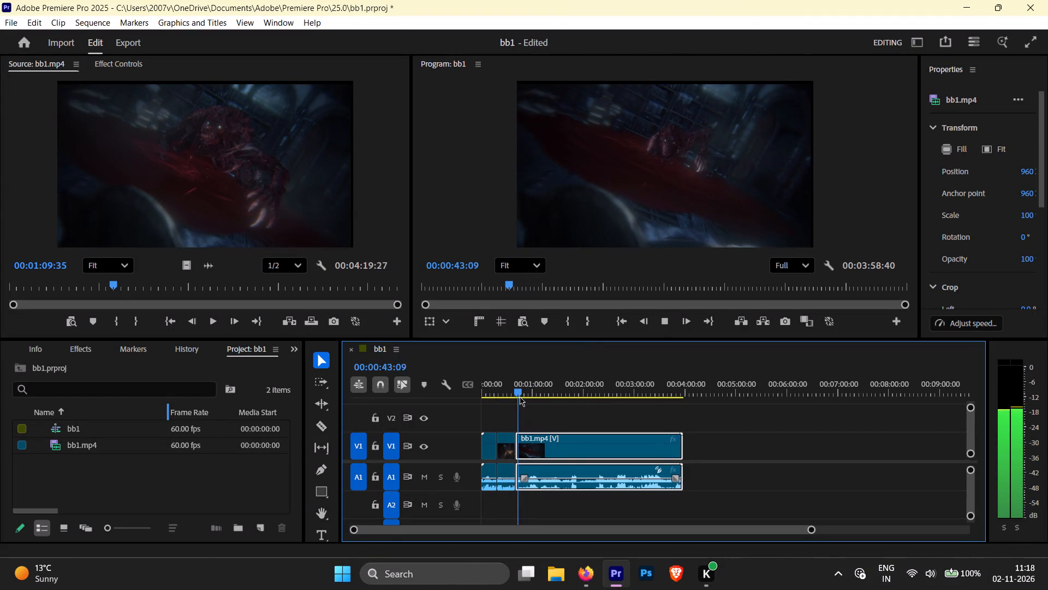
{"action": "key", "text": "space"}
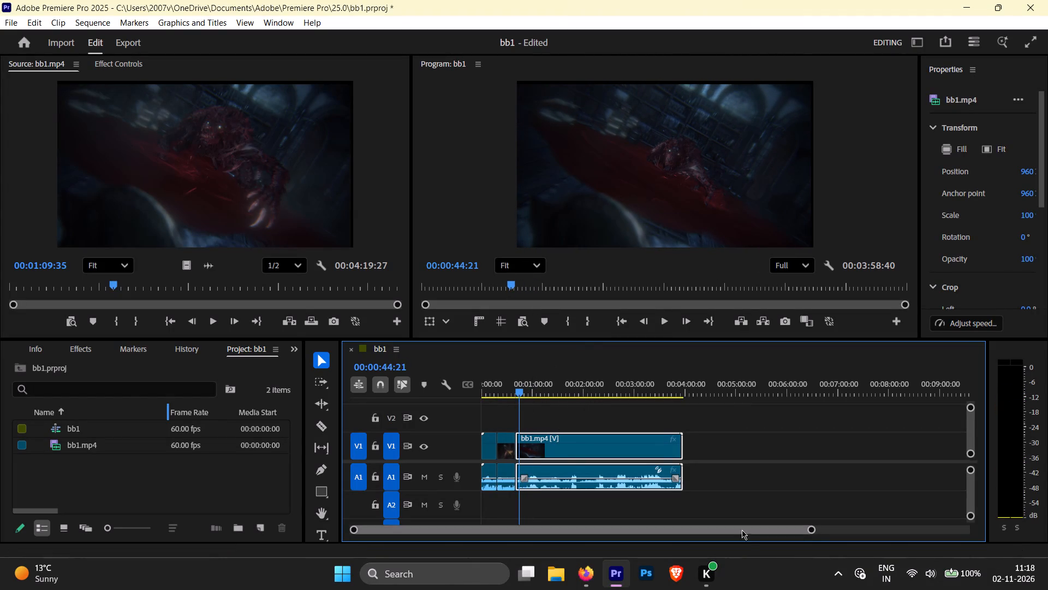
Switch to Firefox, watch part of the paused tutorial "how to edit gaming videos like a god", pause it and return to Premiere Pro.
{"action": "left_click", "coordinate": [591, 573]}
{"action": "left_click", "coordinate": [444, 311]}
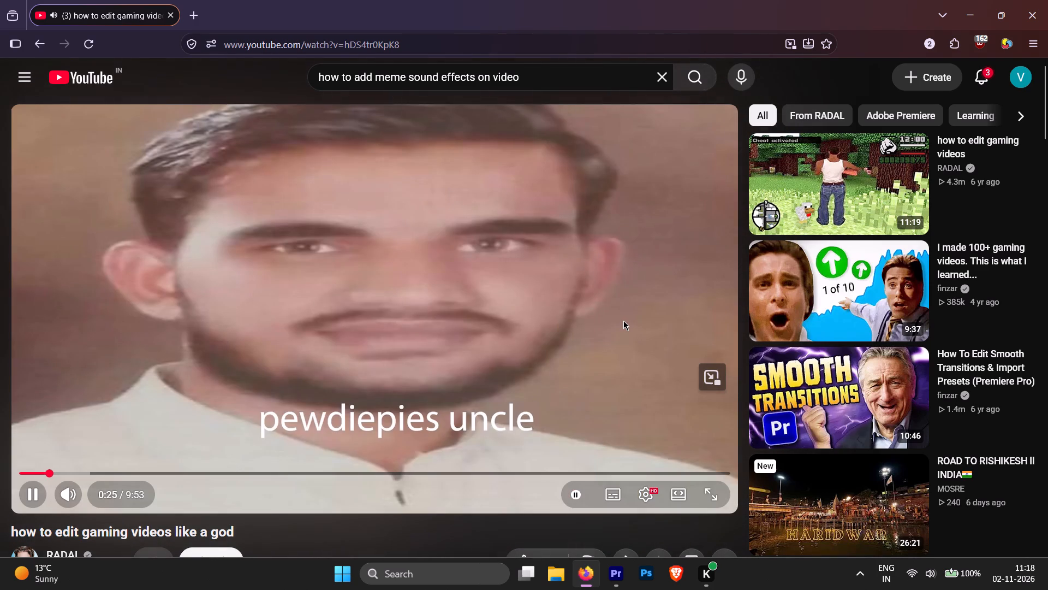
{"action": "scroll", "coordinate": [571, 374], "scroll_direction": "down", "scroll_amount": 3}
{"action": "scroll", "coordinate": [573, 421], "scroll_direction": "up", "scroll_amount": 4}
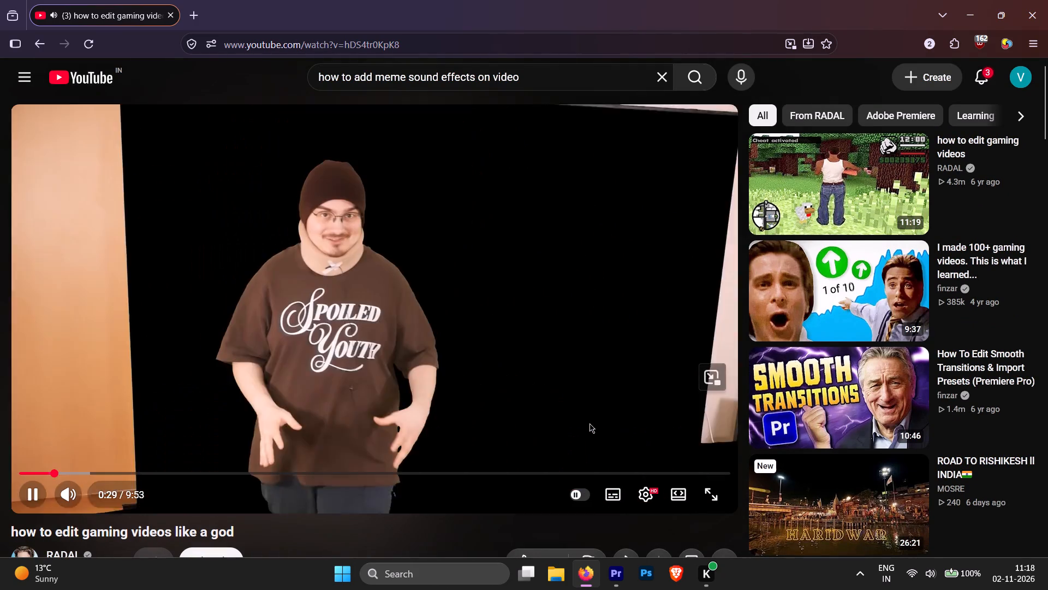
{"action": "left_click", "coordinate": [562, 388]}
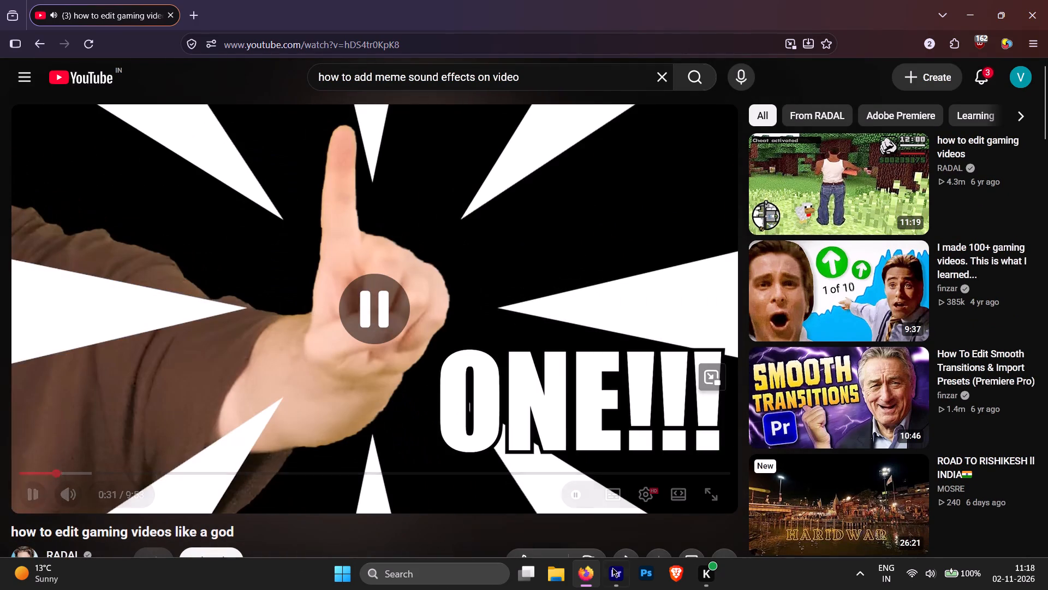
{"action": "left_click", "coordinate": [622, 580]}
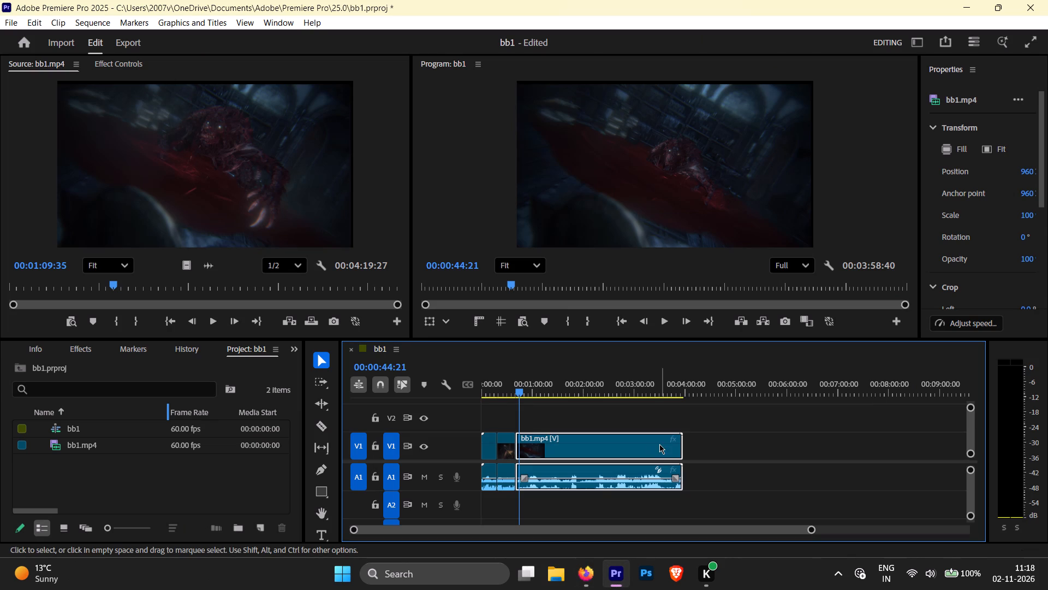
In a new Firefox tab, search the web for meme sound effects and open the Myinstants Meme Soundboard.
{"action": "left_click", "coordinate": [589, 570]}
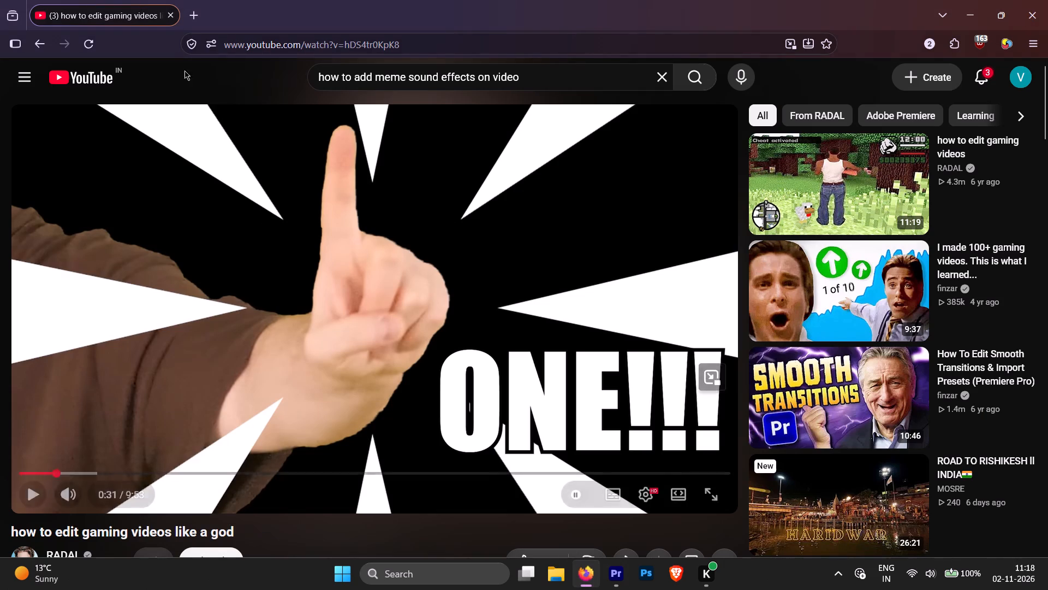
{"action": "left_click", "coordinate": [194, 11]}
{"action": "left_click", "coordinate": [356, 164]}
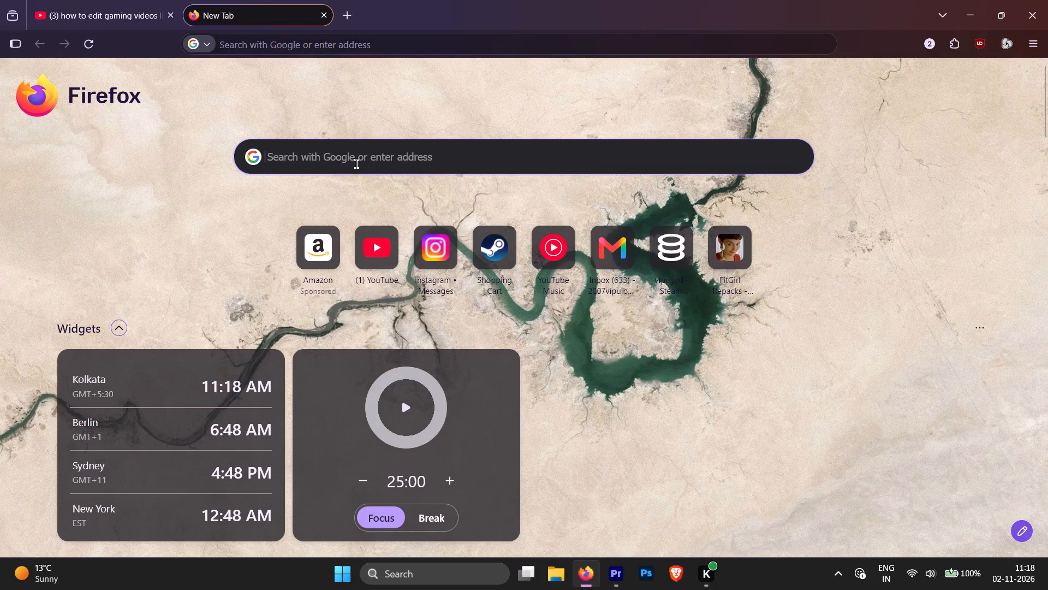
{"action": "left_click", "coordinate": [1028, 44]}
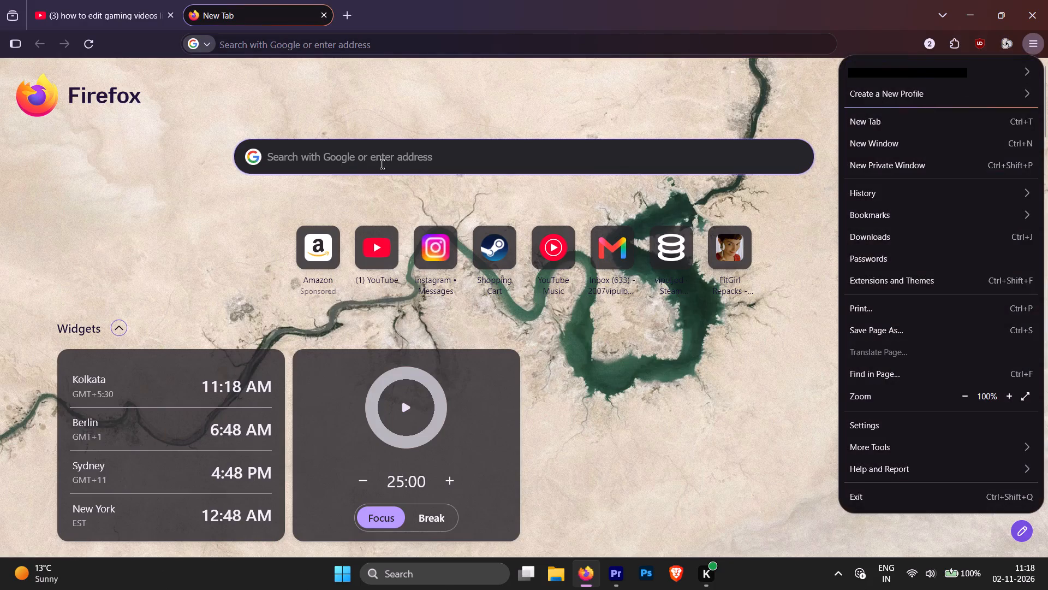
{"action": "left_click", "coordinate": [351, 164]}
{"action": "type", "text": "meme"}
{"action": "key", "text": "space"}
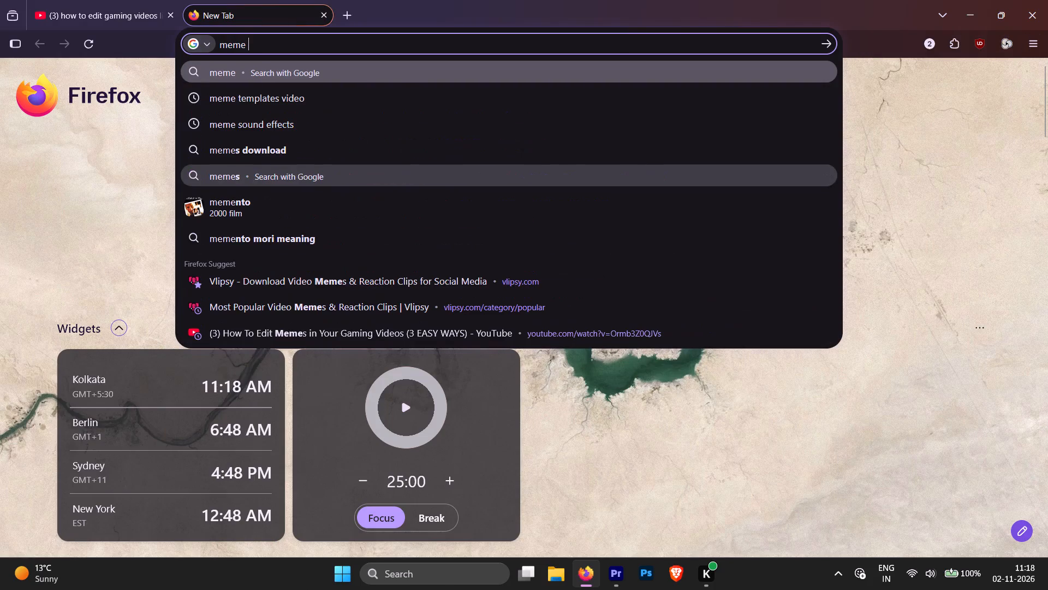
{"action": "left_click", "coordinate": [356, 132]}
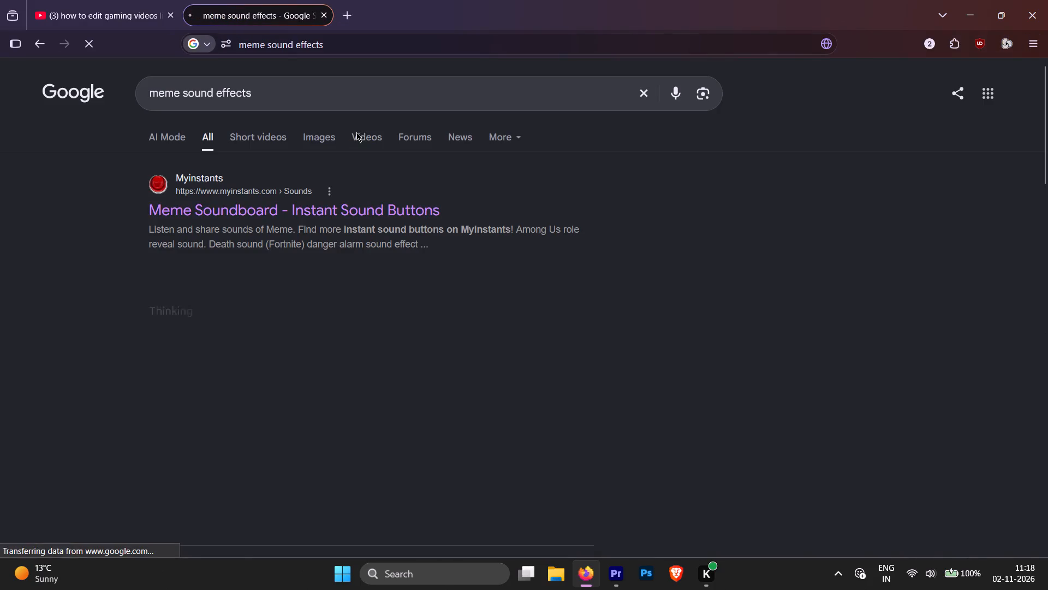
{"action": "left_click", "coordinate": [319, 217]}
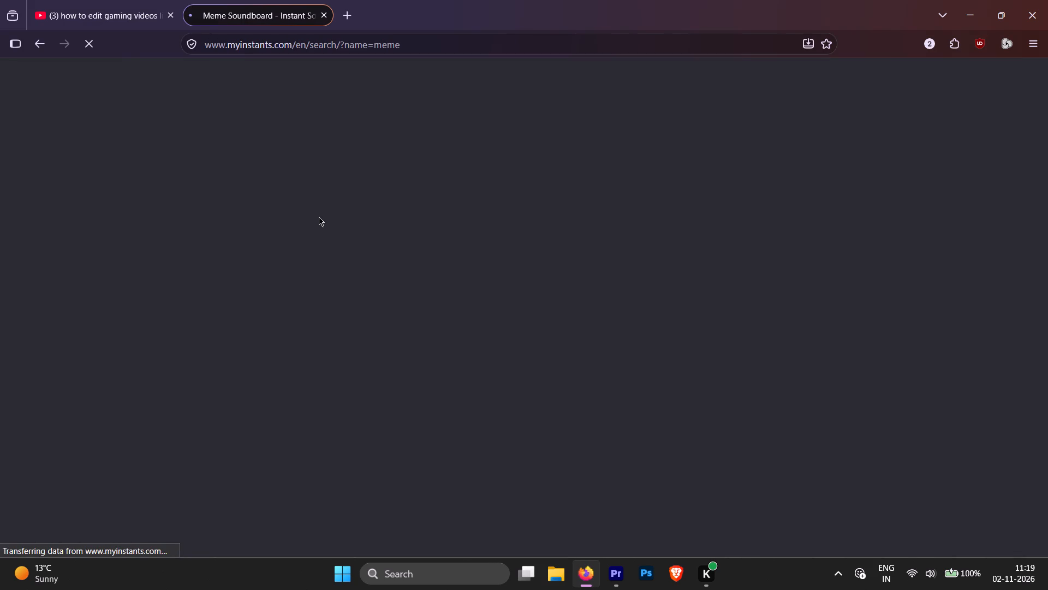
Preview the soundboard's first-row sounds, from Among Us role reveal sound through HAha funny laugh, skipping Shocked sound.
{"action": "left_click", "coordinate": [317, 194]}
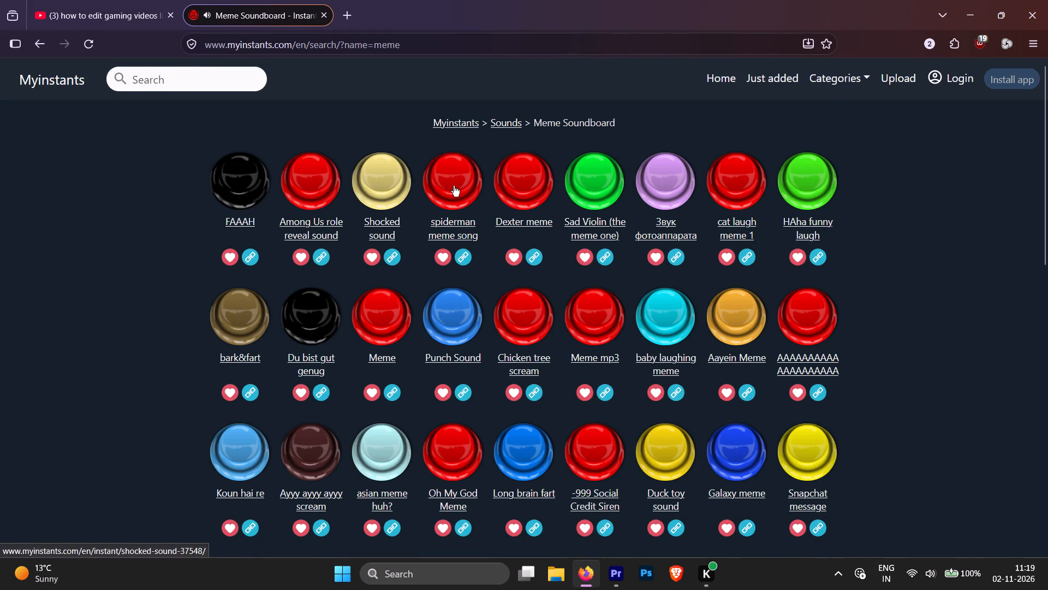
{"action": "left_click", "coordinate": [456, 183]}
{"action": "left_click", "coordinate": [530, 187]}
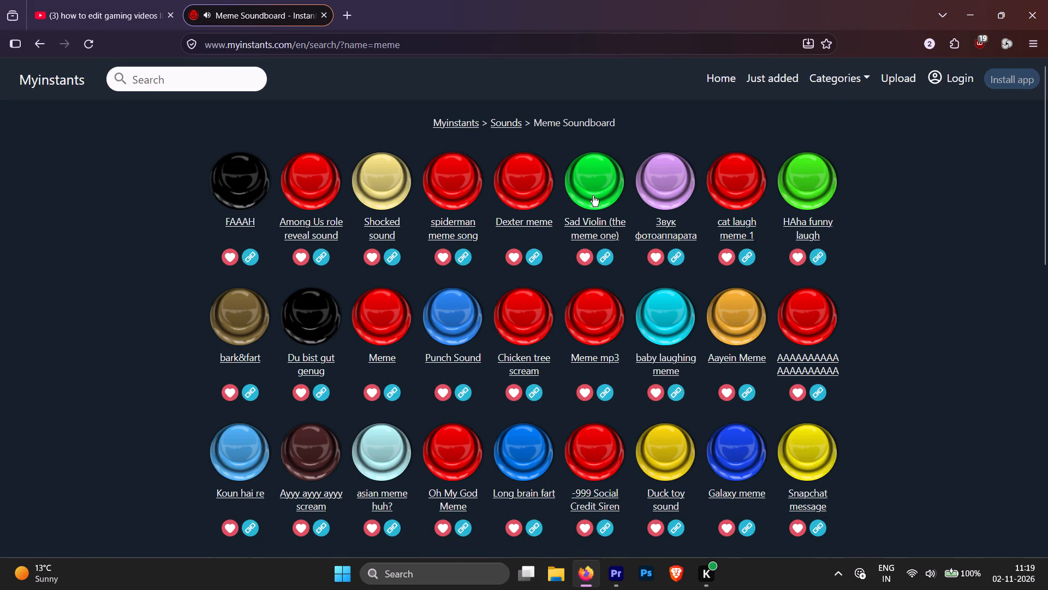
{"action": "left_click", "coordinate": [596, 196]}
{"action": "left_click", "coordinate": [670, 192]}
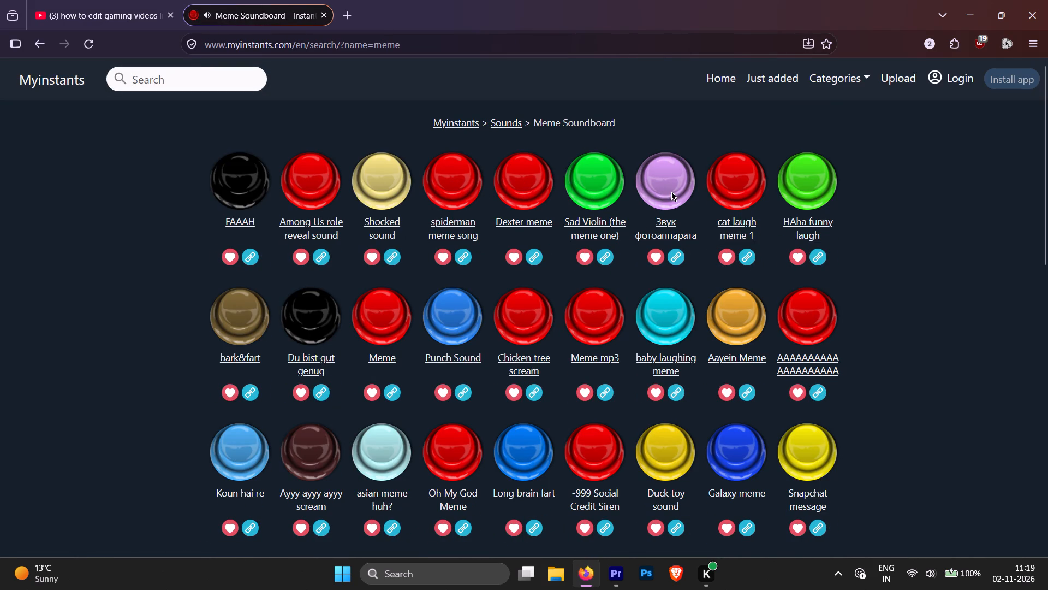
{"action": "left_click", "coordinate": [756, 184]}
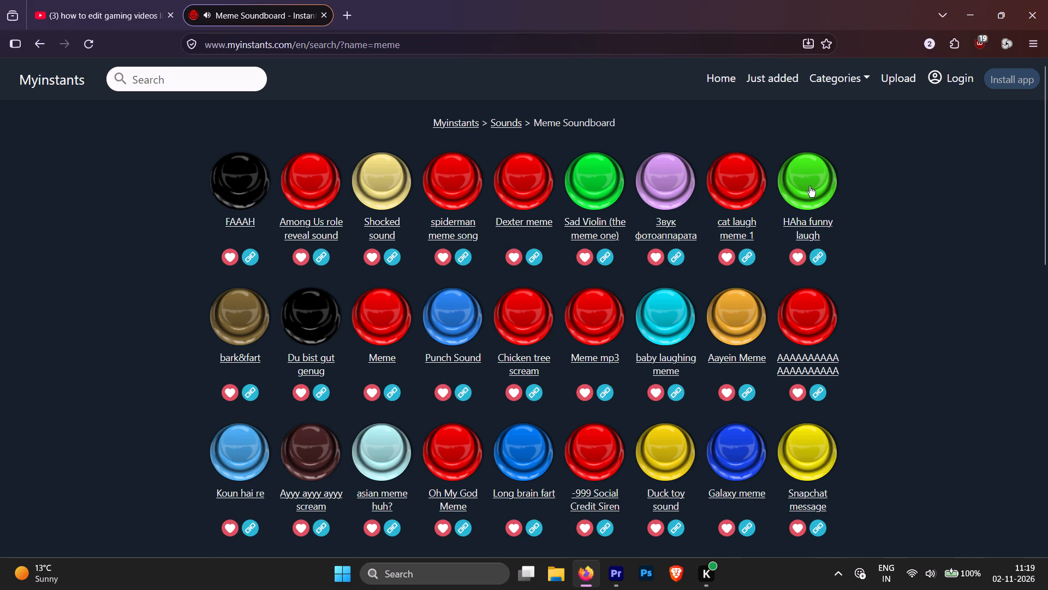
{"action": "left_click", "coordinate": [811, 187]}
Preview all the soundboard's second-row sounds in order, from bark&fart to the AAAAAAAAAA scream.
{"action": "left_click", "coordinate": [239, 316]}
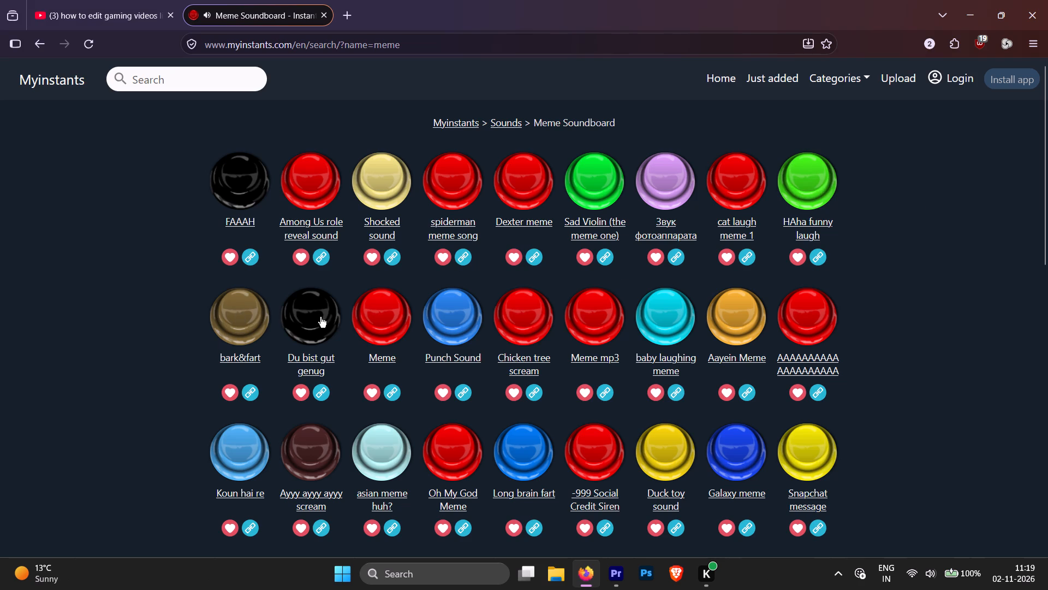
{"action": "left_click", "coordinate": [322, 317]}
{"action": "left_click", "coordinate": [372, 317]}
{"action": "left_click", "coordinate": [456, 318]}
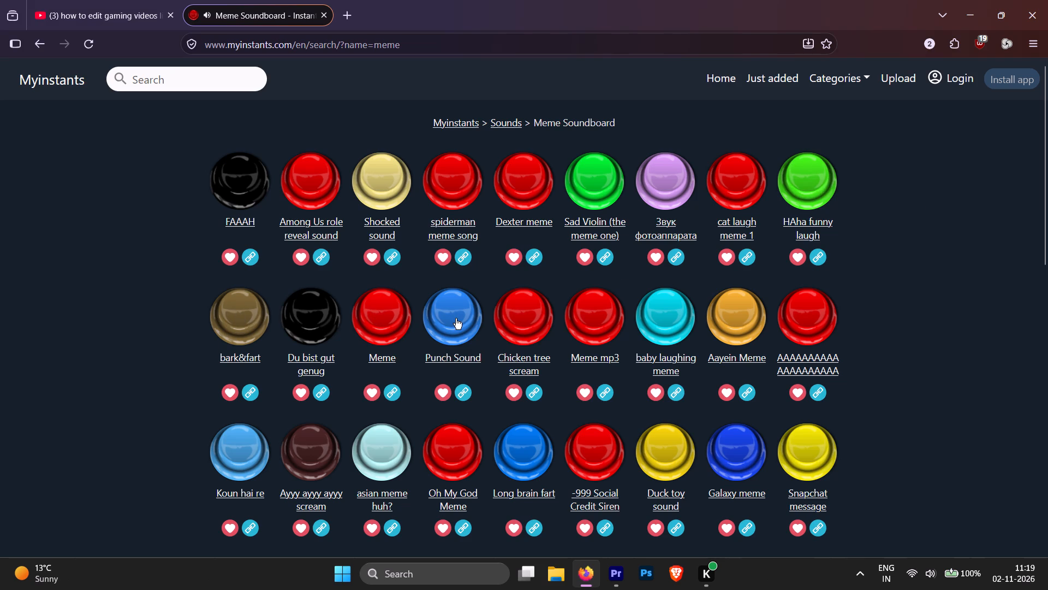
{"action": "left_click", "coordinate": [525, 317]}
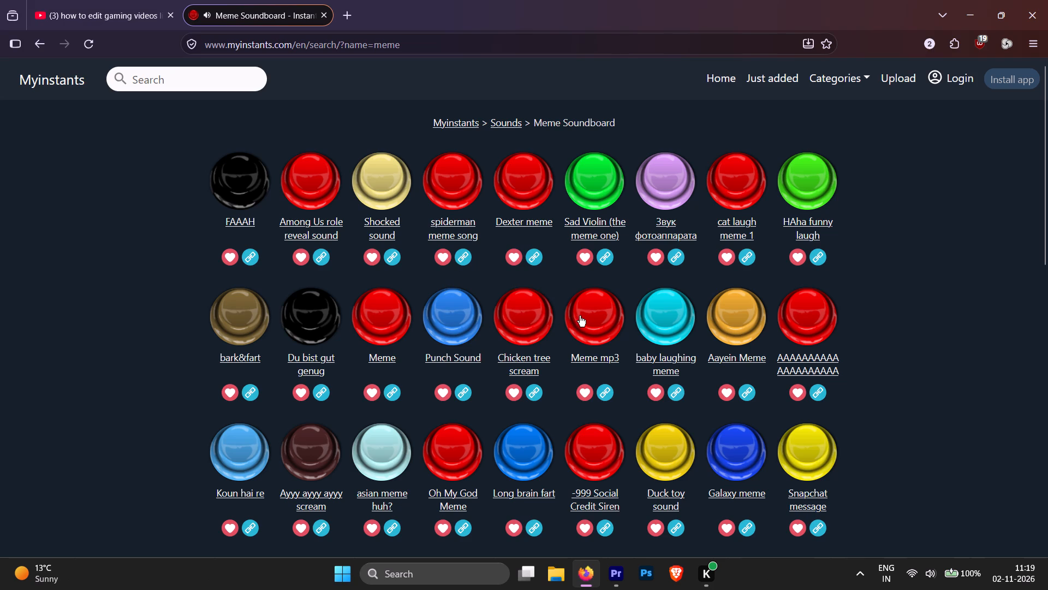
{"action": "left_click", "coordinate": [585, 316]}
{"action": "left_click_drag", "start_coordinate": [675, 321], "coordinate": [681, 324]}
{"action": "left_click", "coordinate": [737, 324]}
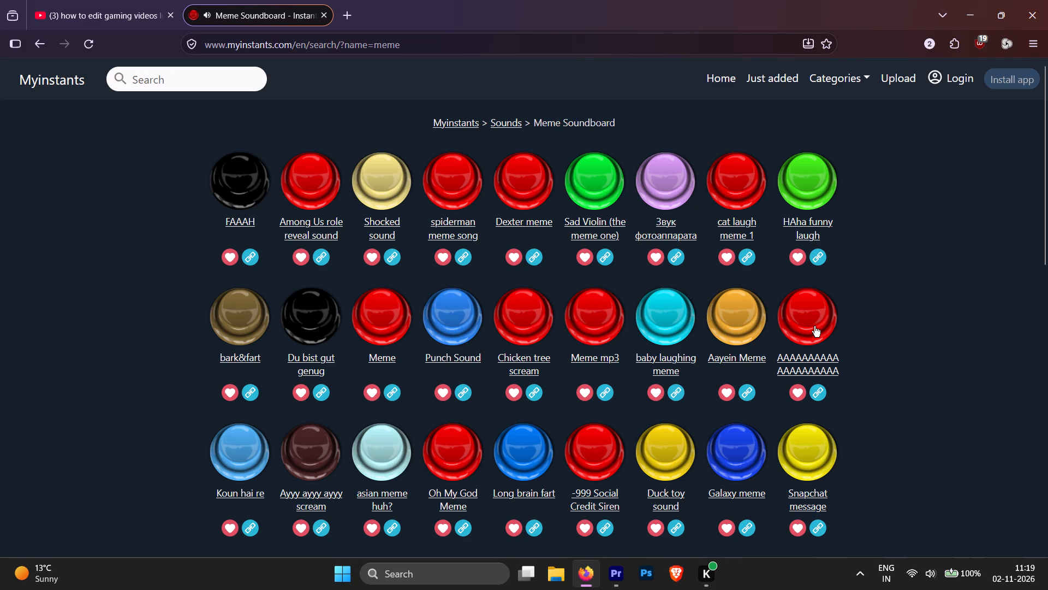
{"action": "left_click", "coordinate": [817, 326]}
Preview the soundboard's third-row sounds from Koun hai re to Snapchat message, replaying Koun hai re and asian meme huh?.
{"action": "scroll", "coordinate": [444, 296], "scroll_direction": "down", "scroll_amount": 3}
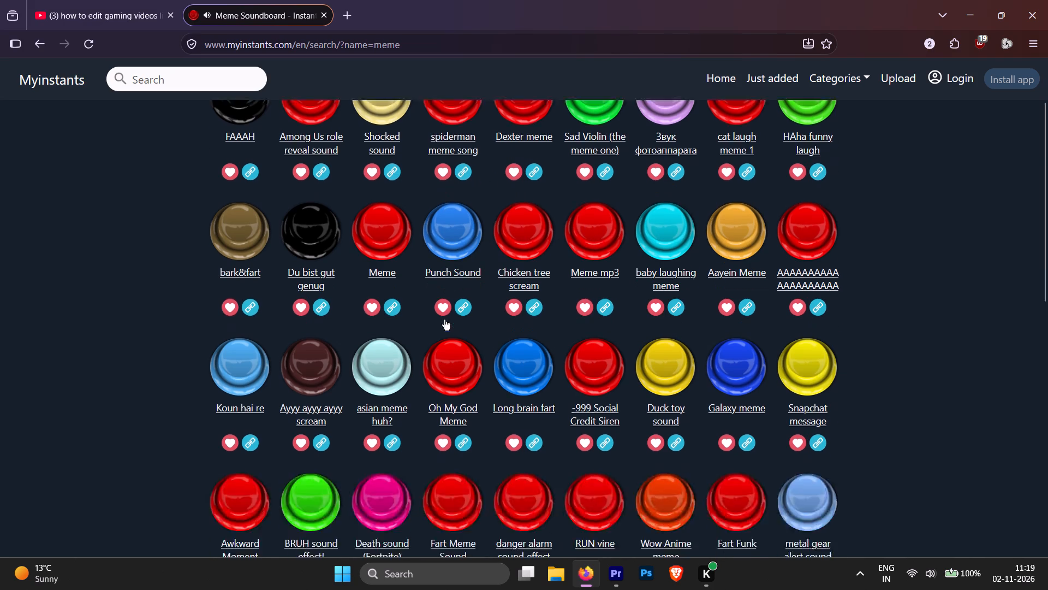
{"action": "left_click", "coordinate": [229, 226]}
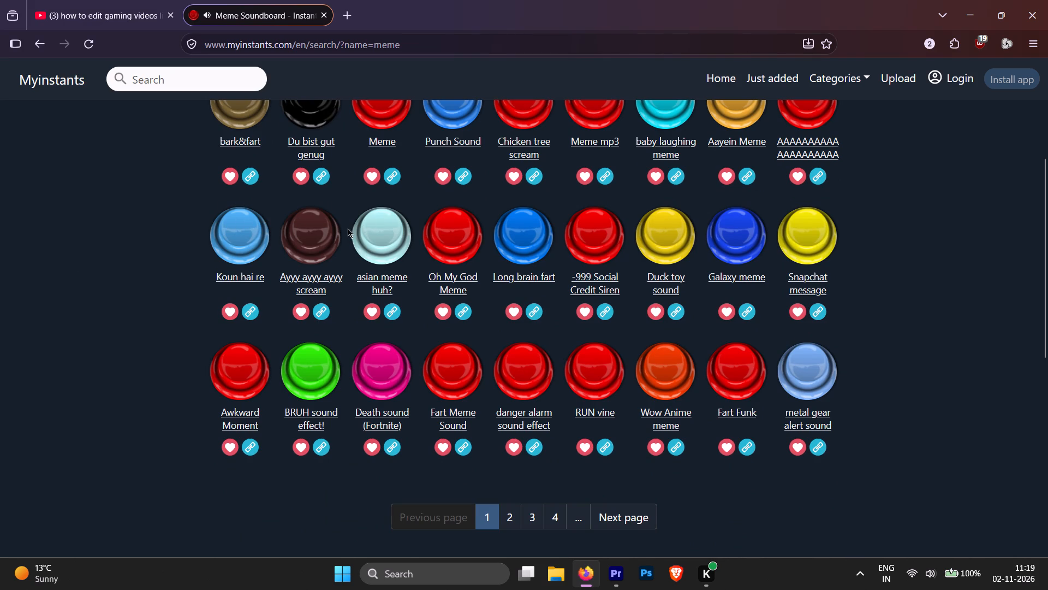
{"action": "left_click", "coordinate": [331, 229]}
{"action": "left_click", "coordinate": [383, 228]}
{"action": "left_click", "coordinate": [234, 234]}
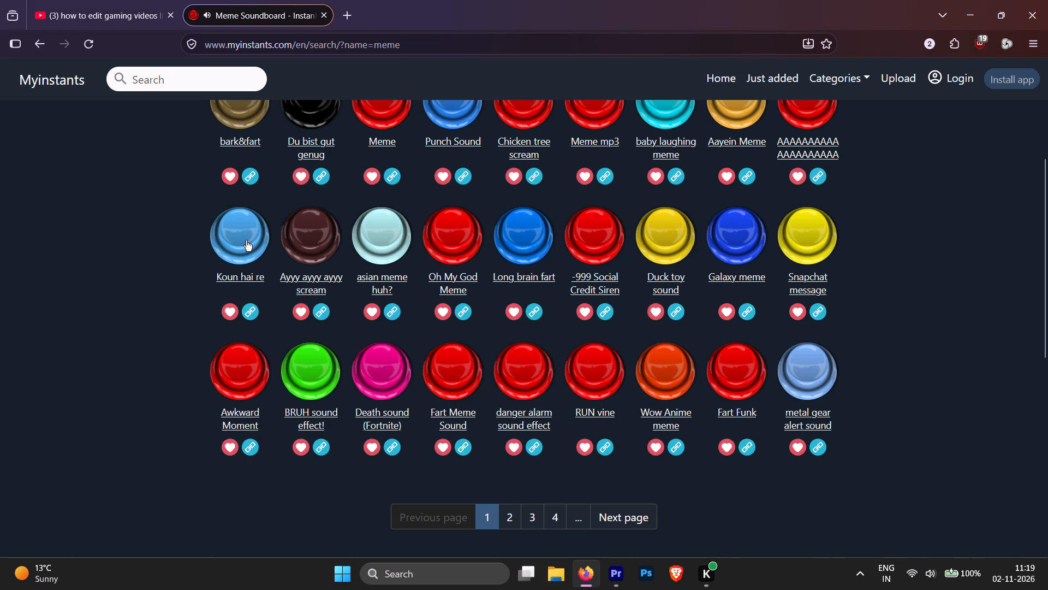
{"action": "left_click", "coordinate": [396, 235]}
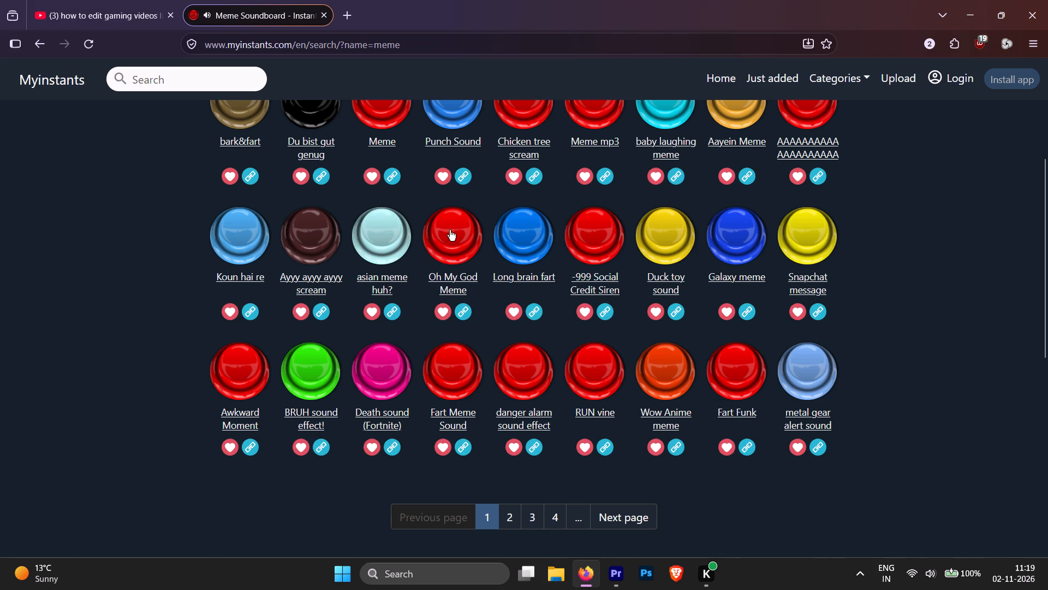
{"action": "left_click", "coordinate": [457, 228]}
{"action": "left_click", "coordinate": [520, 237]}
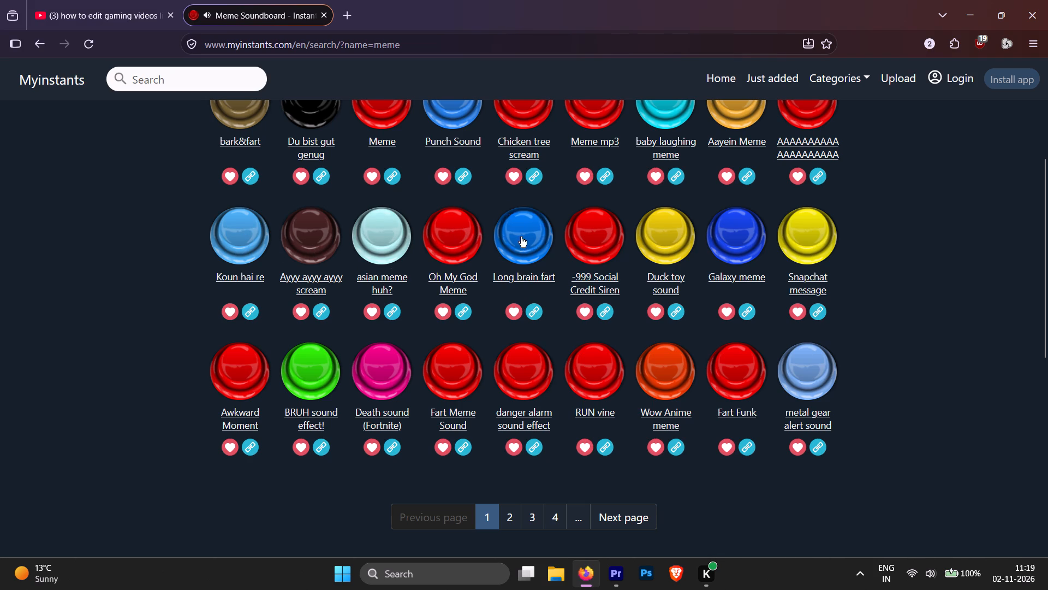
{"action": "left_click", "coordinate": [611, 236]}
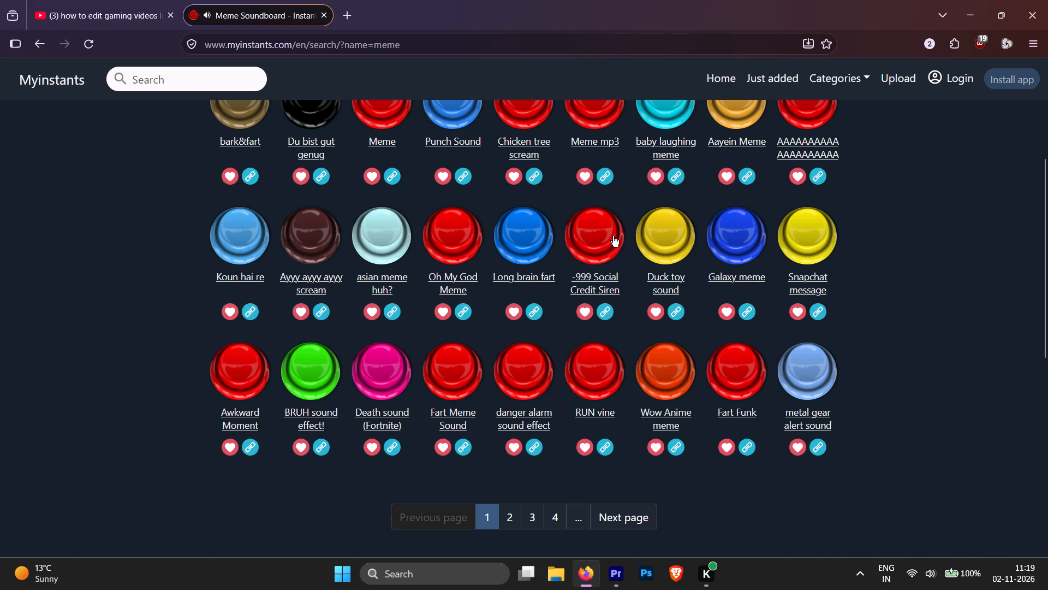
{"action": "left_click", "coordinate": [664, 233]}
{"action": "left_click", "coordinate": [734, 241]}
{"action": "left_click", "coordinate": [820, 249]}
Preview all the soundboard's fourth-row sounds in order, from Awkward Moment to metal gear alert sound.
{"action": "left_click", "coordinate": [236, 365]}
{"action": "left_click", "coordinate": [325, 373]}
{"action": "left_click", "coordinate": [391, 373]}
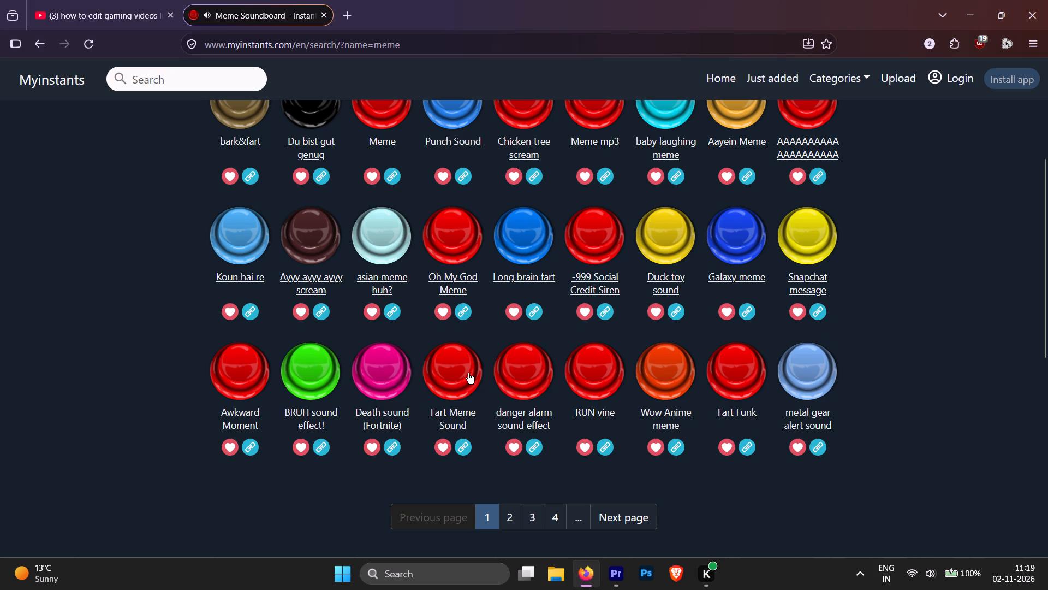
{"action": "left_click", "coordinate": [469, 373]}
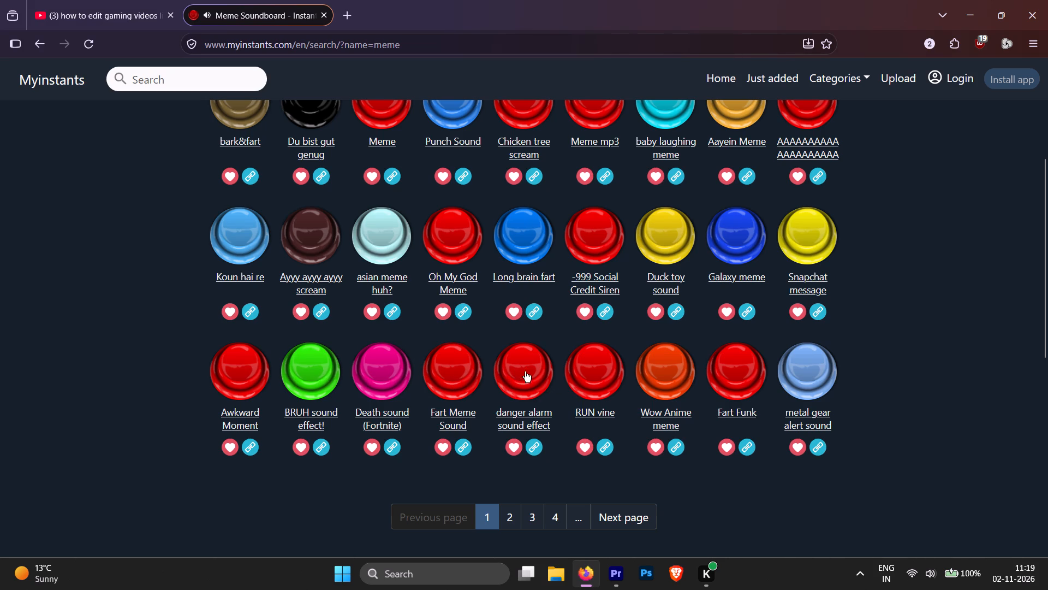
{"action": "left_click", "coordinate": [528, 371]}
{"action": "left_click", "coordinate": [594, 371]}
{"action": "left_click", "coordinate": [673, 374]}
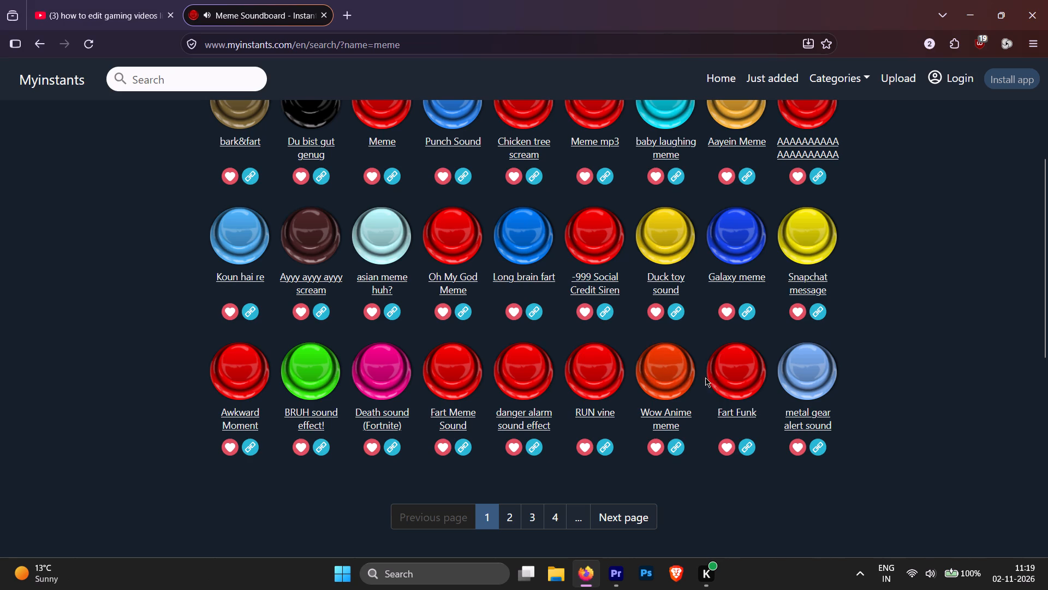
{"action": "left_click", "coordinate": [743, 378]}
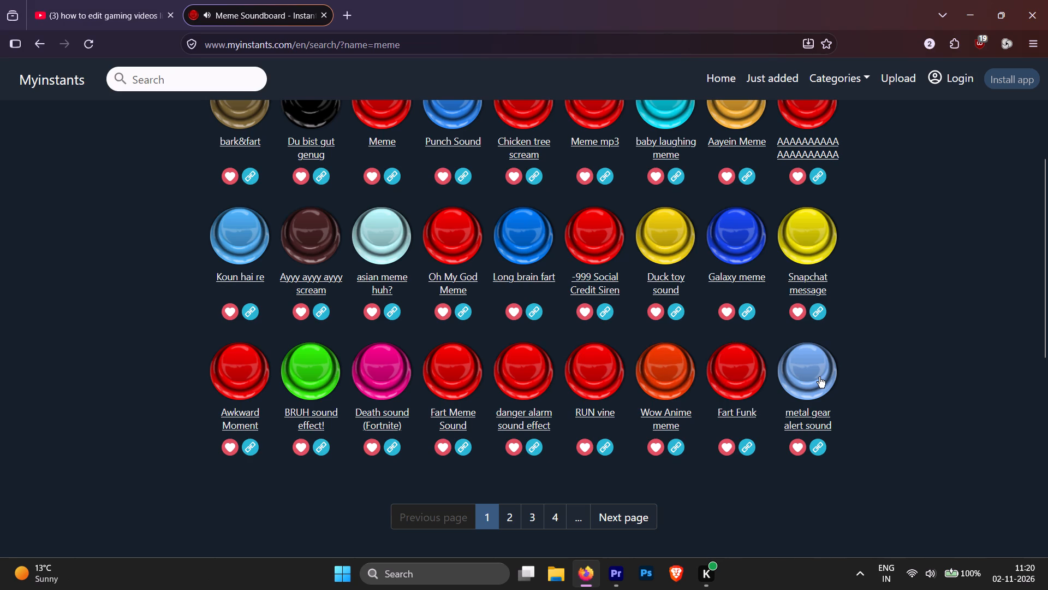
{"action": "left_click", "coordinate": [819, 377]}
Replay the metal gear alert sound, open its own page and download it as an MP3.
{"action": "scroll", "coordinate": [521, 374], "scroll_direction": "up", "scroll_amount": 2}
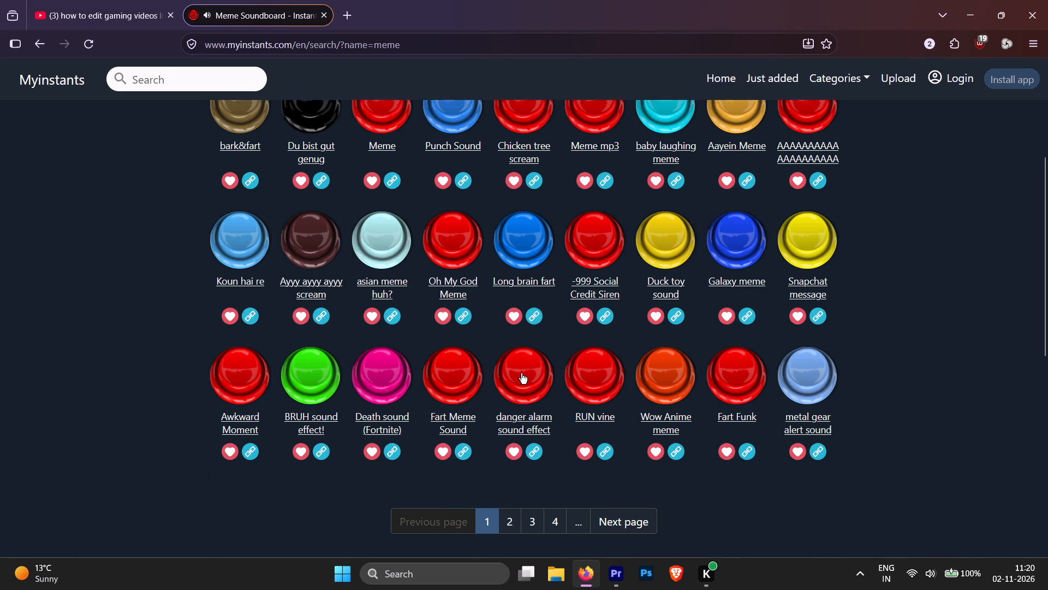
{"action": "scroll", "coordinate": [521, 373], "scroll_direction": "up", "scroll_amount": 7}
{"action": "scroll", "coordinate": [797, 359], "scroll_direction": "down", "scroll_amount": 3}
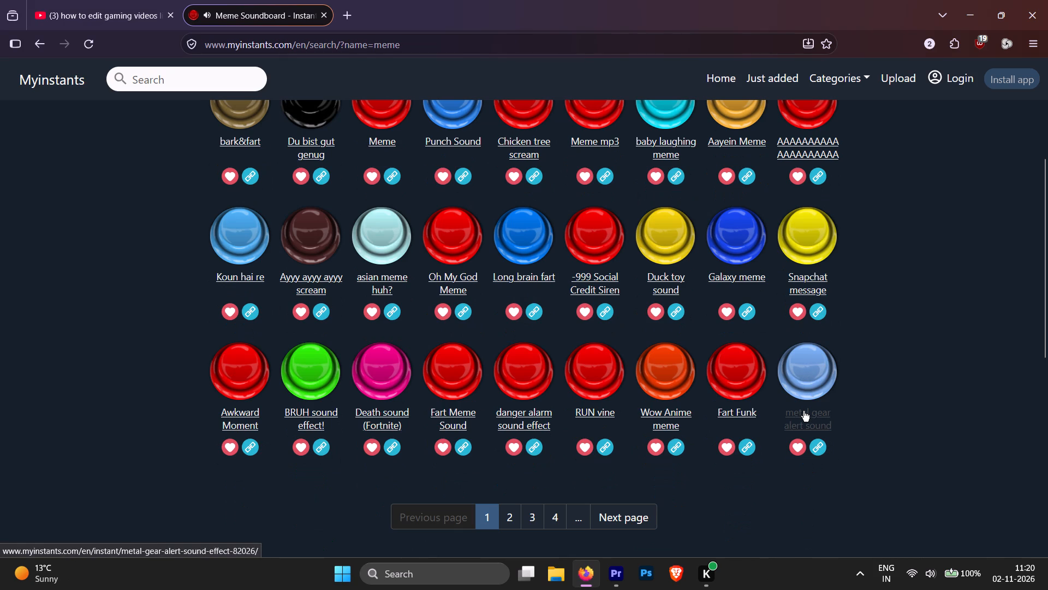
{"action": "left_click", "coordinate": [807, 385]}
{"action": "left_click", "coordinate": [809, 410]}
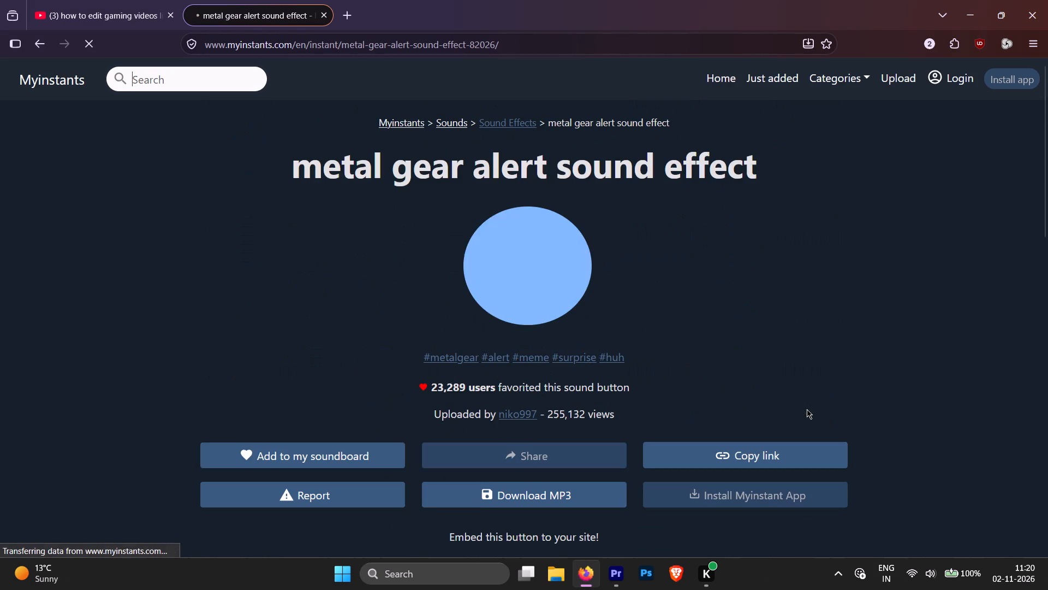
{"action": "scroll", "coordinate": [538, 405], "scroll_direction": "down", "scroll_amount": 2}
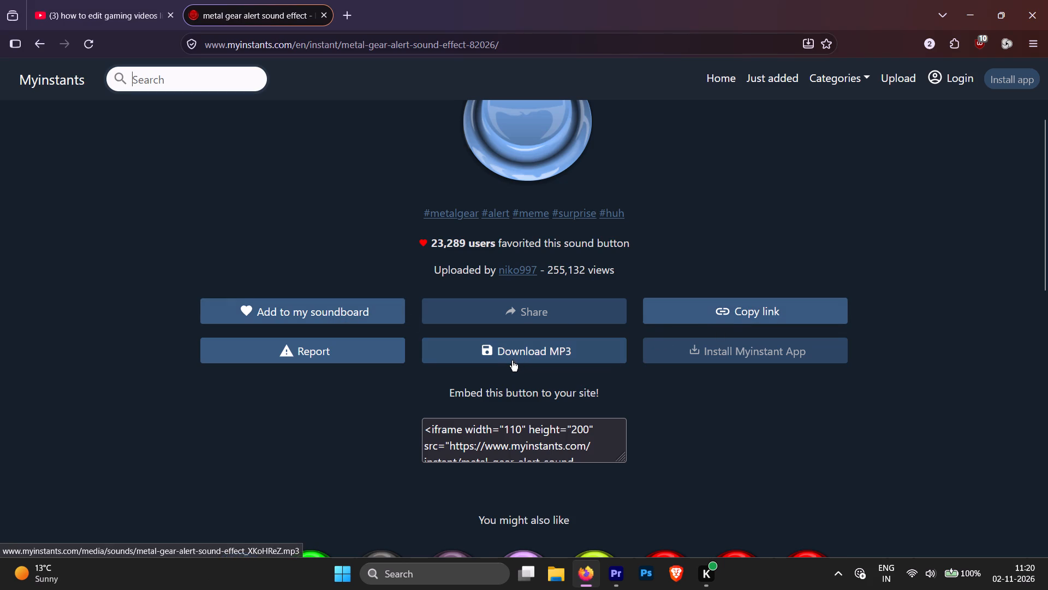
{"action": "left_click", "coordinate": [686, 345]}
{"action": "left_click", "coordinate": [556, 357]}
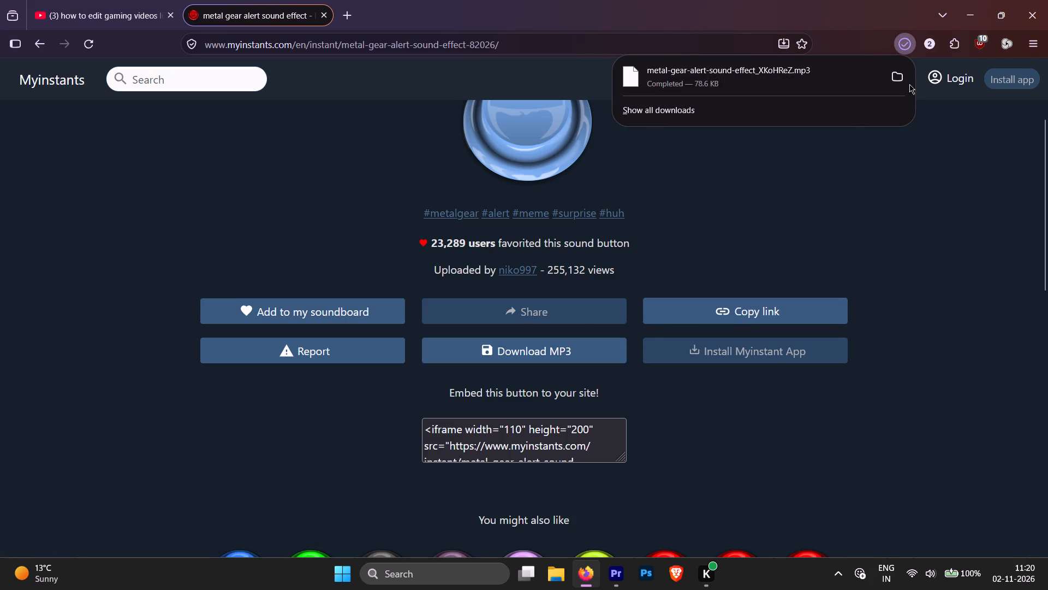
In File Explorer, copy the metal gear alert MP3 from Downloads into the memes temps folder on drive D:.
{"action": "left_click", "coordinate": [960, 10]}
{"action": "left_click", "coordinate": [556, 583]}
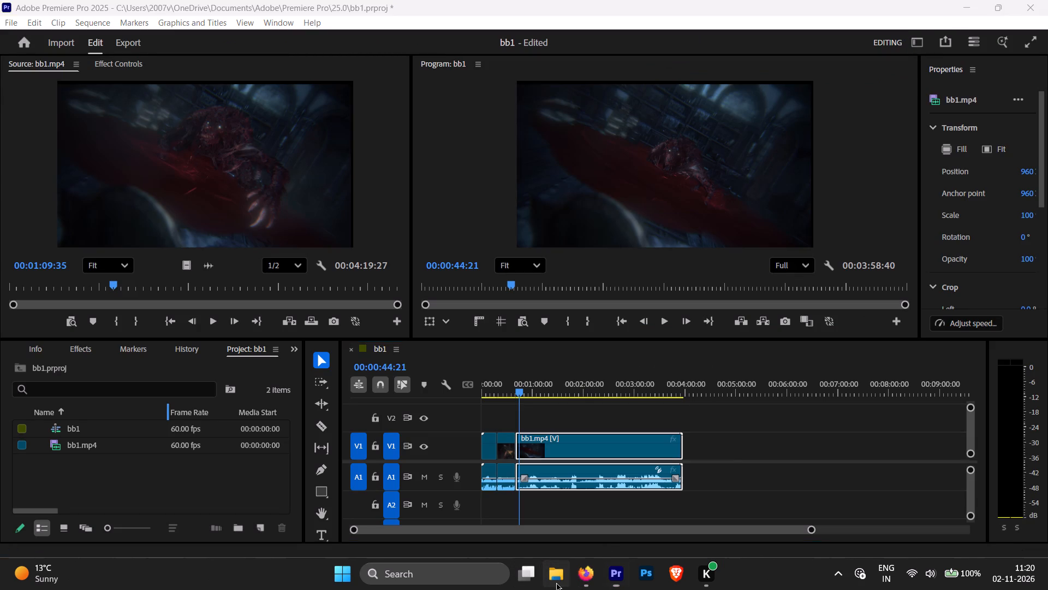
{"action": "left_click", "coordinate": [55, 202]}
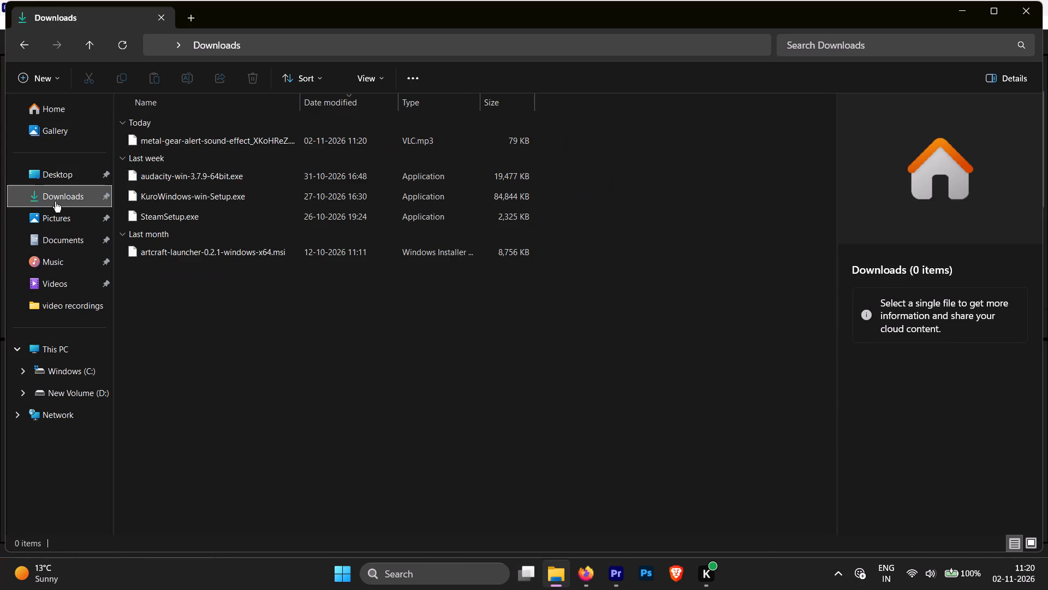
{"action": "left_click", "coordinate": [200, 140]}
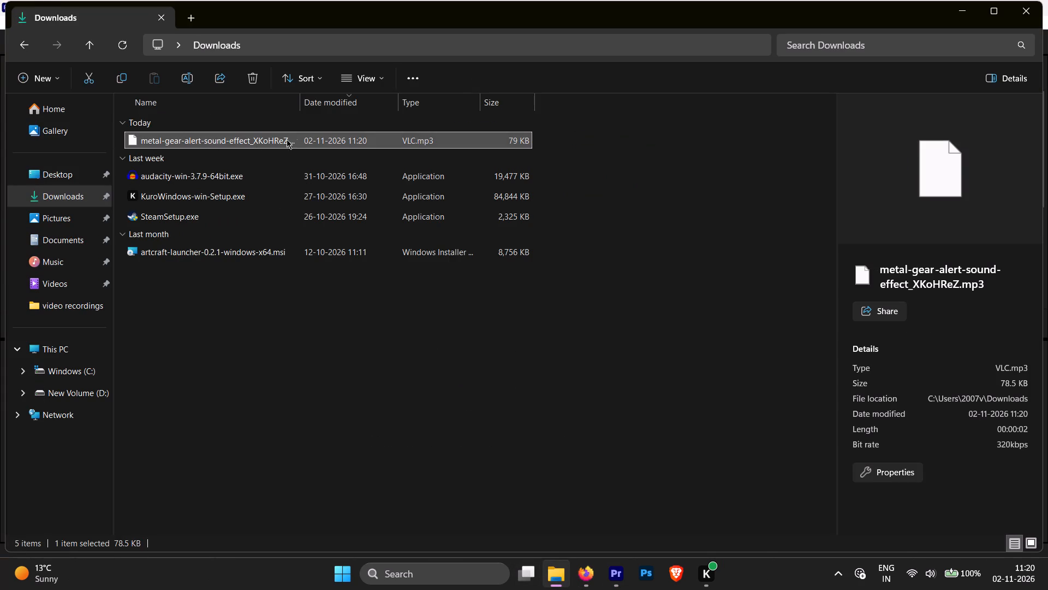
{"action": "left_click_drag", "start_coordinate": [255, 141], "coordinate": [69, 398]}
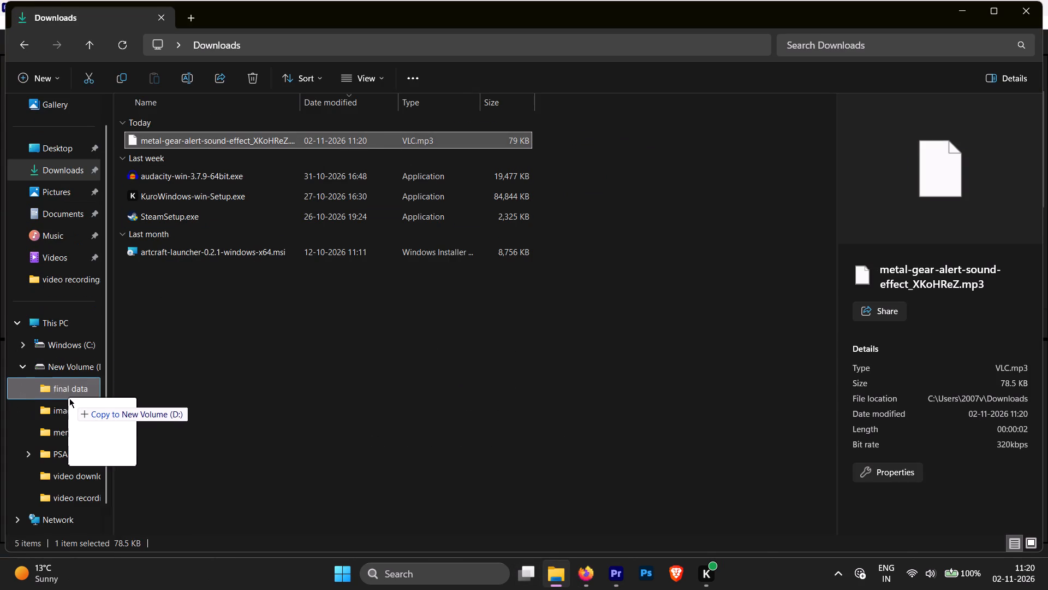
{"action": "left_click_drag", "start_coordinate": [69, 398], "coordinate": [82, 432]}
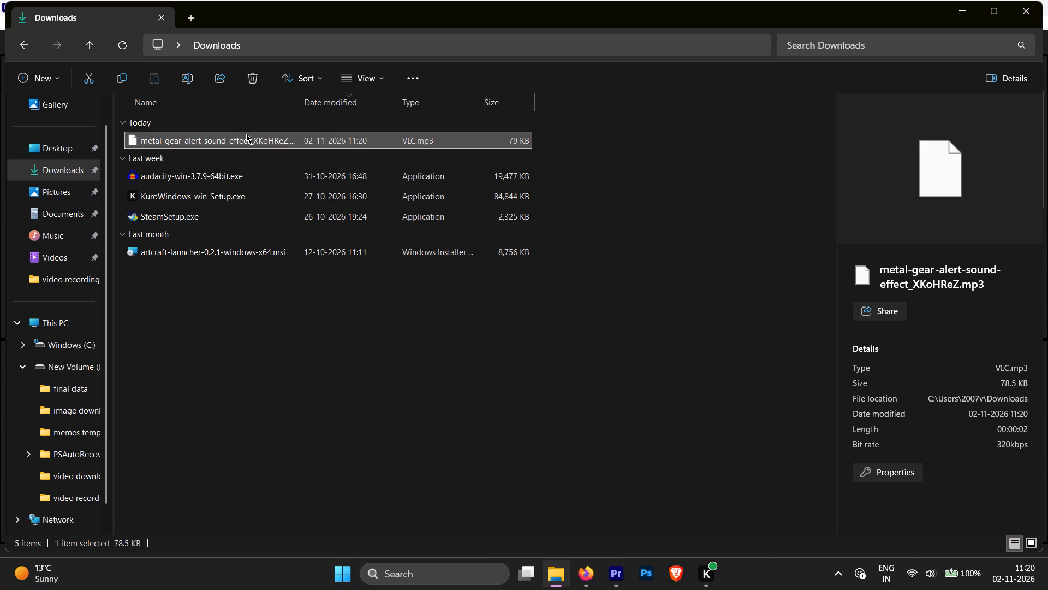
Delete the original metal gear alert MP3 from Downloads and return to Premiere Pro.
{"action": "left_click", "coordinate": [257, 78]}
{"action": "left_click", "coordinate": [947, 5]}
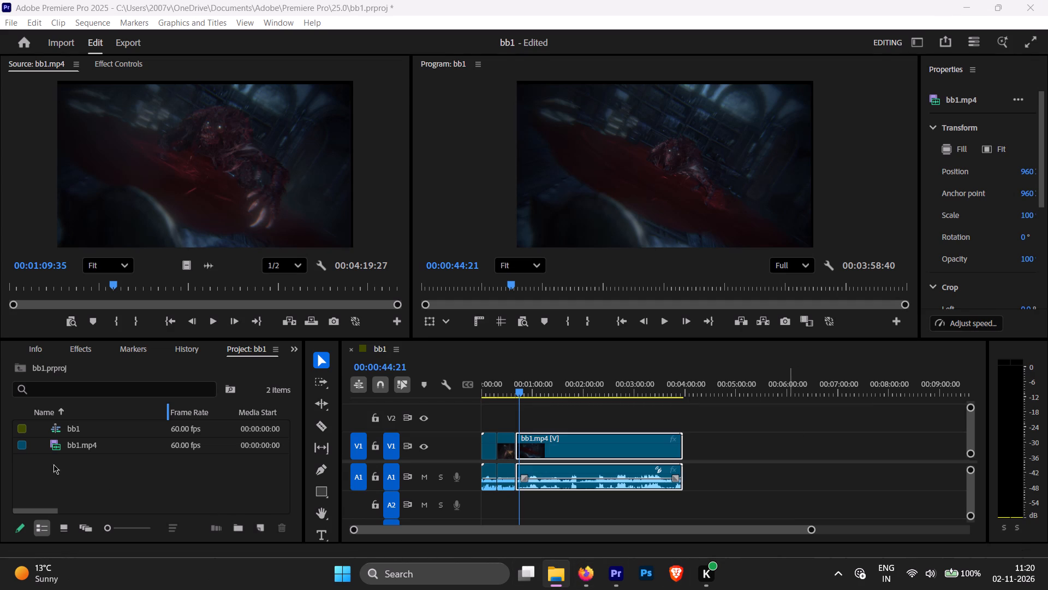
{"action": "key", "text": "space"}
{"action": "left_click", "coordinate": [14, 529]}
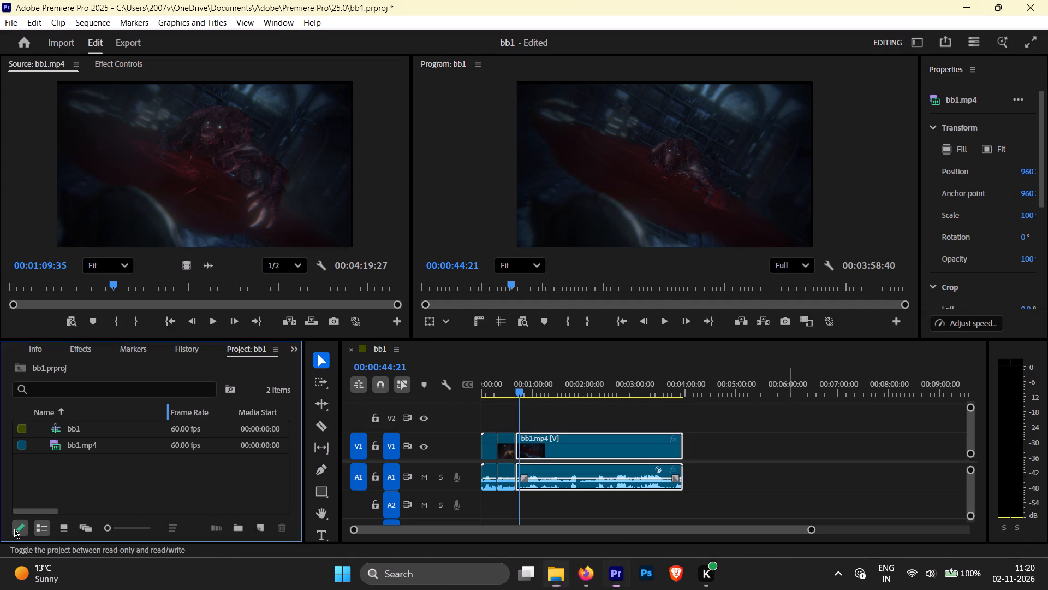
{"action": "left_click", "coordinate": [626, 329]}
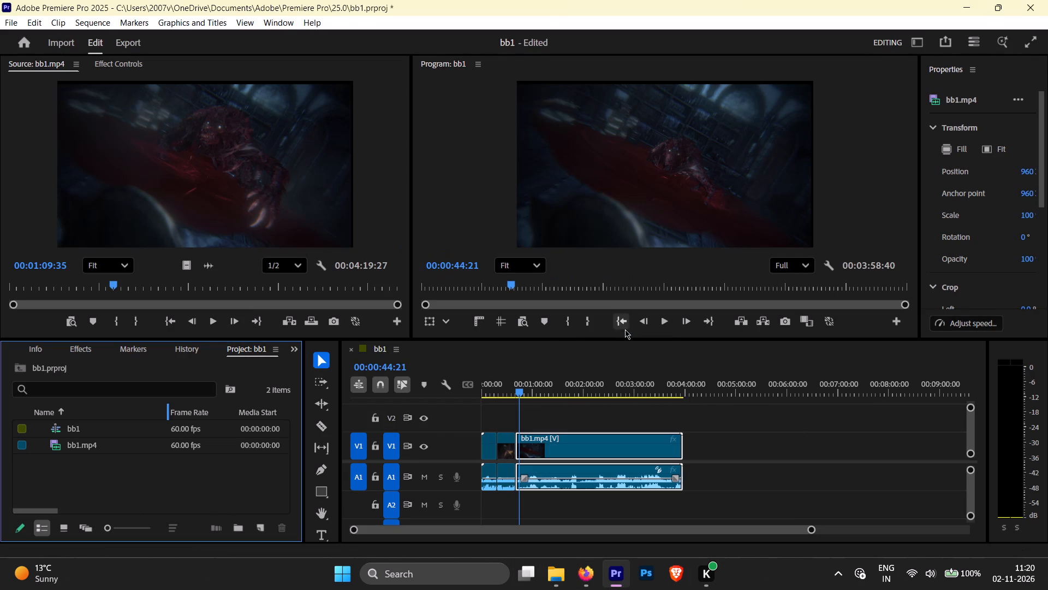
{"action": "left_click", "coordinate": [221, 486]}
Browse to the memes temps folder on drive D: within Premiere Pro and load the metal gear alert MP3 into the Source Monitor.
{"action": "scroll", "coordinate": [40, 359], "scroll_direction": "up", "scroll_amount": 2}
{"action": "scroll", "coordinate": [40, 359], "scroll_direction": "down", "scroll_amount": 3}
{"action": "scroll", "coordinate": [55, 351], "scroll_direction": "up", "scroll_amount": 2}
{"action": "scroll", "coordinate": [64, 346], "scroll_direction": "down", "scroll_amount": 2}
{"action": "scroll", "coordinate": [66, 346], "scroll_direction": "up", "scroll_amount": 5}
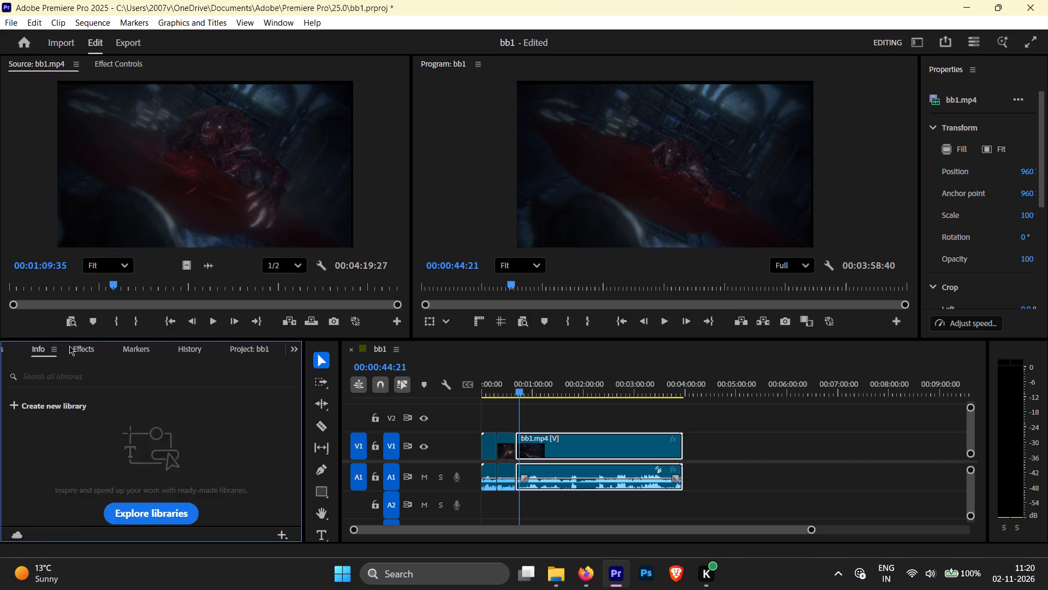
{"action": "scroll", "coordinate": [69, 346], "scroll_direction": "up", "scroll_amount": 6}
{"action": "scroll", "coordinate": [73, 465], "scroll_direction": "down", "scroll_amount": 2}
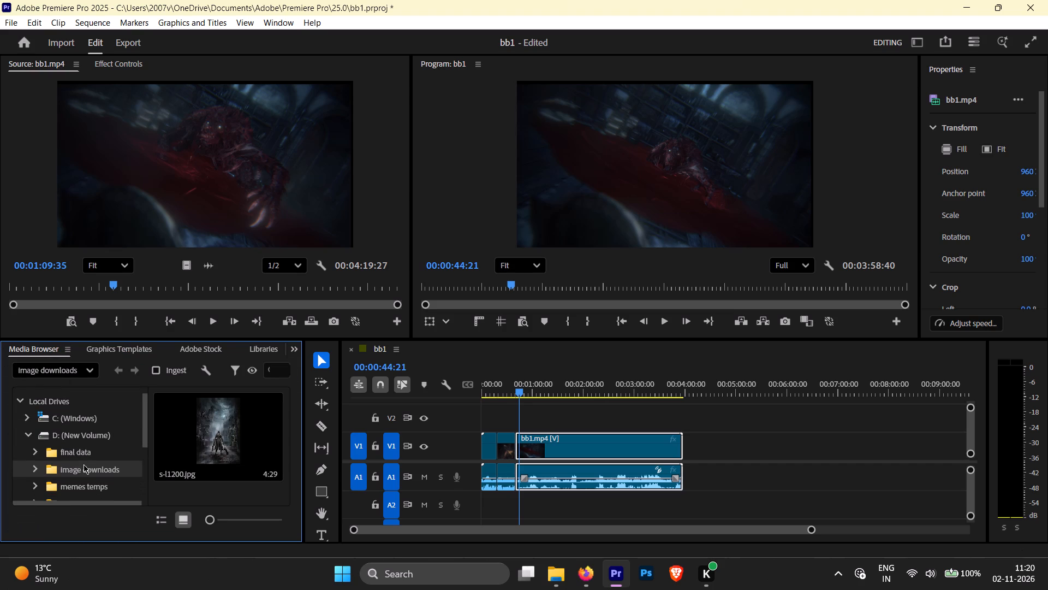
{"action": "scroll", "coordinate": [86, 470], "scroll_direction": "down", "scroll_amount": 2}
{"action": "left_click", "coordinate": [85, 473]}
{"action": "double_click", "coordinate": [86, 471]}
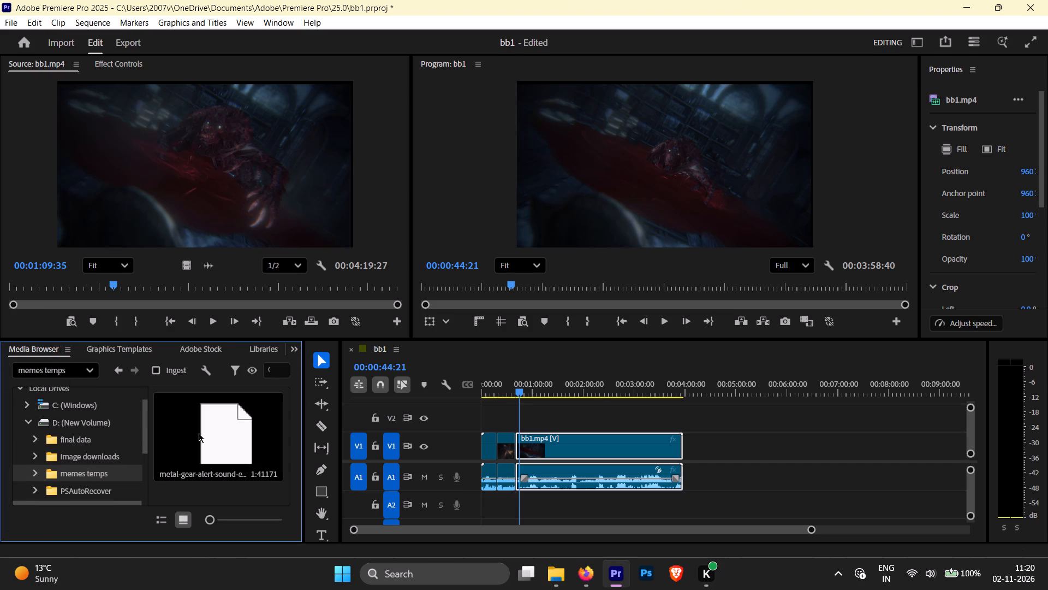
{"action": "left_click_drag", "start_coordinate": [219, 423], "coordinate": [269, 196]}
Play the metal gear sound briefly, then mark its out point at 00;00;00;14 and its in point at 00;00;00;00.
{"action": "key", "text": "space"}
{"action": "key", "text": "space"}
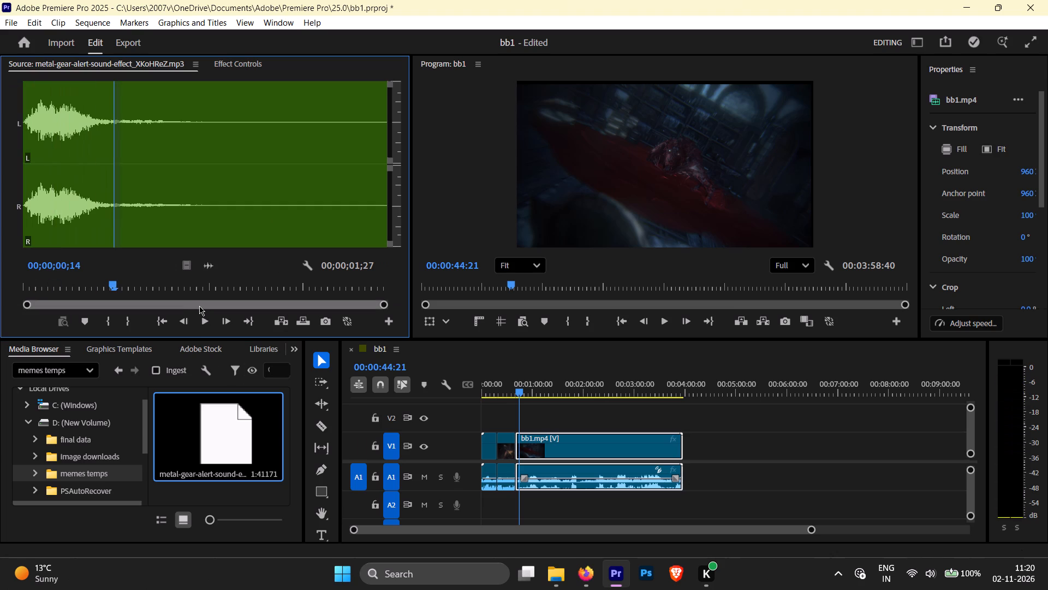
{"action": "key", "text": "o"}
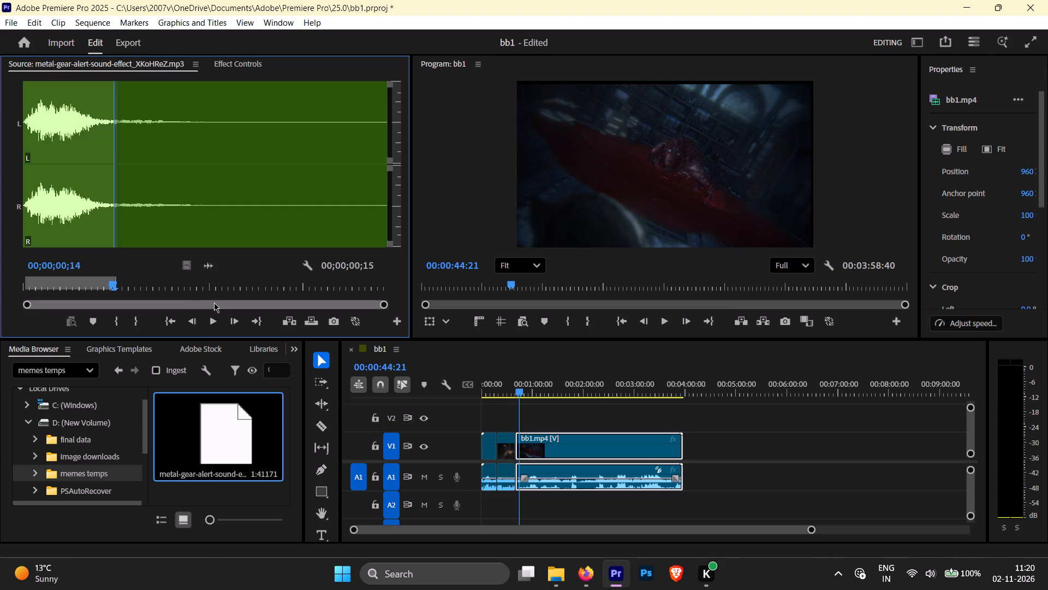
{"action": "left_click_drag", "start_coordinate": [114, 79], "coordinate": [81, 79]}
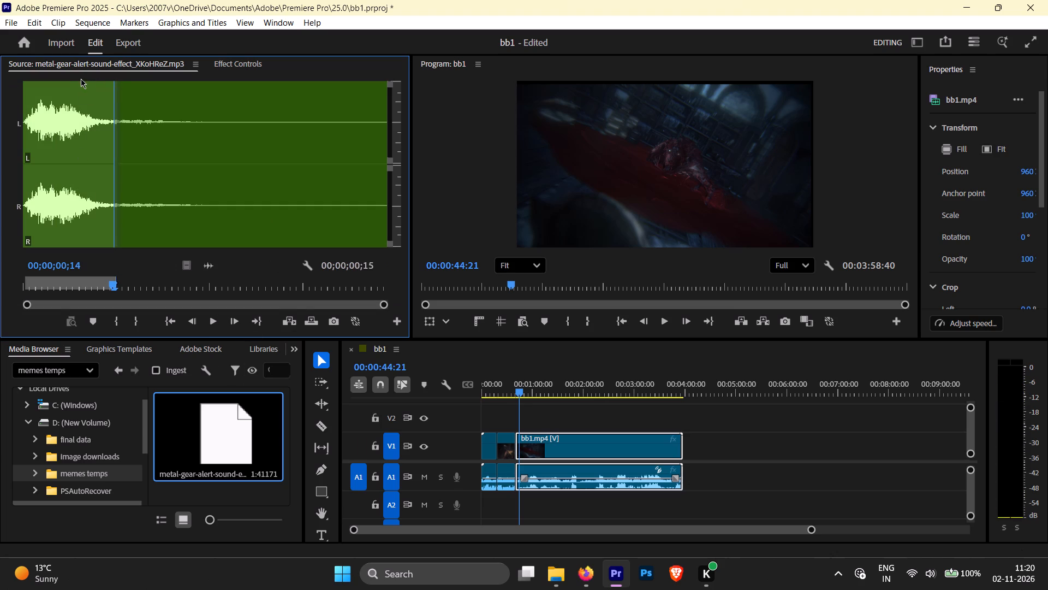
{"action": "left_click_drag", "start_coordinate": [81, 79], "coordinate": [63, 79]}
{"action": "left_click_drag", "start_coordinate": [112, 125], "coordinate": [15, 127]}
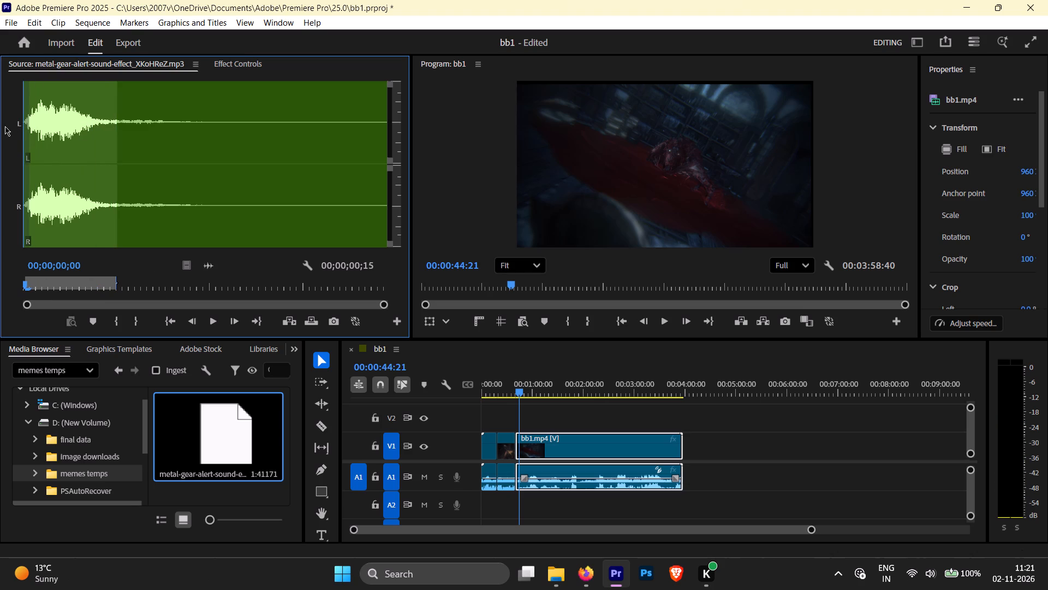
{"action": "key", "text": "i"}
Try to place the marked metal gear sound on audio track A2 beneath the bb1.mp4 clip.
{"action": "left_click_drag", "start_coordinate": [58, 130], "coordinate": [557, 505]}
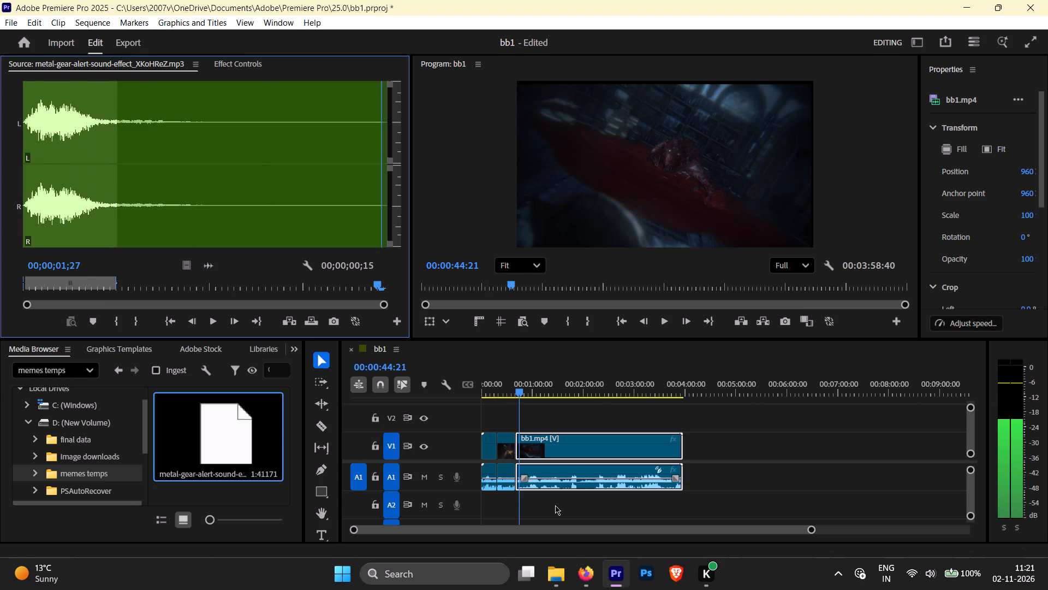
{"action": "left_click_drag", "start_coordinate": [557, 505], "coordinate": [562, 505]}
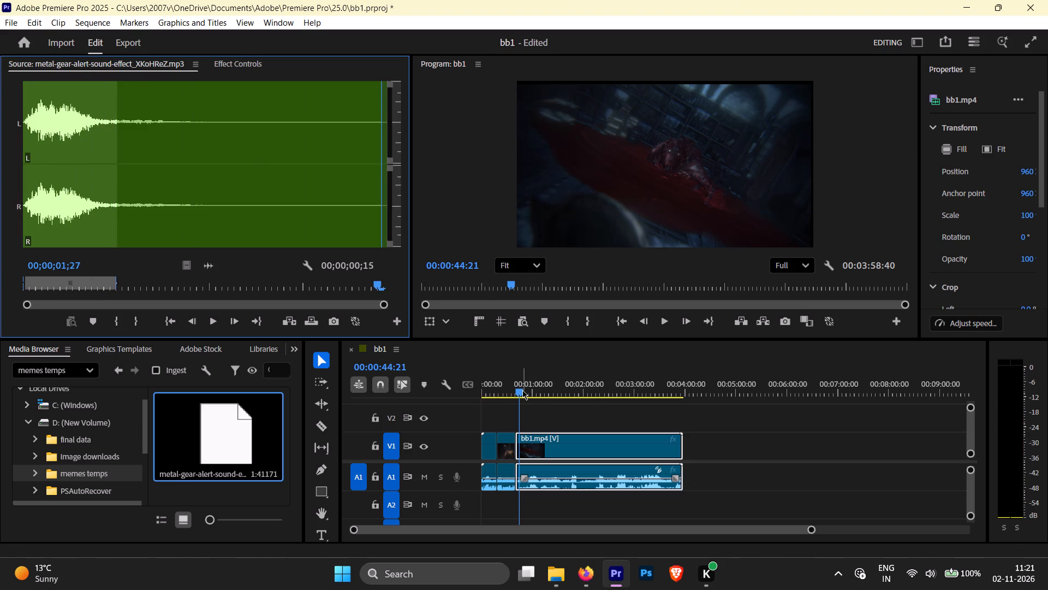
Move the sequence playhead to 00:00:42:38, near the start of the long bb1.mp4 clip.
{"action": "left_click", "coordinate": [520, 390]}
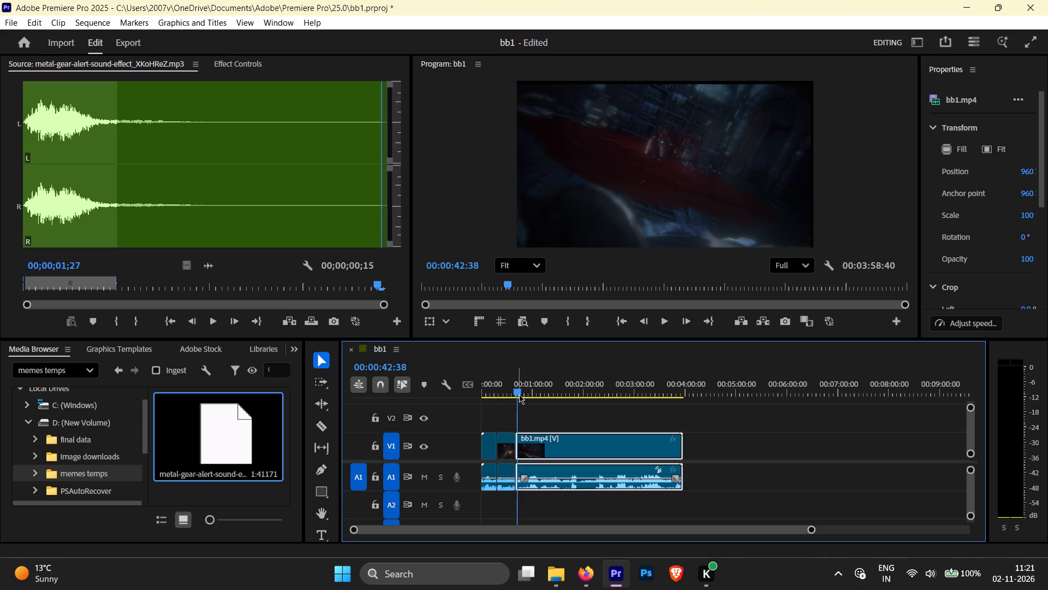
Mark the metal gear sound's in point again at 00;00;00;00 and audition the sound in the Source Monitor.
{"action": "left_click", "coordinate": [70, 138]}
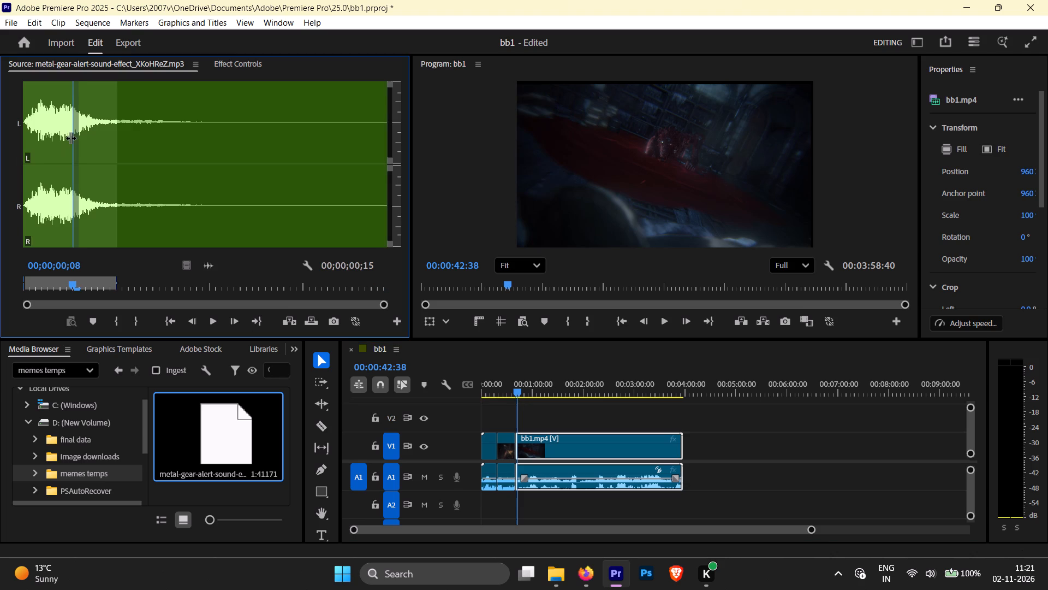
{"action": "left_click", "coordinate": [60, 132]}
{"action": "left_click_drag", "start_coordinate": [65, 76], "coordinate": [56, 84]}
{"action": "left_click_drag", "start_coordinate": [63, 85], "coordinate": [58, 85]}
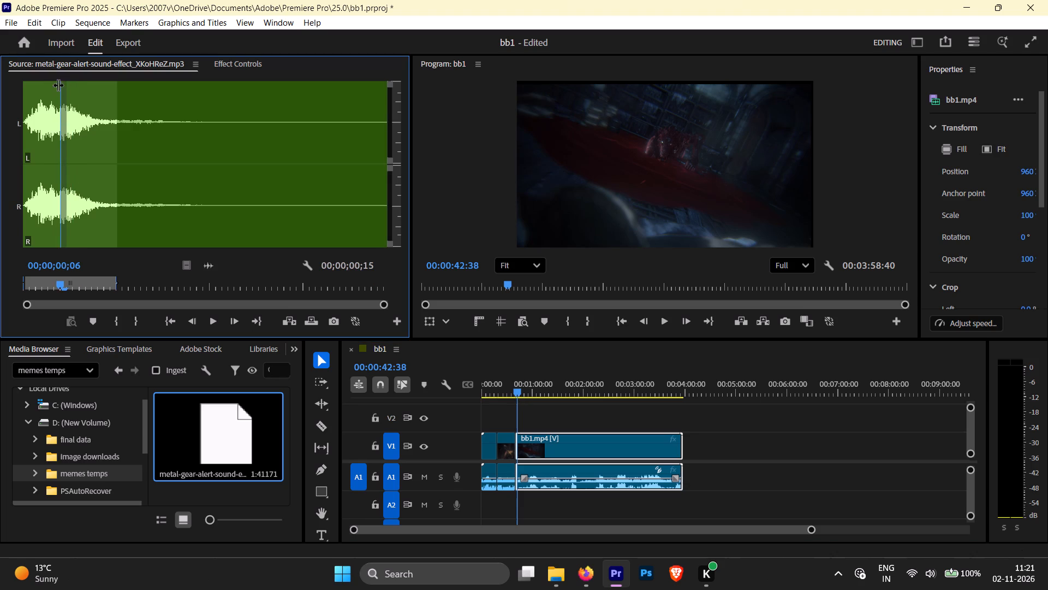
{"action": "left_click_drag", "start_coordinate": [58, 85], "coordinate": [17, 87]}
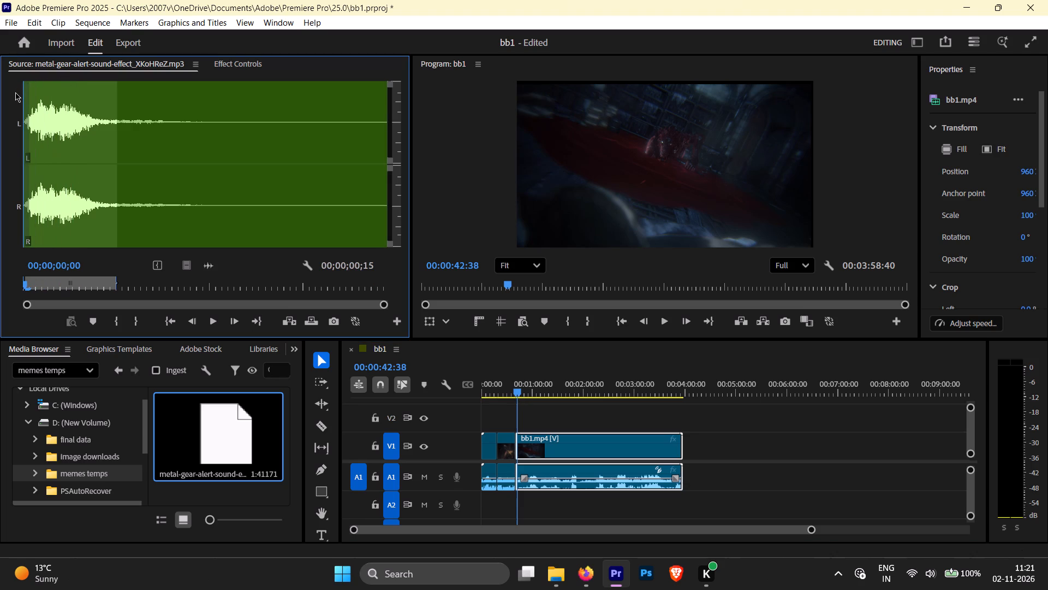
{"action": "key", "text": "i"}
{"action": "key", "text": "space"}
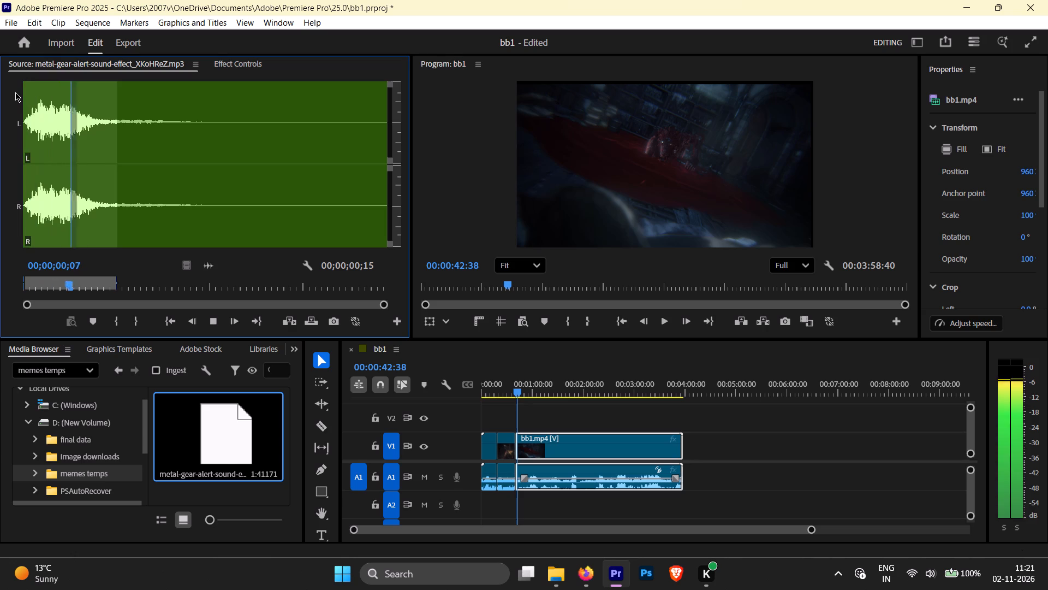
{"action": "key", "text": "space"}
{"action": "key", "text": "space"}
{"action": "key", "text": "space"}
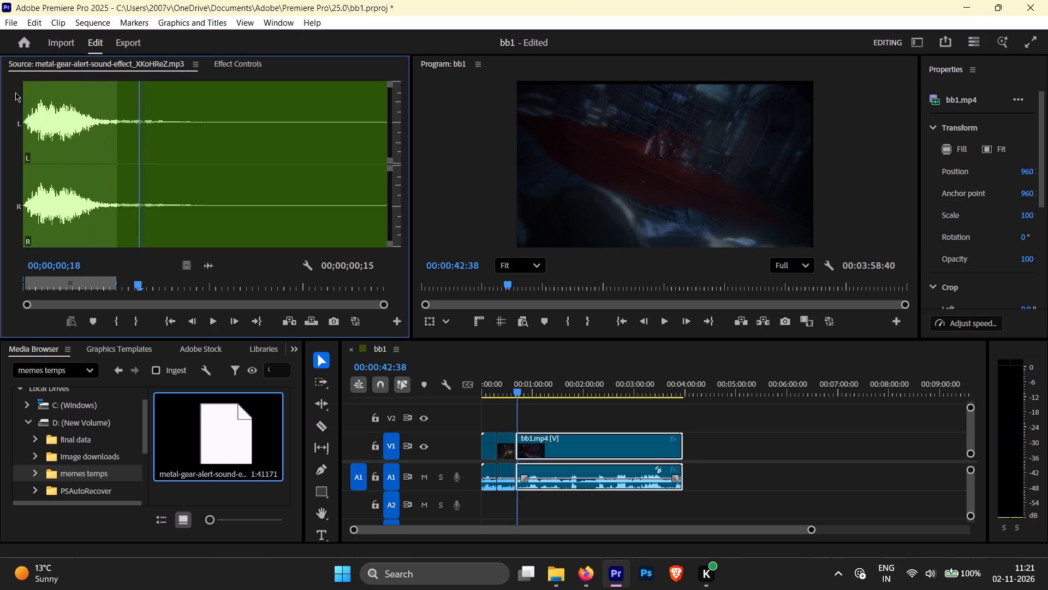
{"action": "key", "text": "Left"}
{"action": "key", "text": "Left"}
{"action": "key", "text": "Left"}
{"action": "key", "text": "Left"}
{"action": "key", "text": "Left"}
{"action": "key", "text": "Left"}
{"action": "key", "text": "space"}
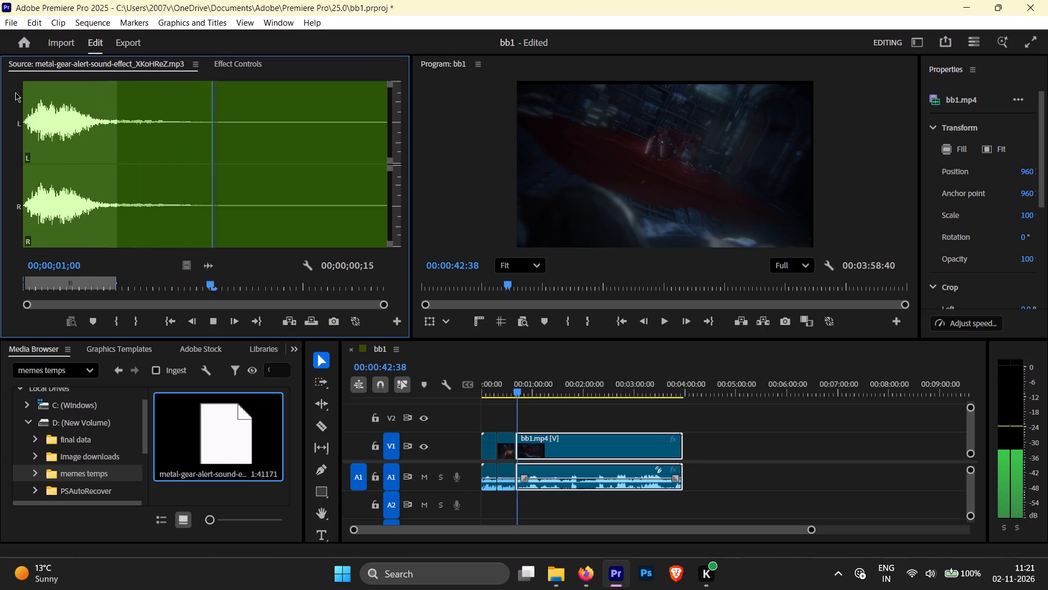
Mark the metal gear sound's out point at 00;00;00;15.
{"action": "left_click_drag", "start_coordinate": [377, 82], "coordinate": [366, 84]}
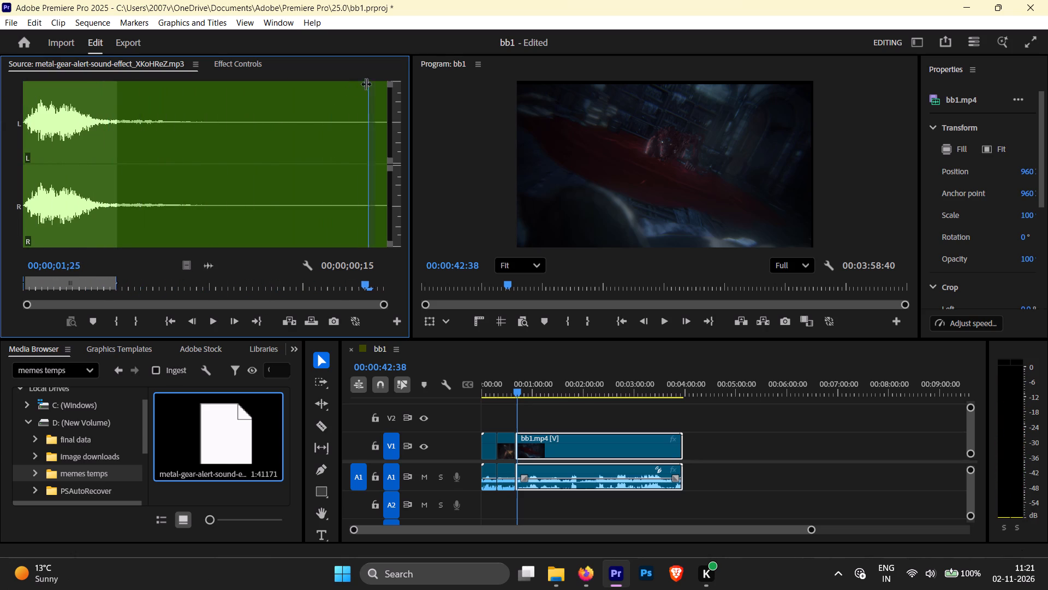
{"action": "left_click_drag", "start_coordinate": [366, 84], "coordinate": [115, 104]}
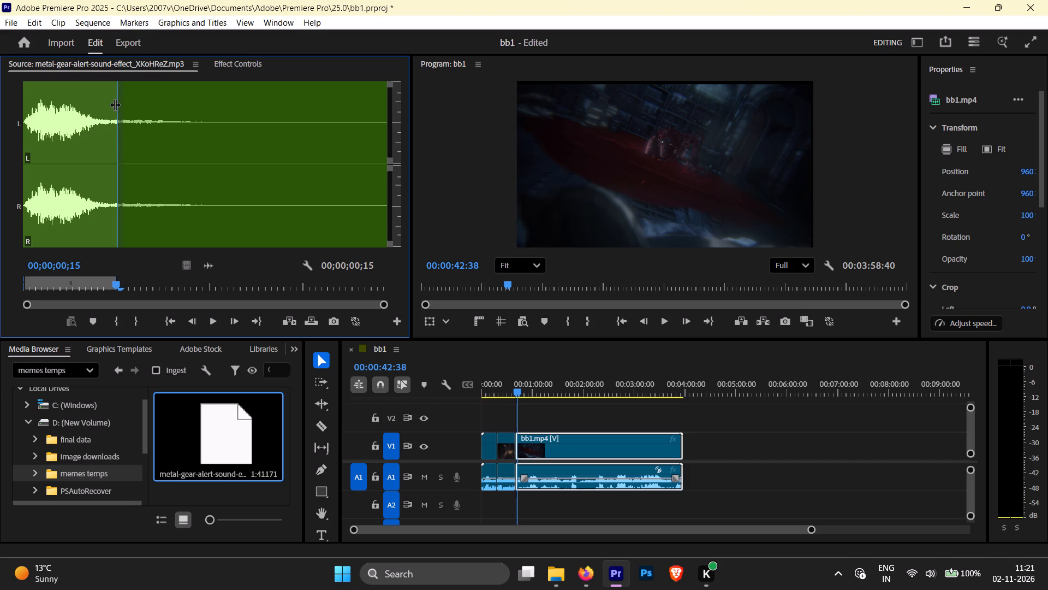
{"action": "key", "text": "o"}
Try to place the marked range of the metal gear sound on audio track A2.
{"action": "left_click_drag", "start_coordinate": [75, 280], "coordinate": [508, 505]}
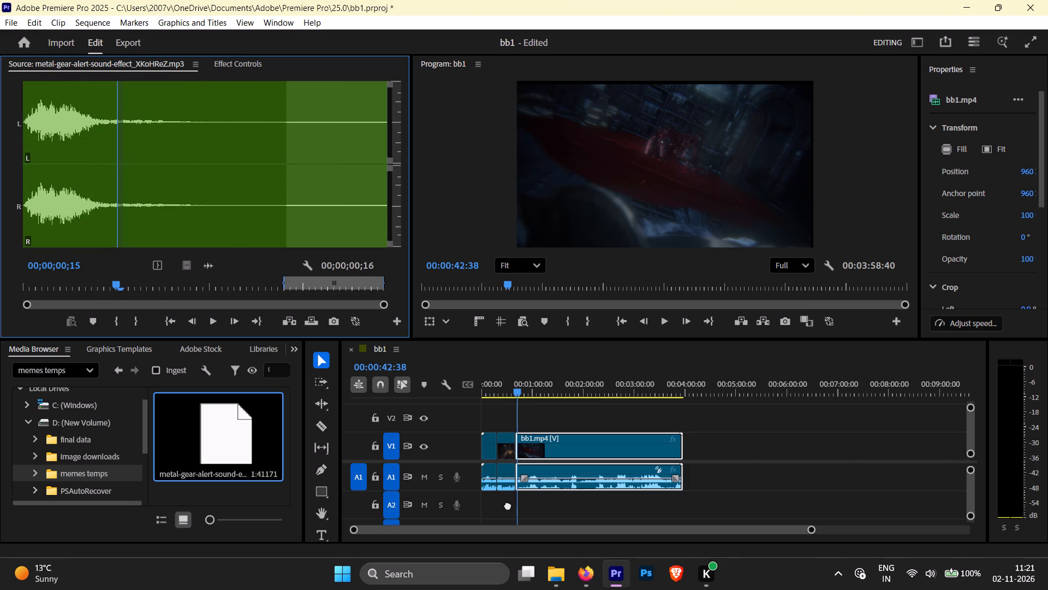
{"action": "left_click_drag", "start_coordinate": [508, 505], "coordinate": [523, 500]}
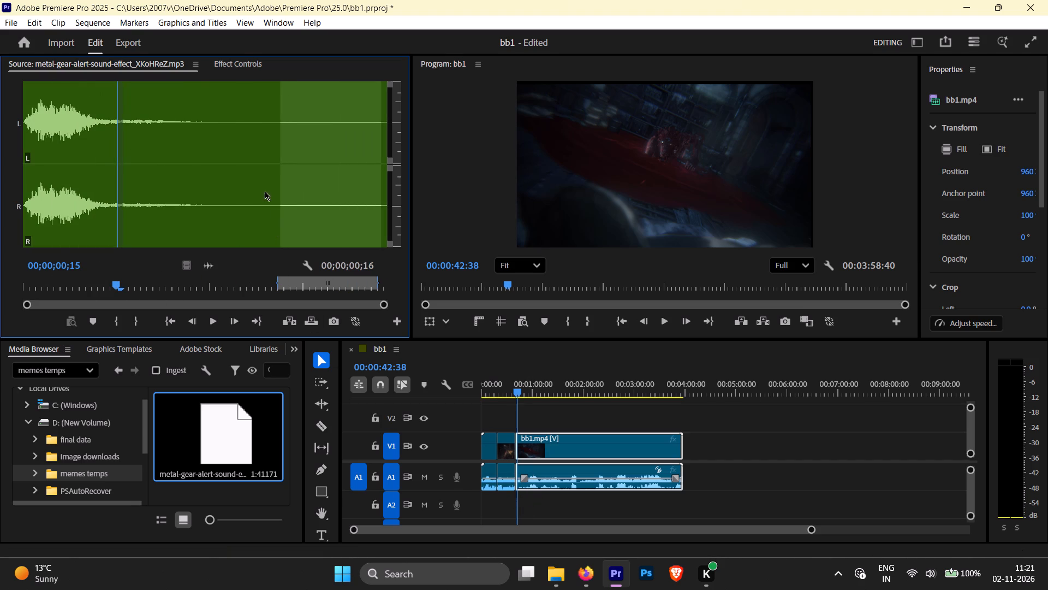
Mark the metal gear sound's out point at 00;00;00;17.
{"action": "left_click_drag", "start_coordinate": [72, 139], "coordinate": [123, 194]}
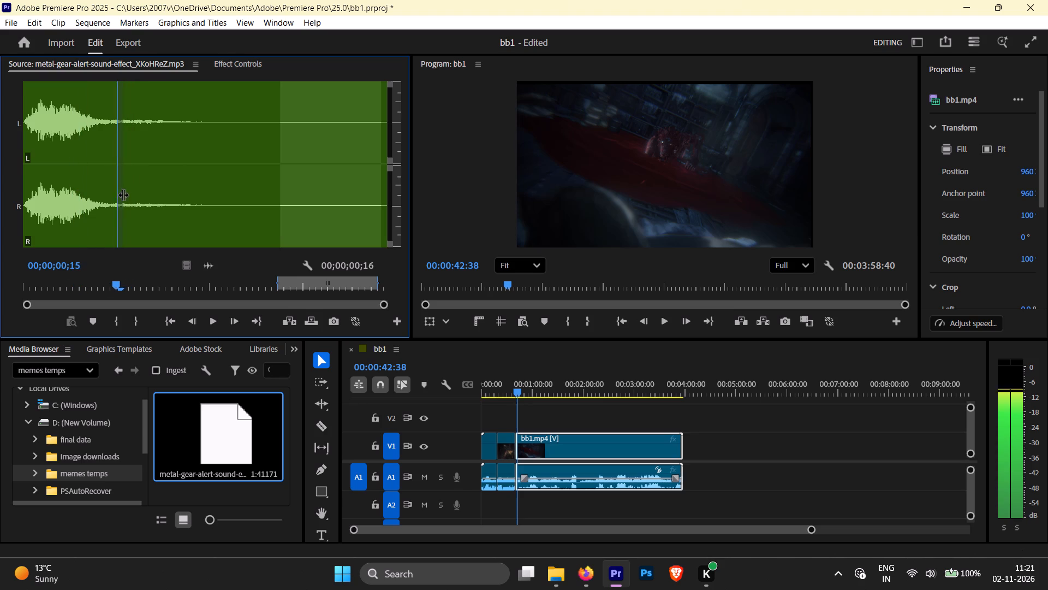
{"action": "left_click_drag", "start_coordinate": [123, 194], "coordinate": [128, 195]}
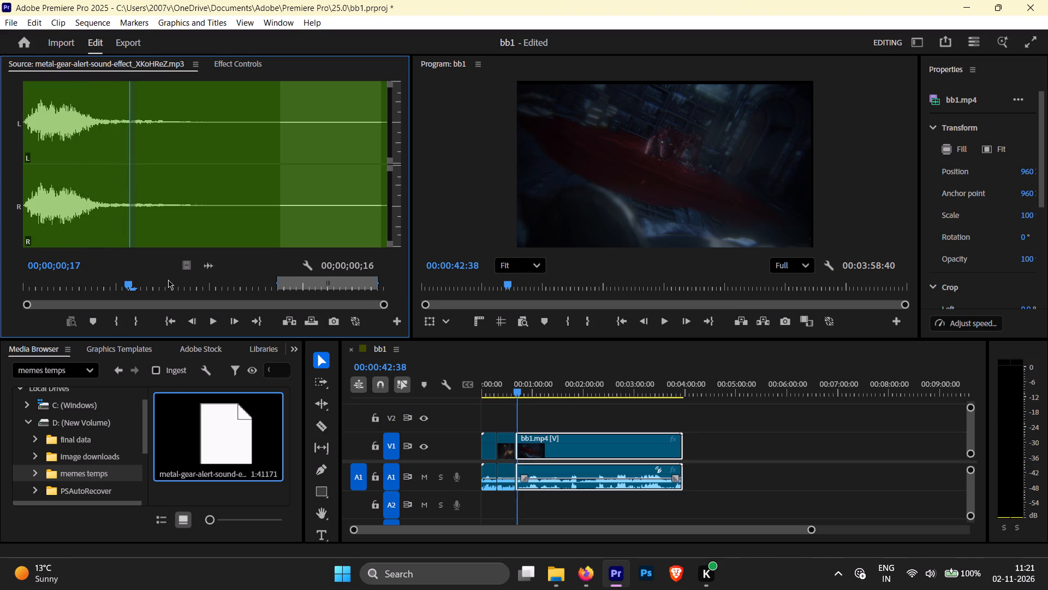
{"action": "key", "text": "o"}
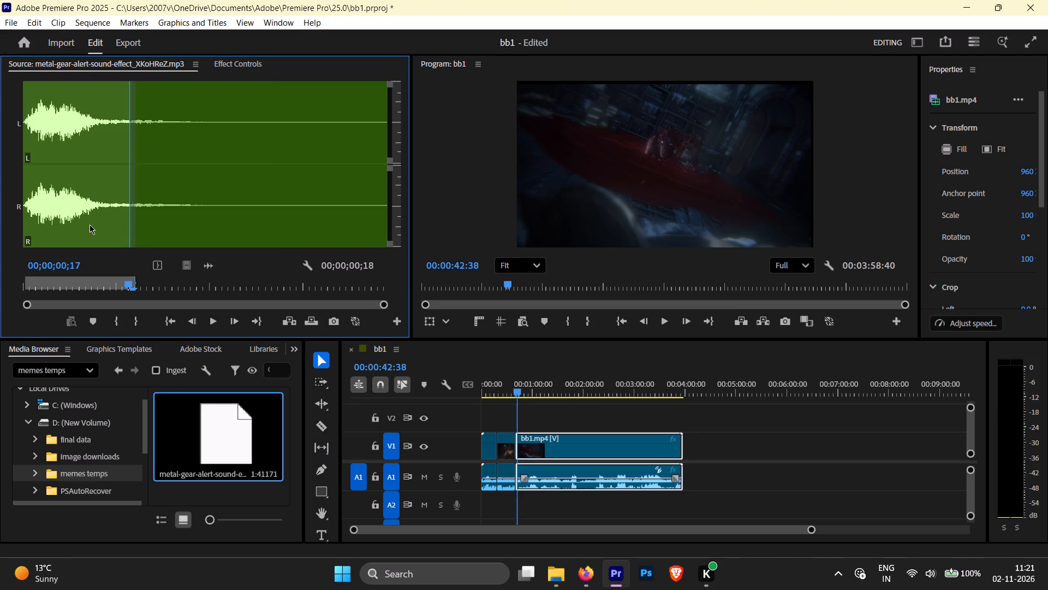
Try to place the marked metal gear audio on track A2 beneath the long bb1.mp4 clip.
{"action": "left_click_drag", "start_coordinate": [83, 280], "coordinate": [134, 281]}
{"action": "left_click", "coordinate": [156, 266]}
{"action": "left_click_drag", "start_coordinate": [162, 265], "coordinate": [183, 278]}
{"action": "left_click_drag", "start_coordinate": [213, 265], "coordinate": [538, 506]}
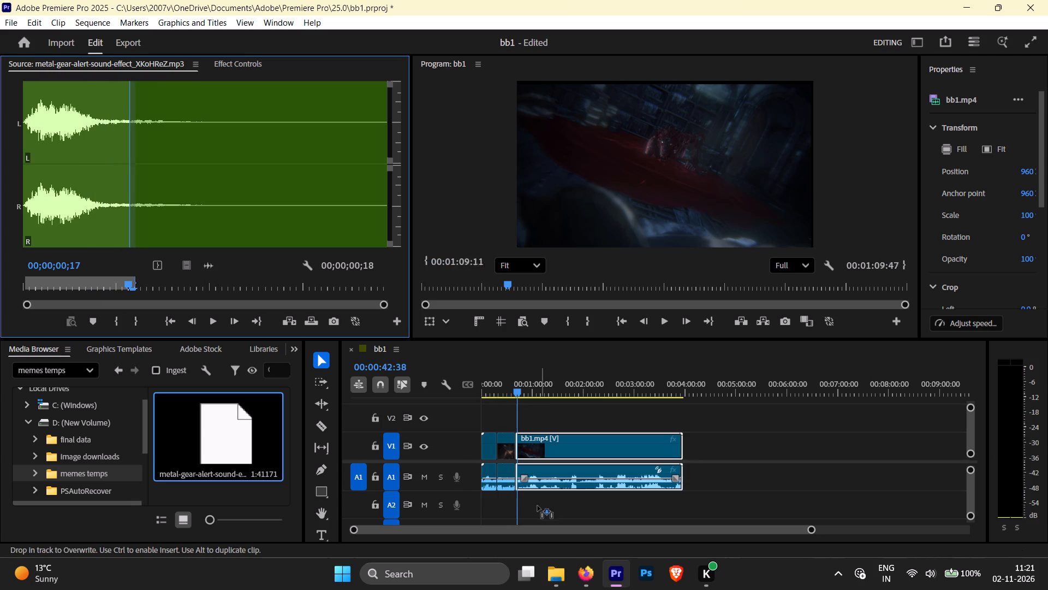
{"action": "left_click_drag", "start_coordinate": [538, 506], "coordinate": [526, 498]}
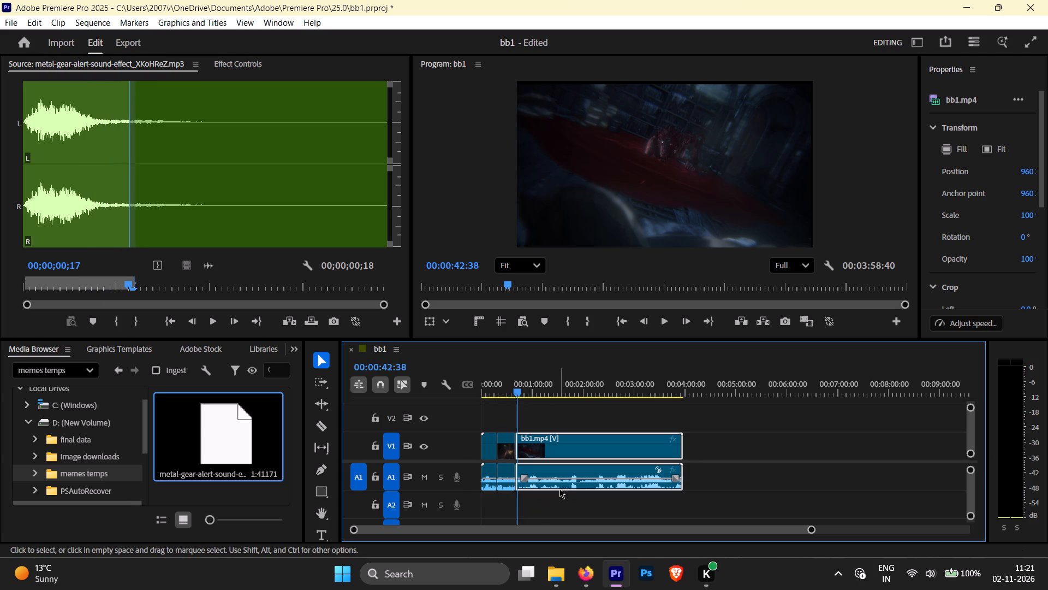
Play the sequence briefly, then move its playhead back to 00:00:41:50.
{"action": "key", "text": "space"}
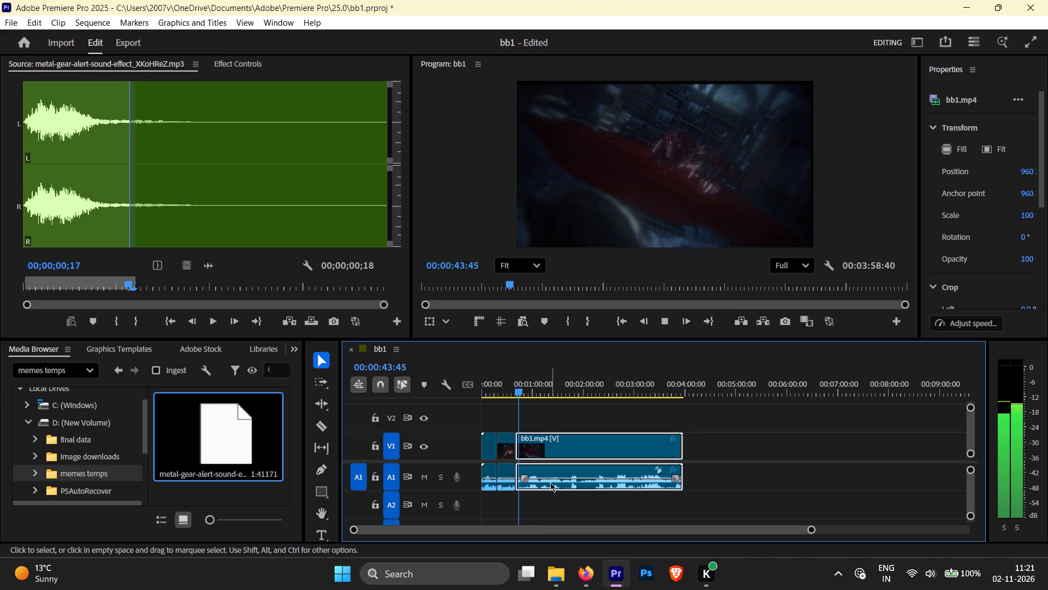
{"action": "left_click", "coordinate": [522, 391]}
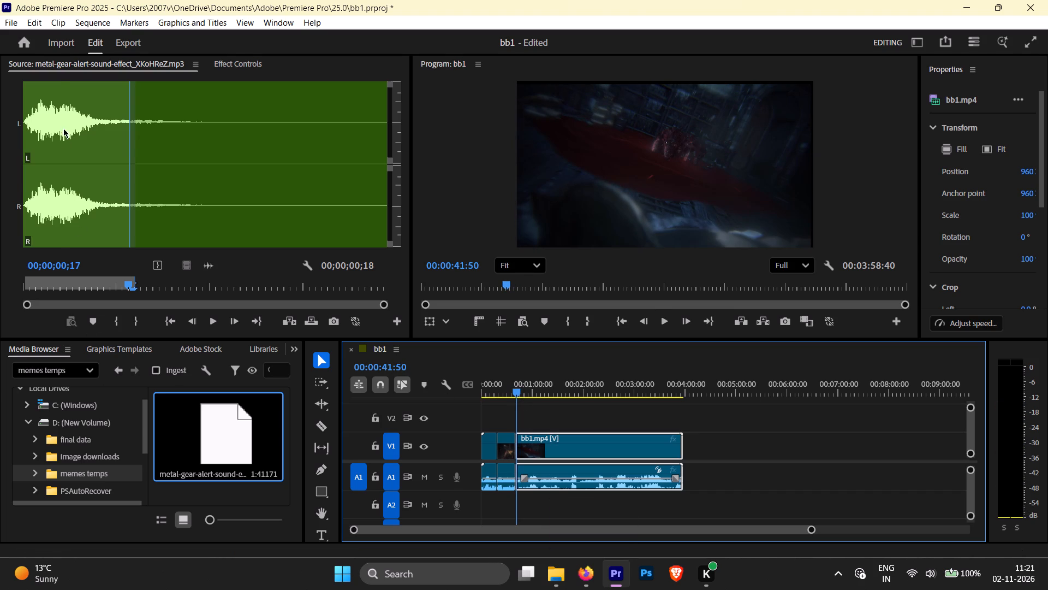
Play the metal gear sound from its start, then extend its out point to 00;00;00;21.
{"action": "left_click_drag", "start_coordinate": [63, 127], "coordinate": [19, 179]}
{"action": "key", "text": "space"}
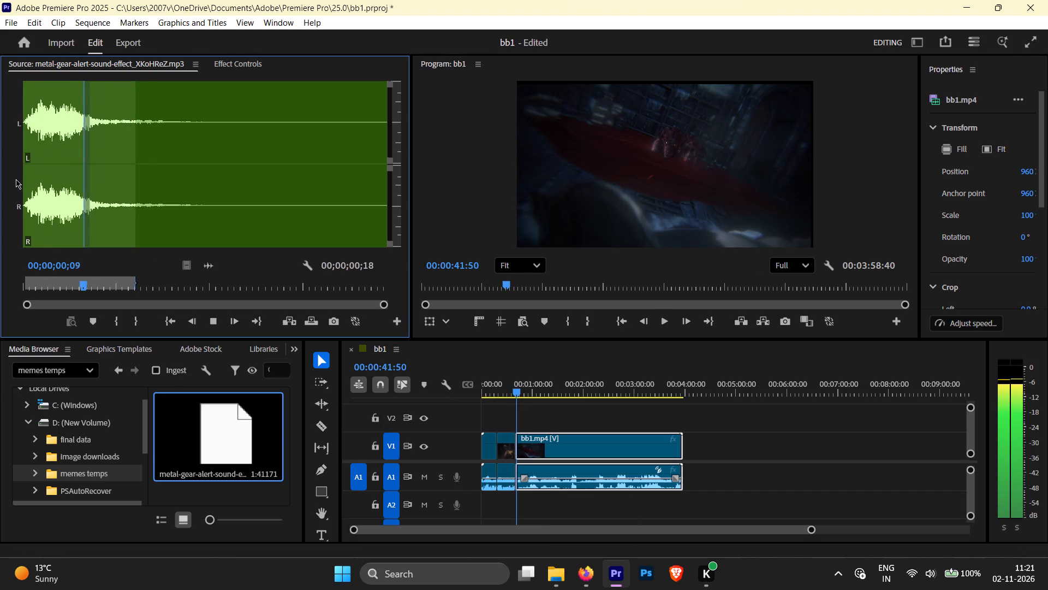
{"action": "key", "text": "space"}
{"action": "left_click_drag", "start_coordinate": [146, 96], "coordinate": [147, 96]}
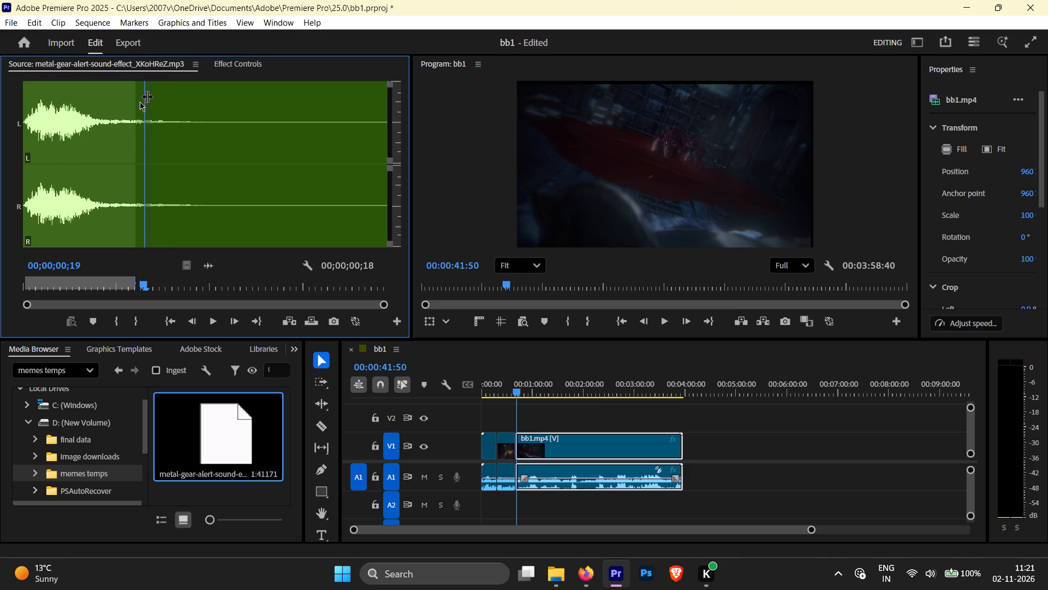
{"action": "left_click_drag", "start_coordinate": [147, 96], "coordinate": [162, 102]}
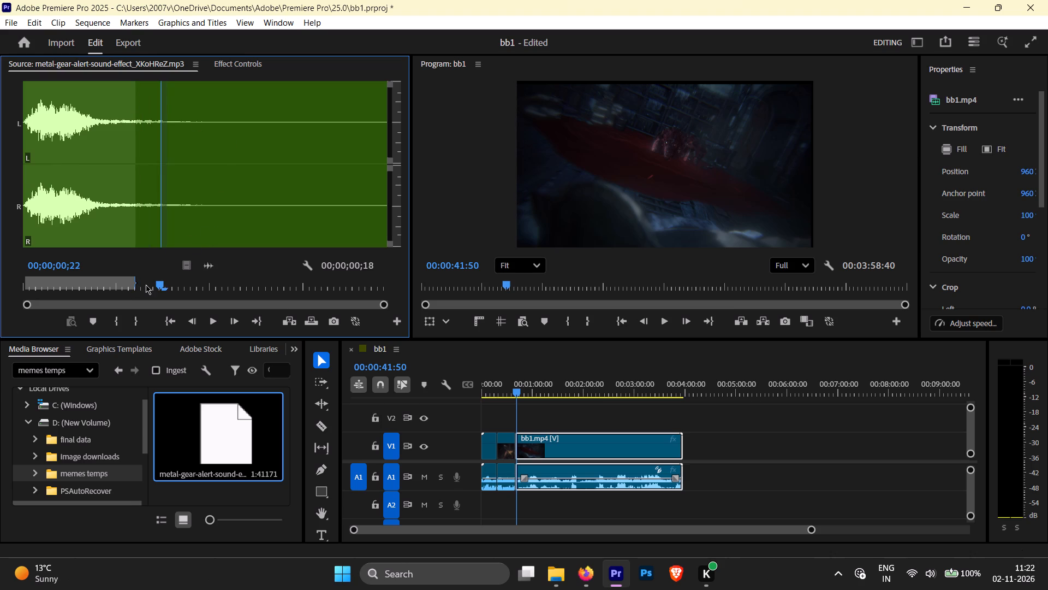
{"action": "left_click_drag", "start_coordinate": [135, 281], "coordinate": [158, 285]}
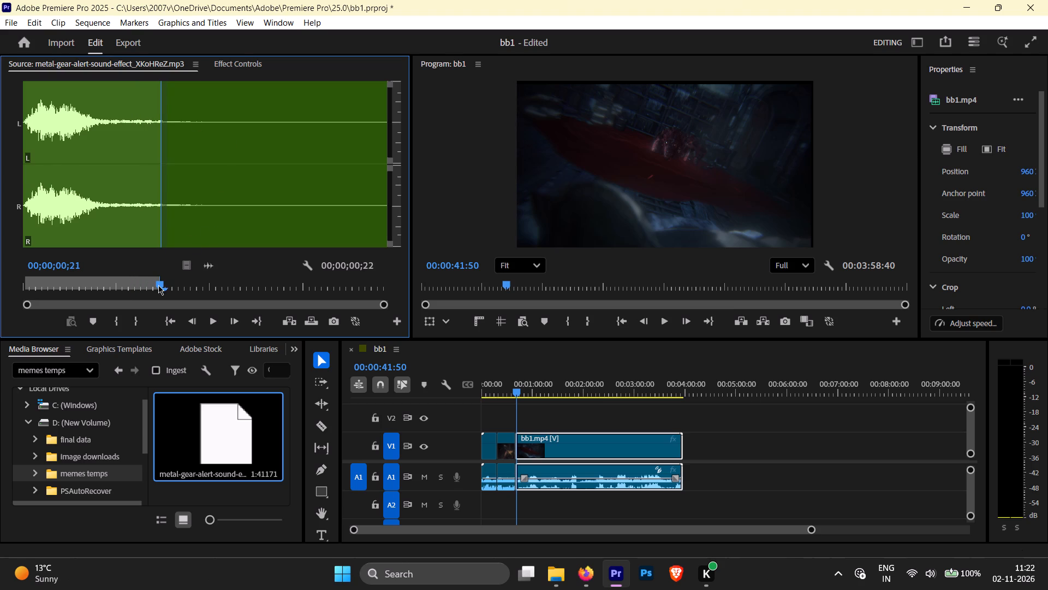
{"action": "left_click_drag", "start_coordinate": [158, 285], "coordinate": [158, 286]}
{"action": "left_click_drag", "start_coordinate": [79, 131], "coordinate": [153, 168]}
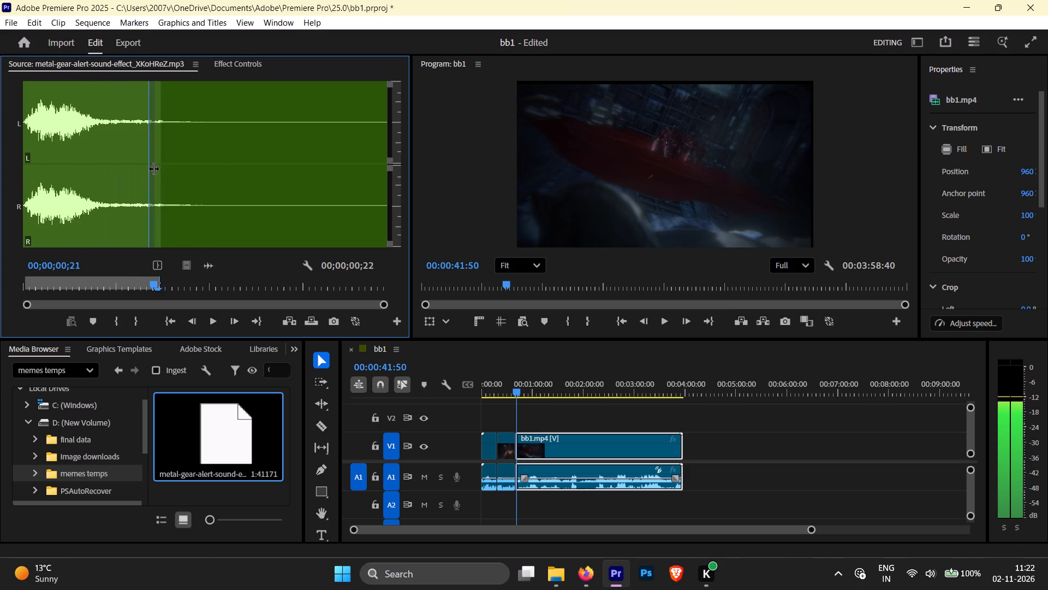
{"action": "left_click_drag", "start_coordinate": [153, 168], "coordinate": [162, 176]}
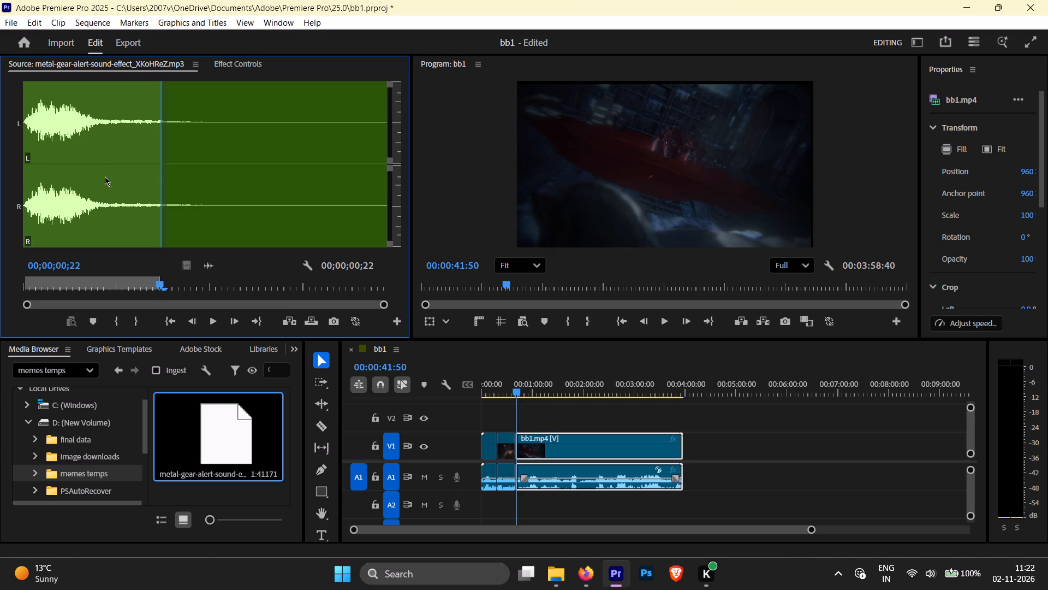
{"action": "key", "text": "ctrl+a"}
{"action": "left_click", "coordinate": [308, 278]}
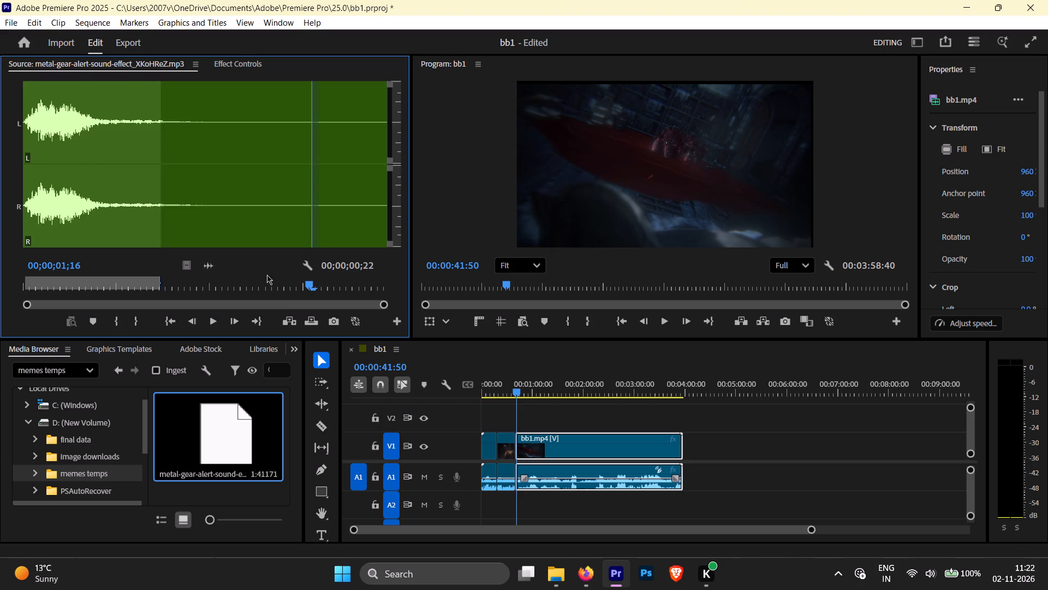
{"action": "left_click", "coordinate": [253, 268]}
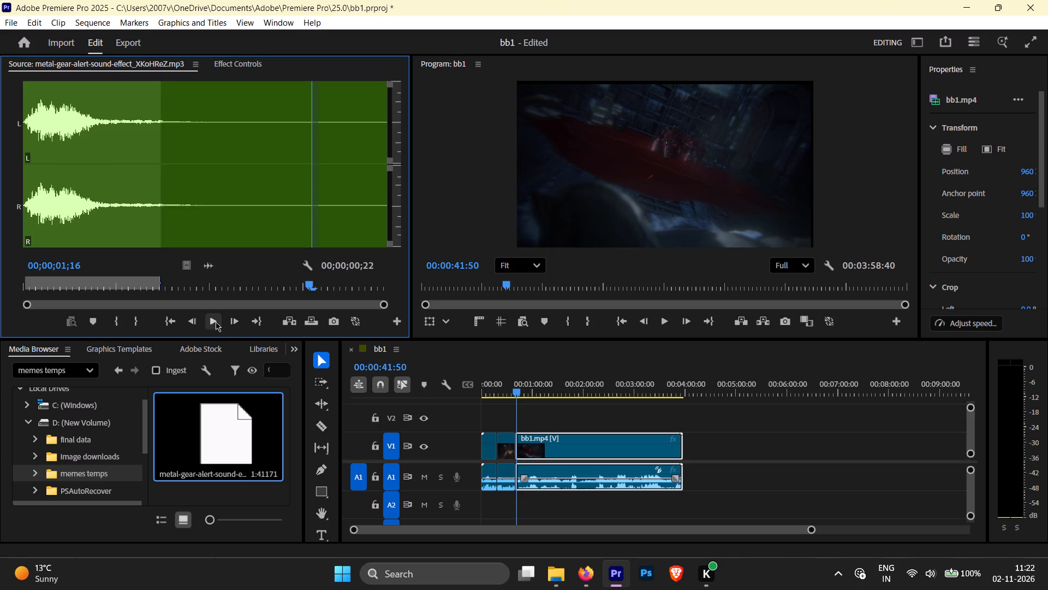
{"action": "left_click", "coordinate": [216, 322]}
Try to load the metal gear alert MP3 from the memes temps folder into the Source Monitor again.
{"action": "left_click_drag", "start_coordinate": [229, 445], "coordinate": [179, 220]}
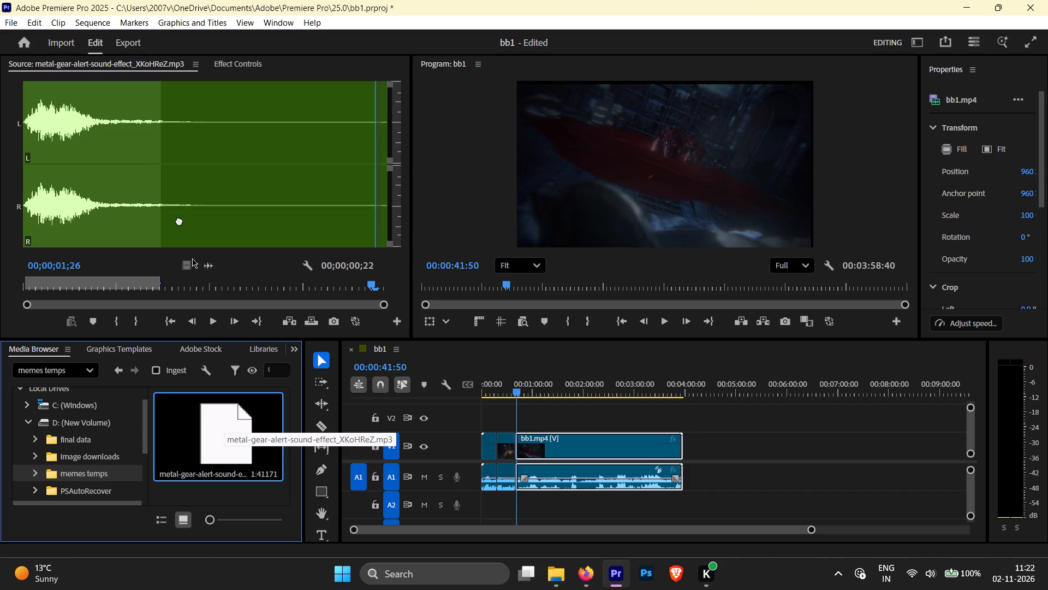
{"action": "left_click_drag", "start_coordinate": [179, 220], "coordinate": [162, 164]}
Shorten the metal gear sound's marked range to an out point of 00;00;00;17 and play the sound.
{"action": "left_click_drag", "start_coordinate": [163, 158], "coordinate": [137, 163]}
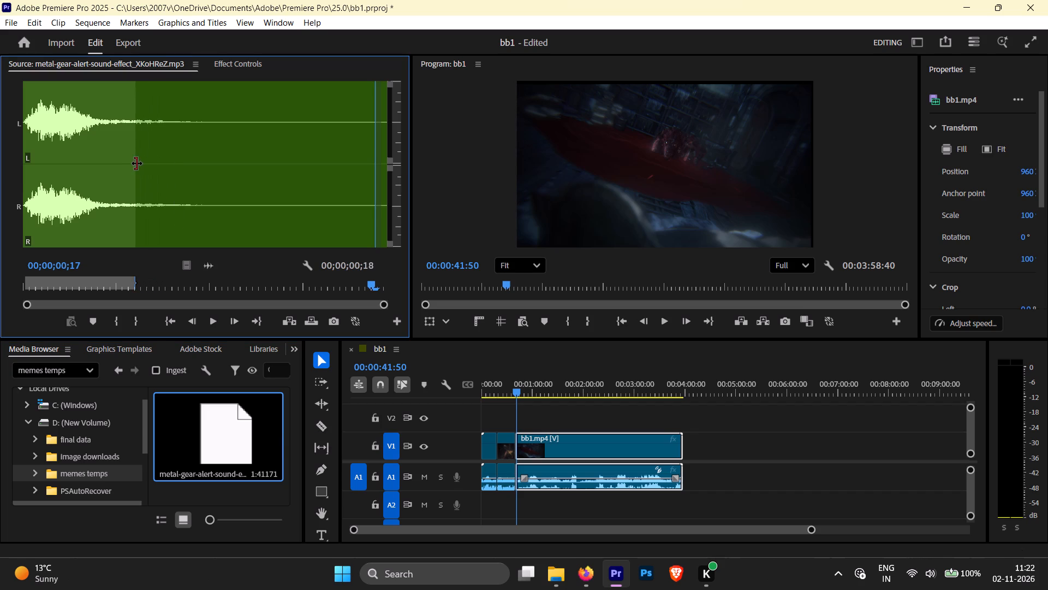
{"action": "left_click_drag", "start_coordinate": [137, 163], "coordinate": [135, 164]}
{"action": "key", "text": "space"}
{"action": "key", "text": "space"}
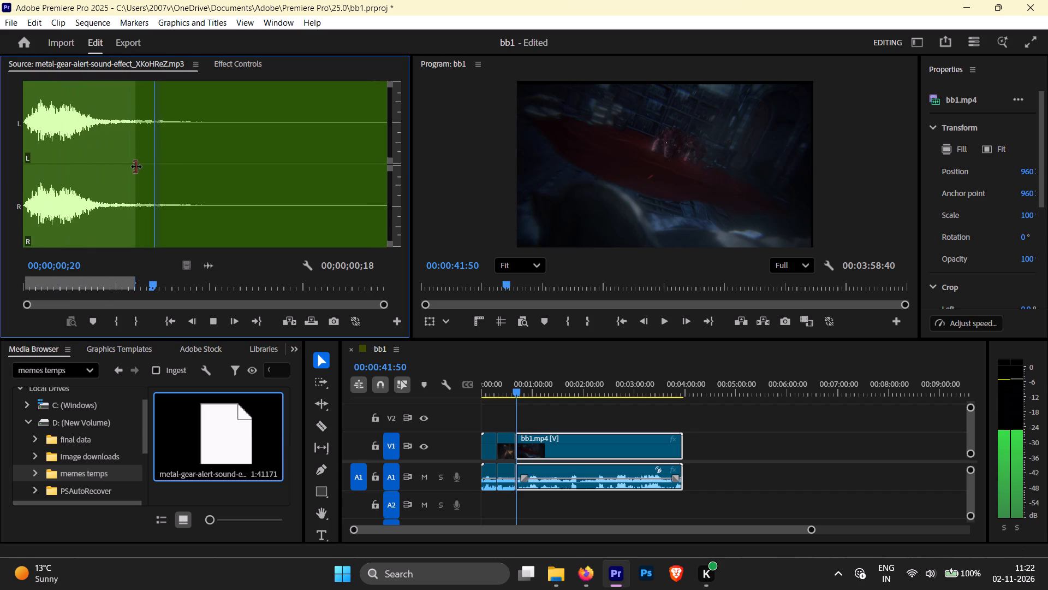
Extend the metal gear sound's out point to 00;00;00;20.
{"action": "left_click_drag", "start_coordinate": [135, 164], "coordinate": [156, 164]}
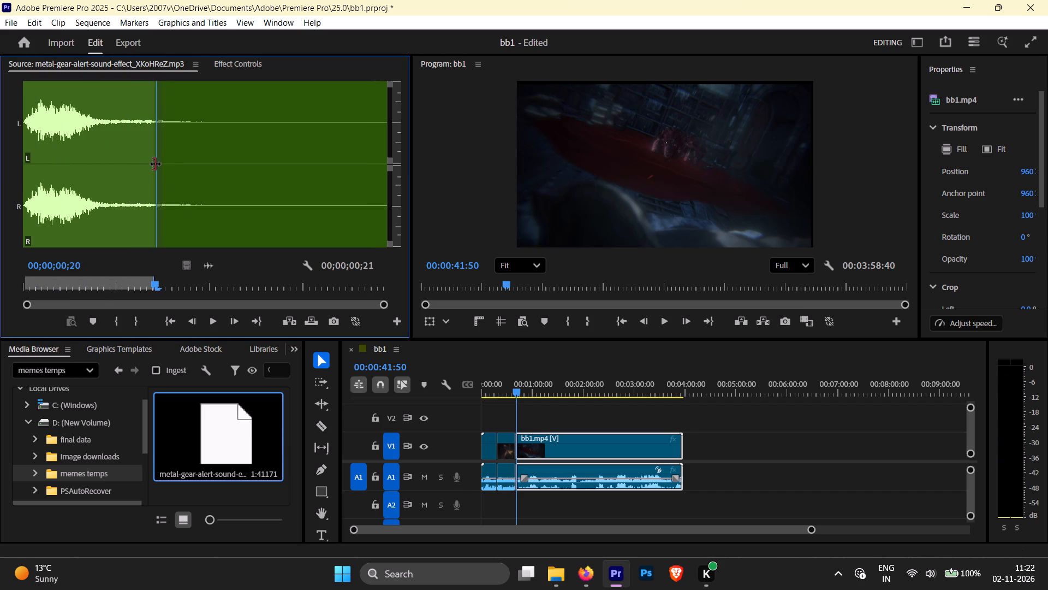
{"action": "left_click_drag", "start_coordinate": [156, 164], "coordinate": [157, 167]}
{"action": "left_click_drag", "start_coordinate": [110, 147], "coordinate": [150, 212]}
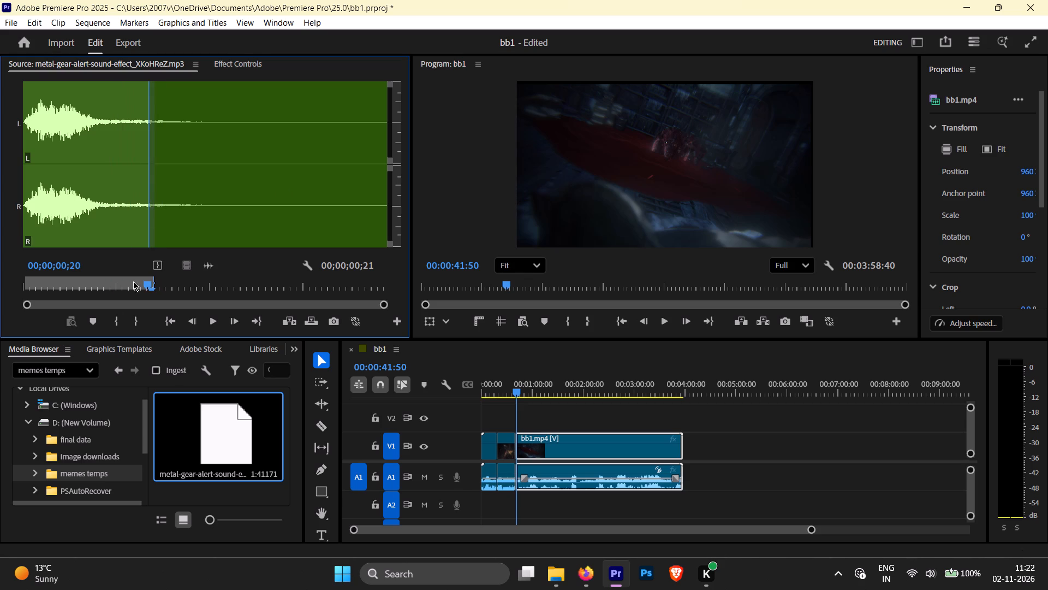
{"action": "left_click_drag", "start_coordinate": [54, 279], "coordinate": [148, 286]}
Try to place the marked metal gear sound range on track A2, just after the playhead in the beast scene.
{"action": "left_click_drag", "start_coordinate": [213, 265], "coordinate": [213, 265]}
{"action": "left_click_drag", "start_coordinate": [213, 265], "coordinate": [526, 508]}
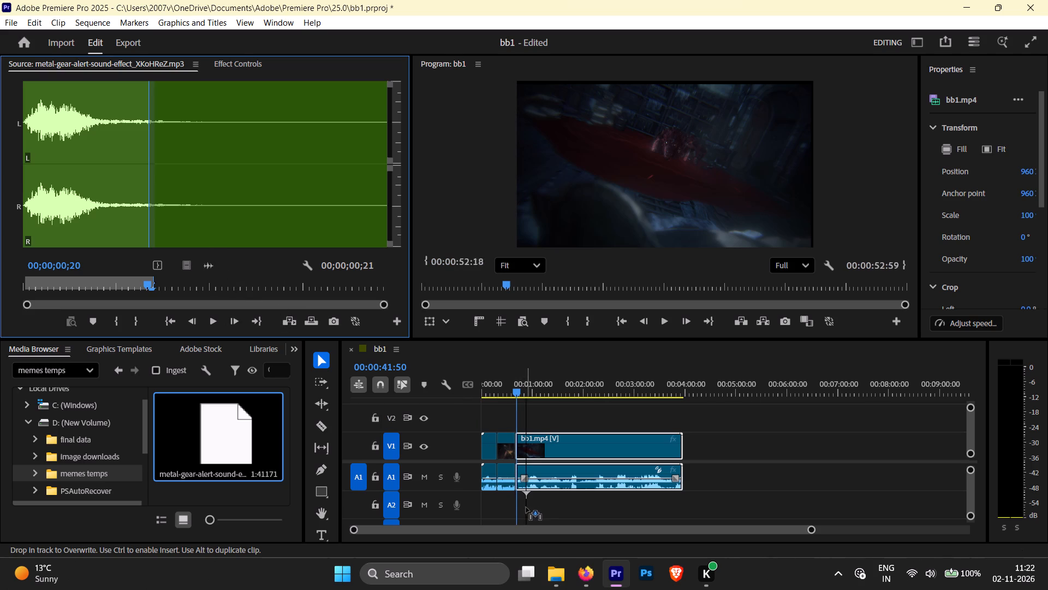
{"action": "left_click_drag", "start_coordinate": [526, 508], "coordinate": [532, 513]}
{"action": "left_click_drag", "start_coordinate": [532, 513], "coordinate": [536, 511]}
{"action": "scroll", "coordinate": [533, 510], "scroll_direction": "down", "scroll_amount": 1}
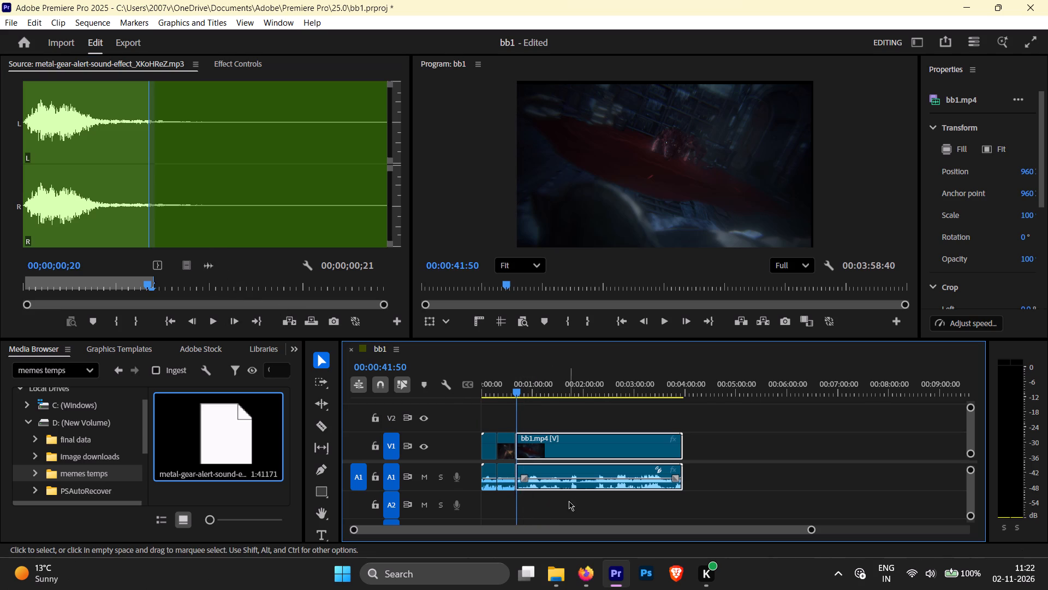
Scrub and play the metal gear sound through its tail to examine the fade, then return near its start.
{"action": "left_click_drag", "start_coordinate": [95, 168], "coordinate": [103, 186]}
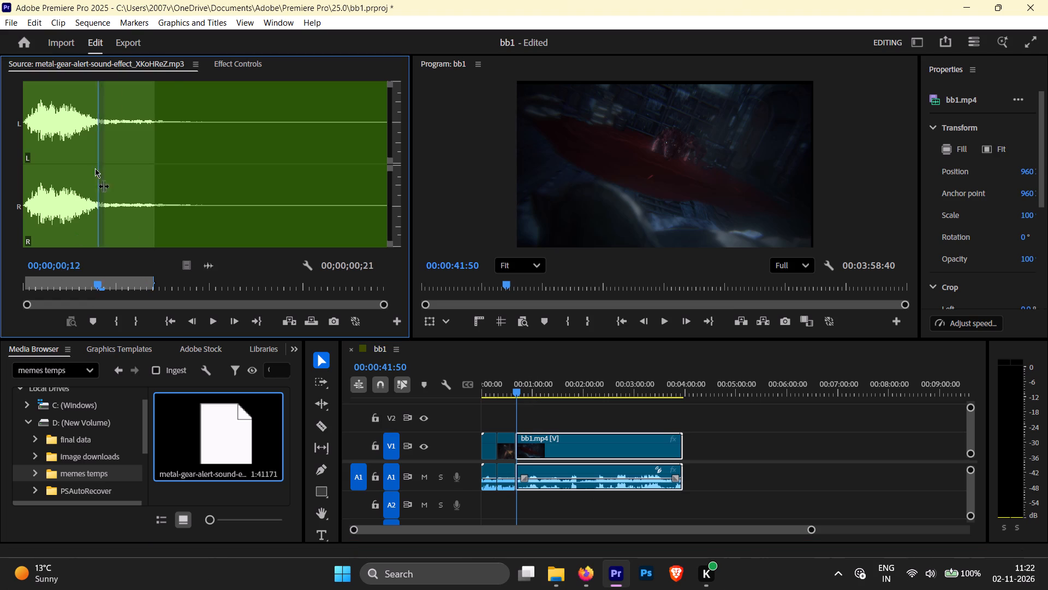
{"action": "left_click_drag", "start_coordinate": [103, 186], "coordinate": [108, 229]}
{"action": "left_click_drag", "start_coordinate": [101, 206], "coordinate": [103, 206]}
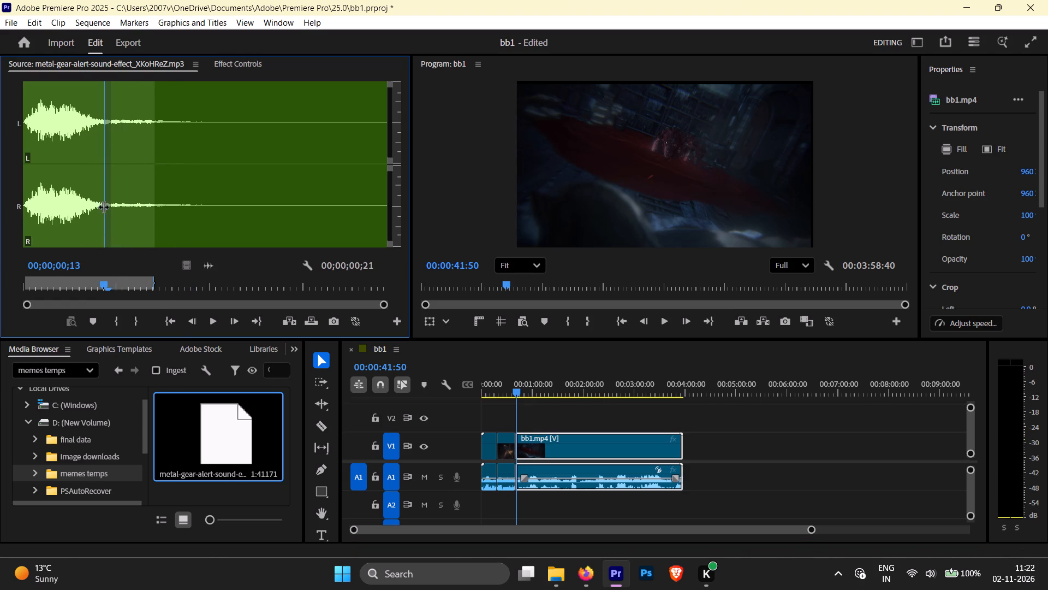
{"action": "left_click_drag", "start_coordinate": [103, 206], "coordinate": [151, 227]}
{"action": "left_click", "coordinate": [155, 265]}
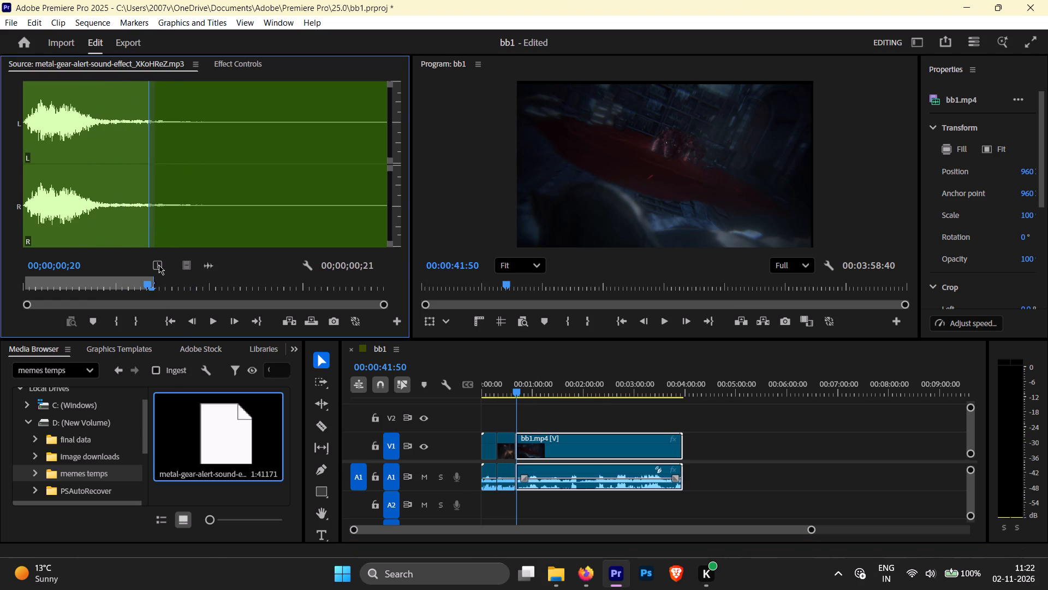
{"action": "key", "text": "space"}
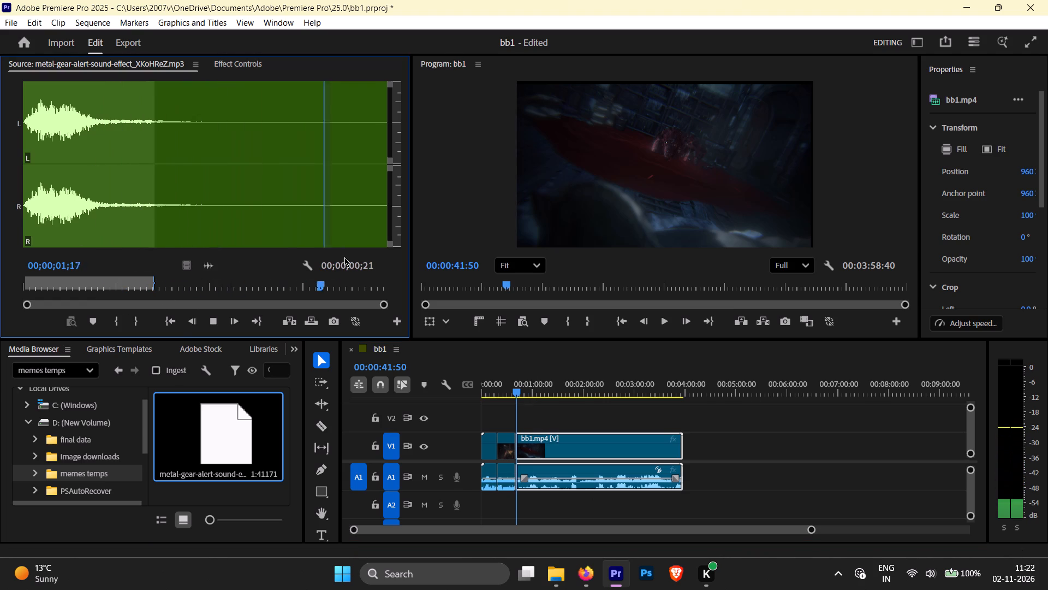
{"action": "left_click_drag", "start_coordinate": [376, 154], "coordinate": [132, 163]}
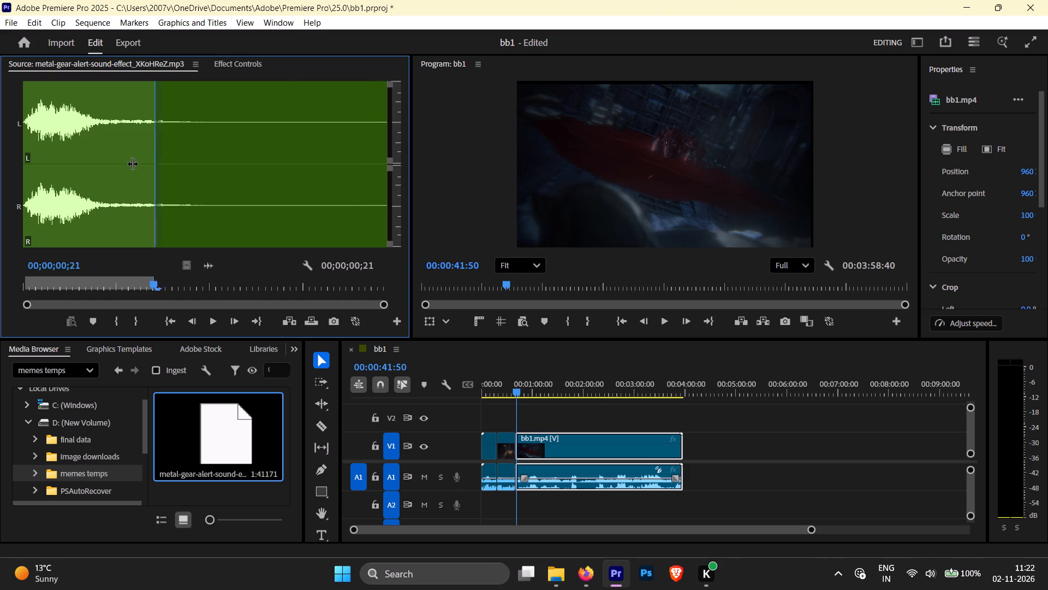
{"action": "left_click_drag", "start_coordinate": [132, 163], "coordinate": [0, 164]}
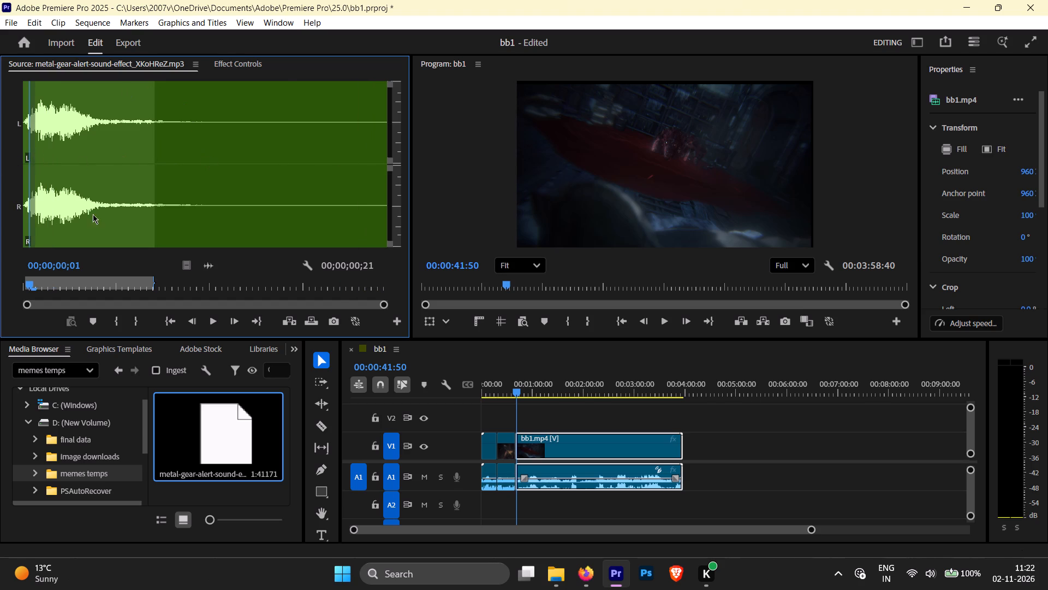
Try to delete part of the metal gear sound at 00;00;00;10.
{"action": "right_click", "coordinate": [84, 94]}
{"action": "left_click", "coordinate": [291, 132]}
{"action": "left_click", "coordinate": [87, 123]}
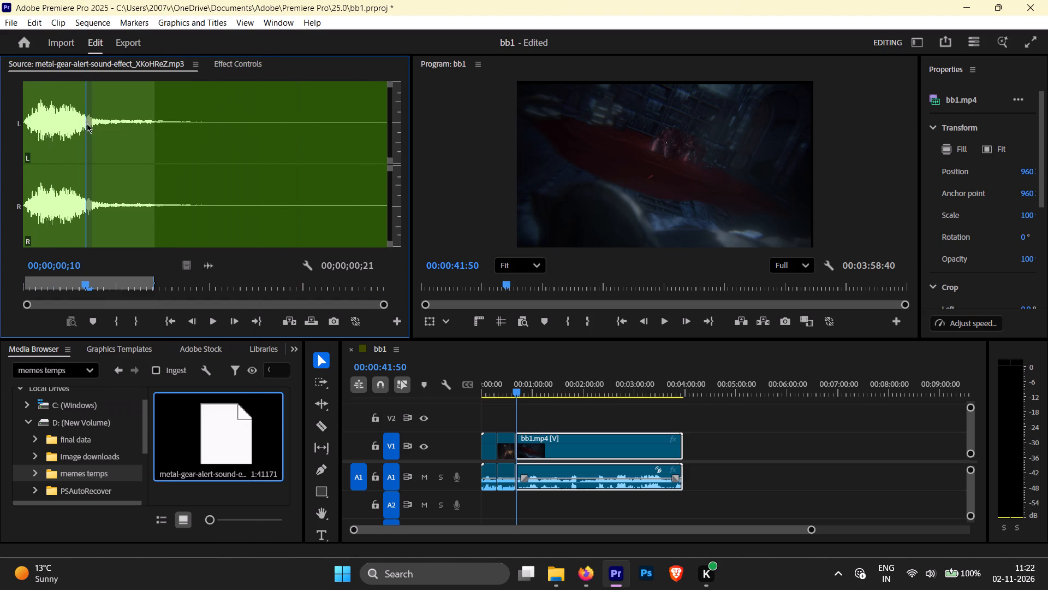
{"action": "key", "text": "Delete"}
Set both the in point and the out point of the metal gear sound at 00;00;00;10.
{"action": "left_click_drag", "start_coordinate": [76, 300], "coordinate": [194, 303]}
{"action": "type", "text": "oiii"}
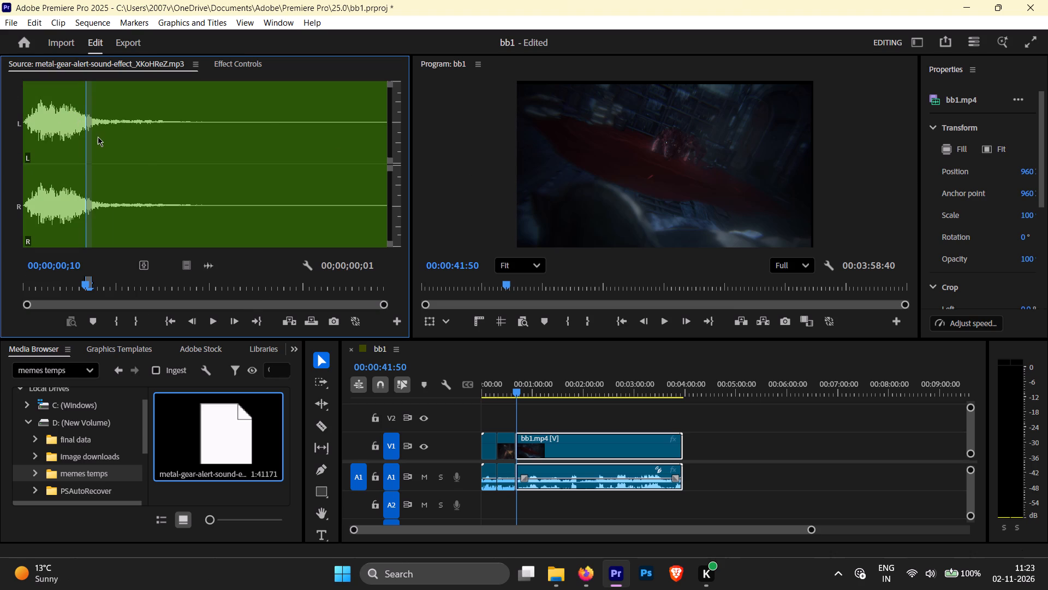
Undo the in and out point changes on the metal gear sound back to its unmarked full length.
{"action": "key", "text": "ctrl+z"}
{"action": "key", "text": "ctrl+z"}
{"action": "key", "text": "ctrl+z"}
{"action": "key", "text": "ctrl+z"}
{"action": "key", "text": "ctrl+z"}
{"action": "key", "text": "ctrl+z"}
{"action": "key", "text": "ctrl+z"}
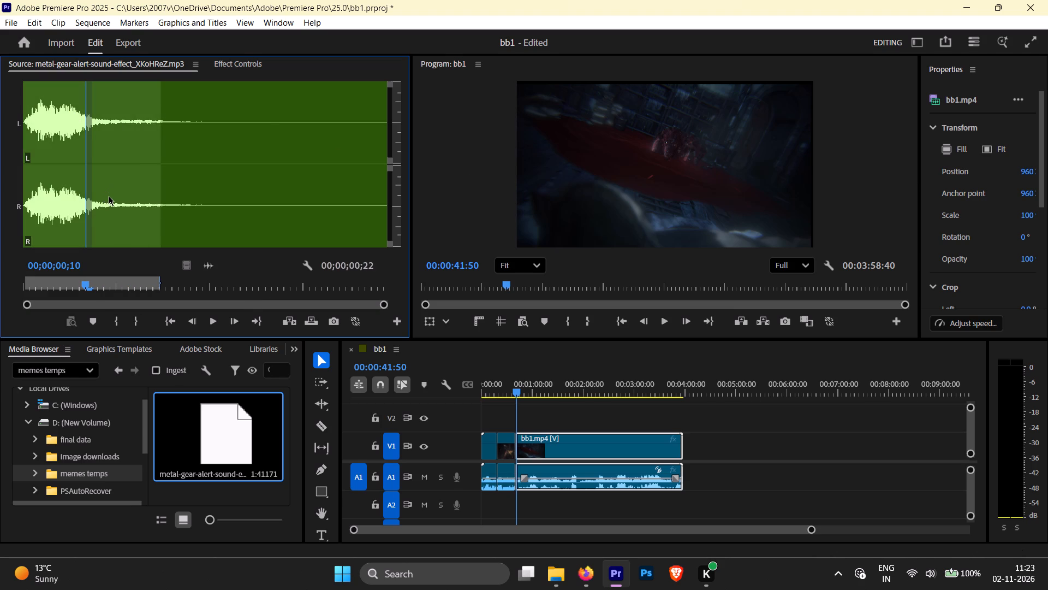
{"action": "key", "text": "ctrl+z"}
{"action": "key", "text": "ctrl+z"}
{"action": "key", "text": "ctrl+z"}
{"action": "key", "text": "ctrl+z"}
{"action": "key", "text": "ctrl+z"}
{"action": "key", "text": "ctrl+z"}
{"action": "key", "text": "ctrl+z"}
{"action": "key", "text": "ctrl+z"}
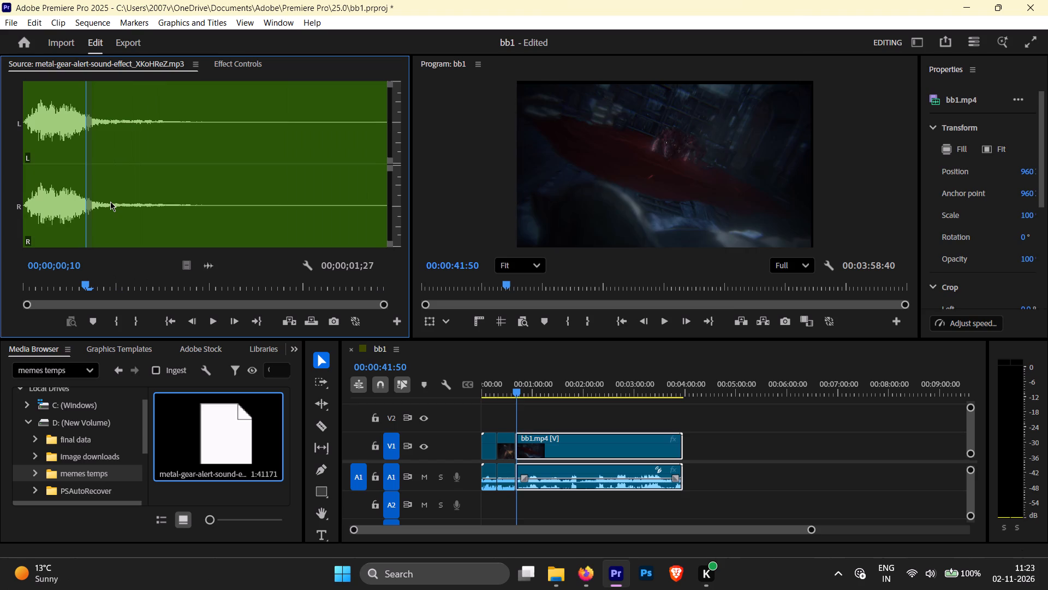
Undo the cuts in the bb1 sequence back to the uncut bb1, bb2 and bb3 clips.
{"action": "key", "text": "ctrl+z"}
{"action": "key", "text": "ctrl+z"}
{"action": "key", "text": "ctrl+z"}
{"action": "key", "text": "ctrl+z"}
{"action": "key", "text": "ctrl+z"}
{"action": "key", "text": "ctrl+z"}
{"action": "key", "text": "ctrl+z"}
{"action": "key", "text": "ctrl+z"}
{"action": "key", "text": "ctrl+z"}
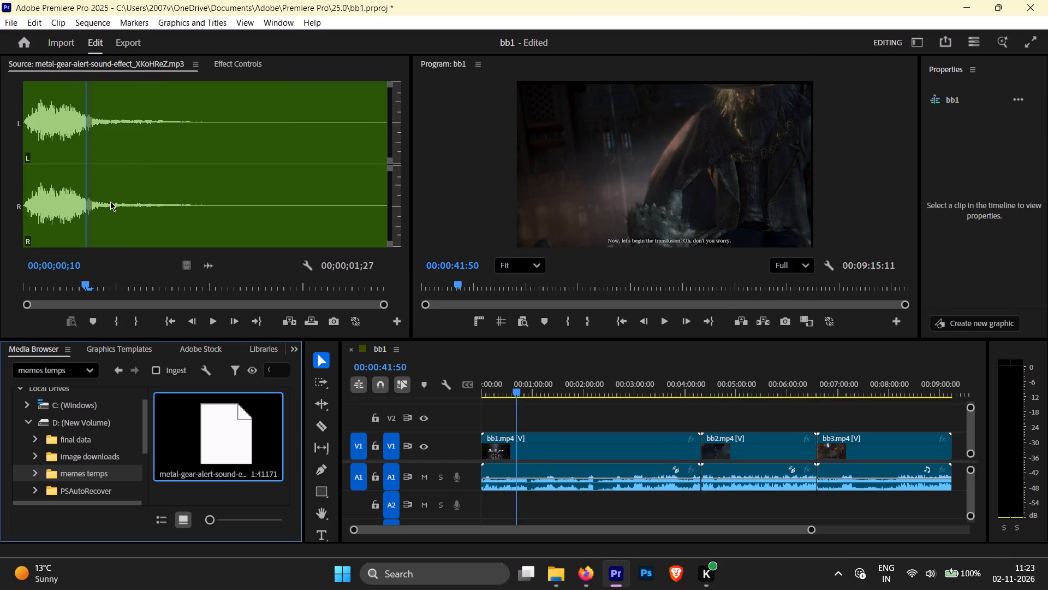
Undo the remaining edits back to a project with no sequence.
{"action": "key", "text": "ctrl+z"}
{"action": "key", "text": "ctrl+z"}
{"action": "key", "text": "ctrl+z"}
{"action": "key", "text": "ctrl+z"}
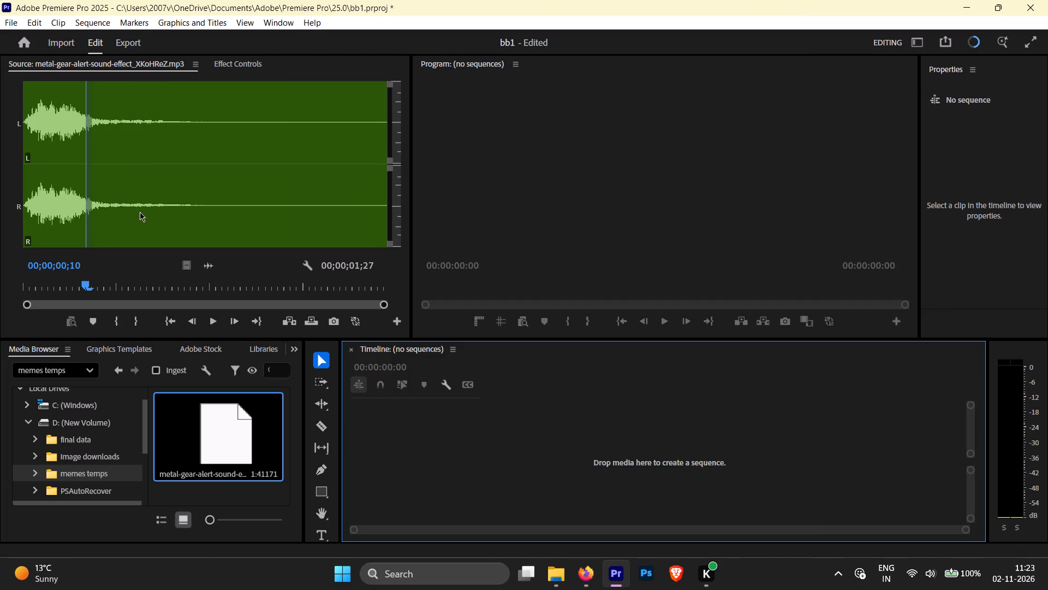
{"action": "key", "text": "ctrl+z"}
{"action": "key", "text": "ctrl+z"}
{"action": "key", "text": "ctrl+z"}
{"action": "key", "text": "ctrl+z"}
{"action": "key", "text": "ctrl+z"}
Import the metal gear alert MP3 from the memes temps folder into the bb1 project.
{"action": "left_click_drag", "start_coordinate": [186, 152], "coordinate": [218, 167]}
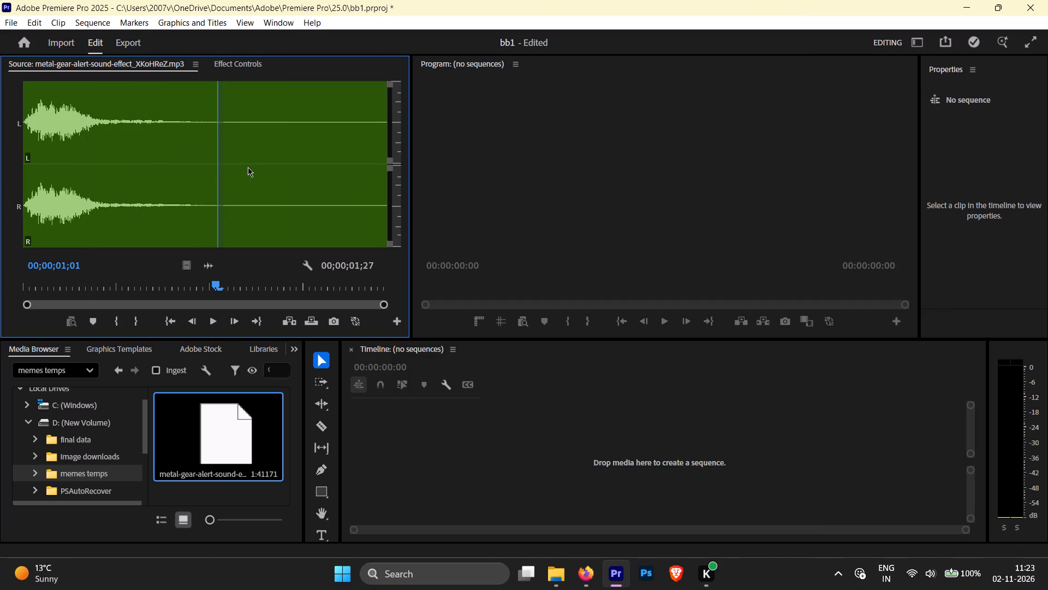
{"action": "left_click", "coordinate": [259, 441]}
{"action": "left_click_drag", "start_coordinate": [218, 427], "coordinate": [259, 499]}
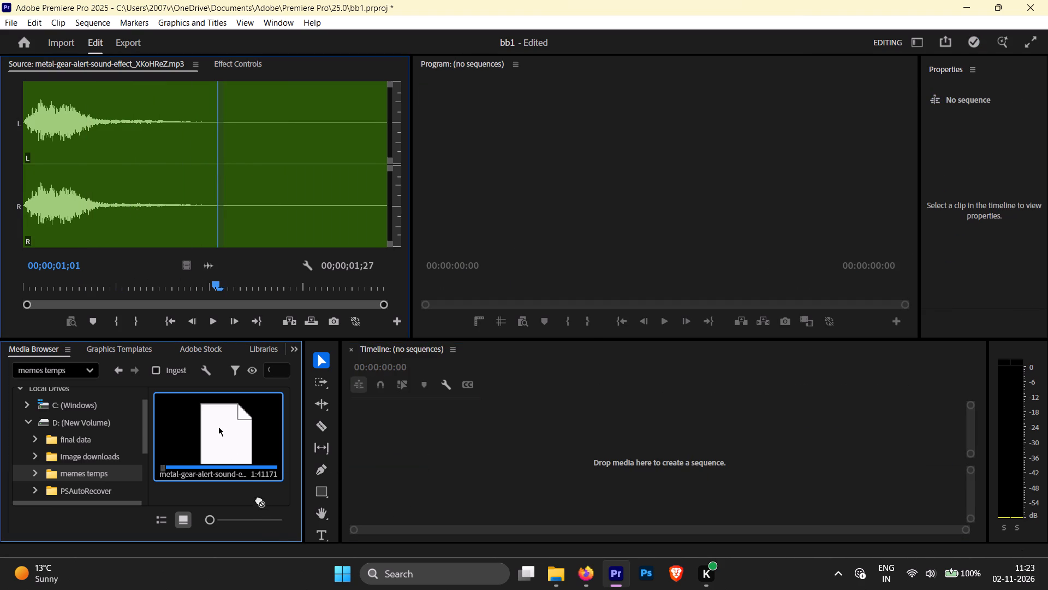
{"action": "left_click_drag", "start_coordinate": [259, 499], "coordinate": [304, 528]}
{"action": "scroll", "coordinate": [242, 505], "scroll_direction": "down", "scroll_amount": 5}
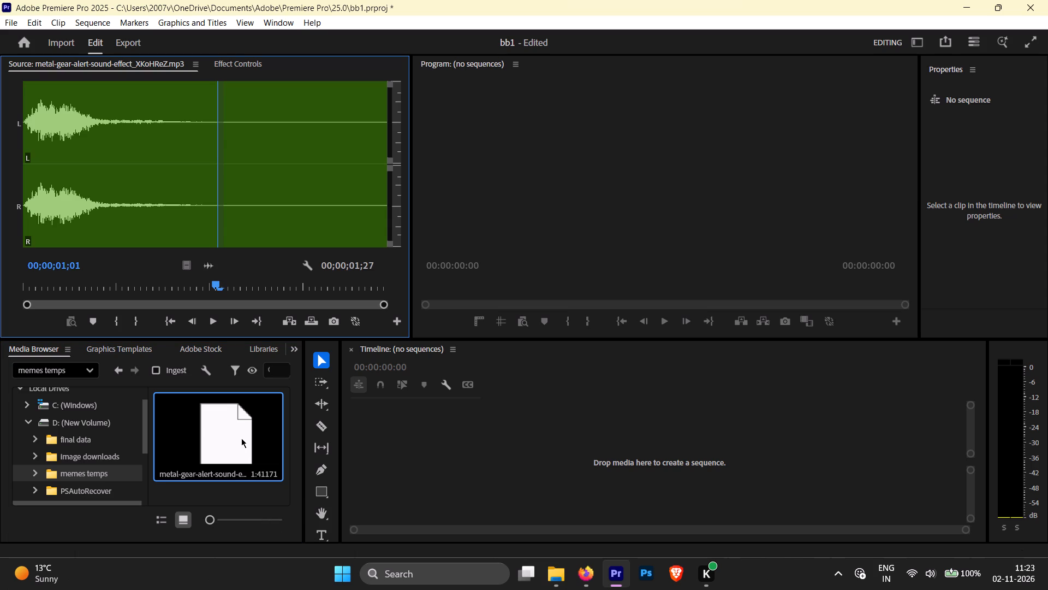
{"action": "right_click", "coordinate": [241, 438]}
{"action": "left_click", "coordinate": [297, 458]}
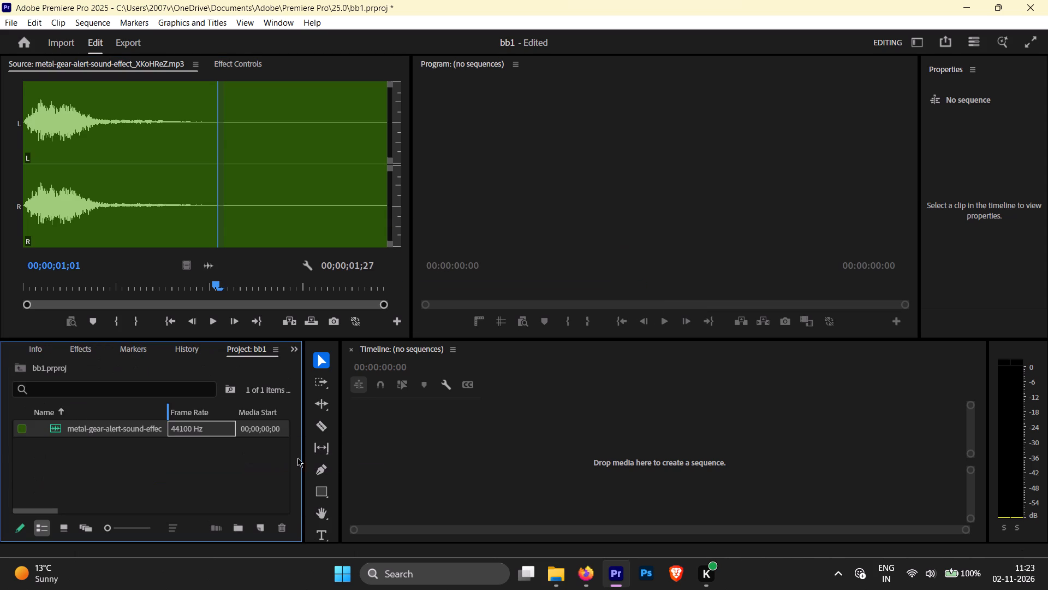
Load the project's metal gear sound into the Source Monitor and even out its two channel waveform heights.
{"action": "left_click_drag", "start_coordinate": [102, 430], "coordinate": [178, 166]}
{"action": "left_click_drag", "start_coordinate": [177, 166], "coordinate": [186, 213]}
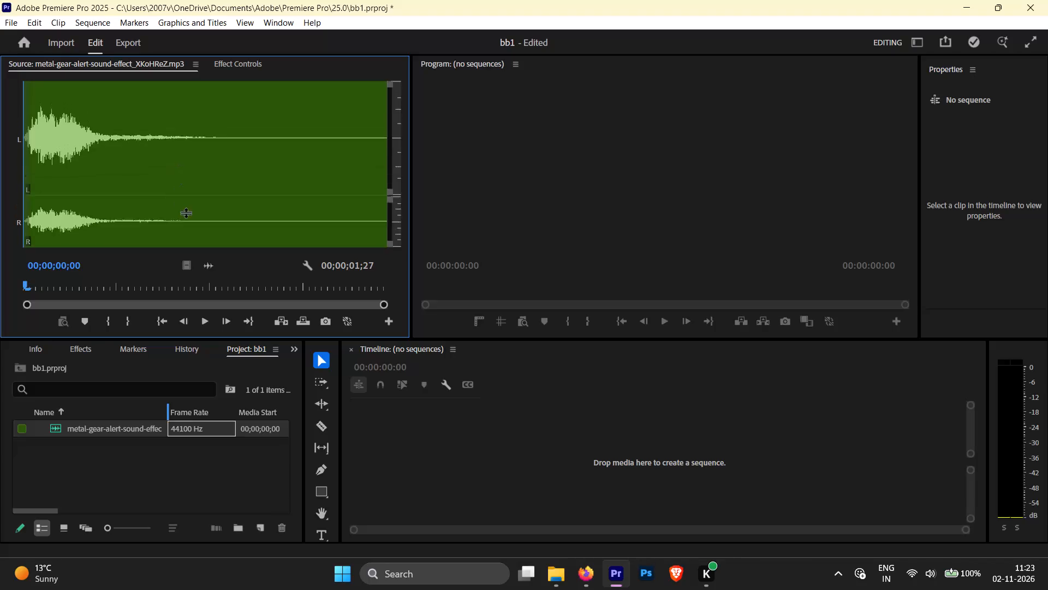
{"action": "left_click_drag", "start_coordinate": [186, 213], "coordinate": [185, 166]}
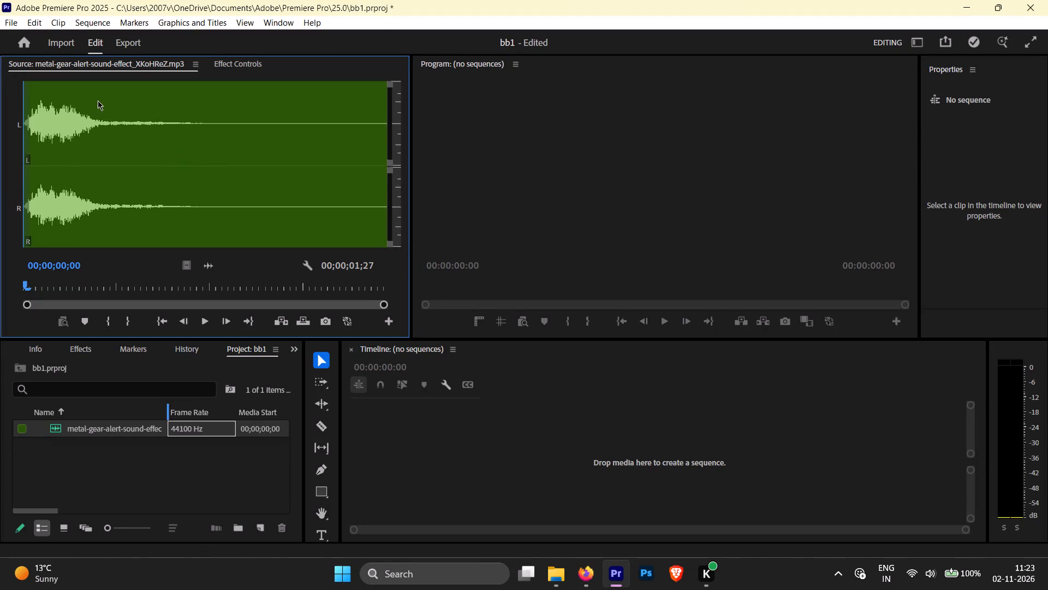
Close the application, discarding the unsaved changes to bb1.prproj.
{"action": "left_click", "coordinate": [1047, 0]}
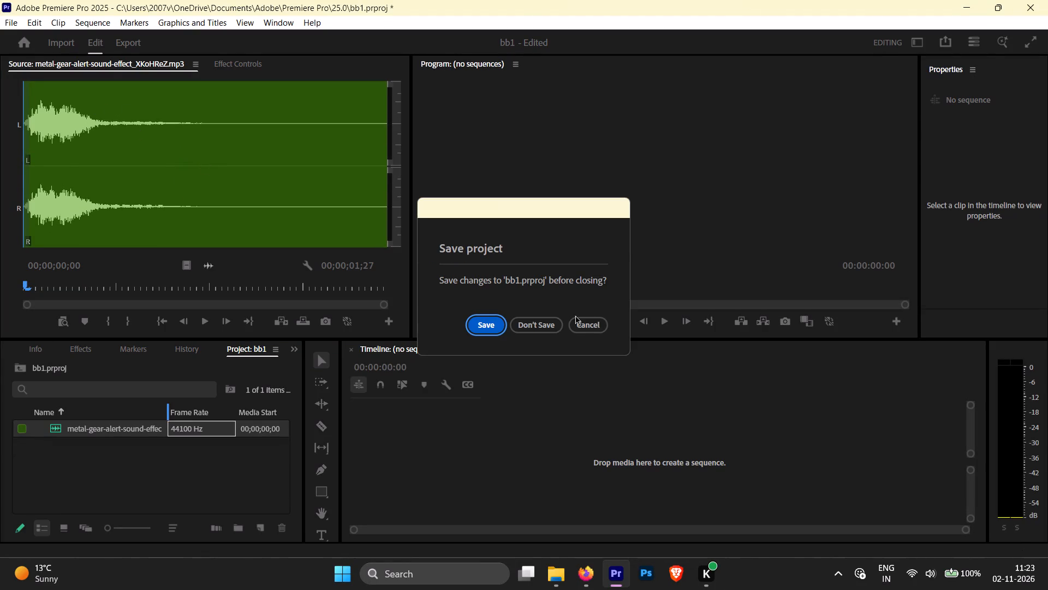
{"action": "left_click", "coordinate": [536, 328]}
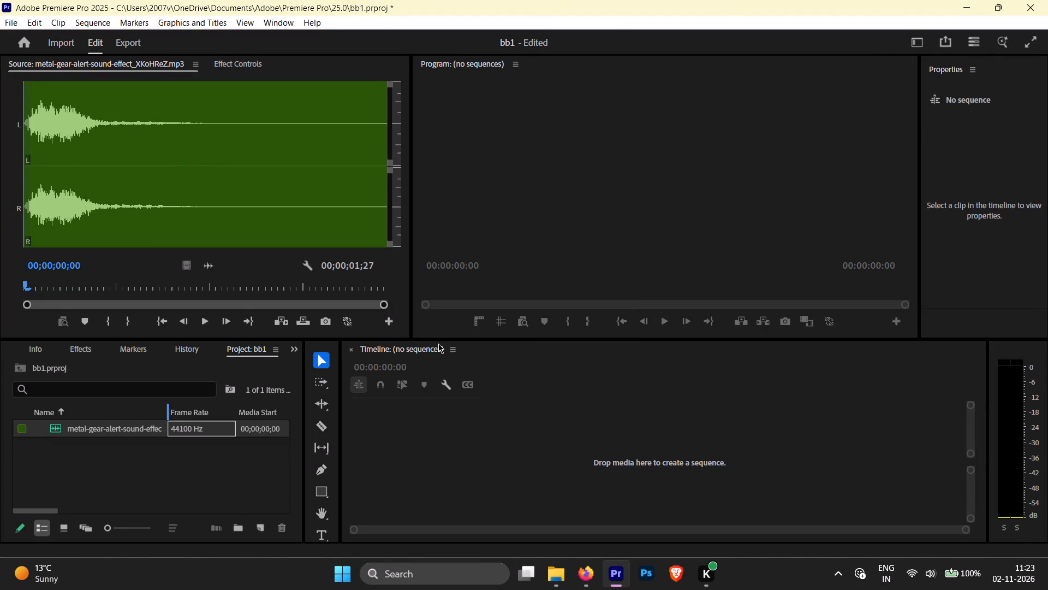
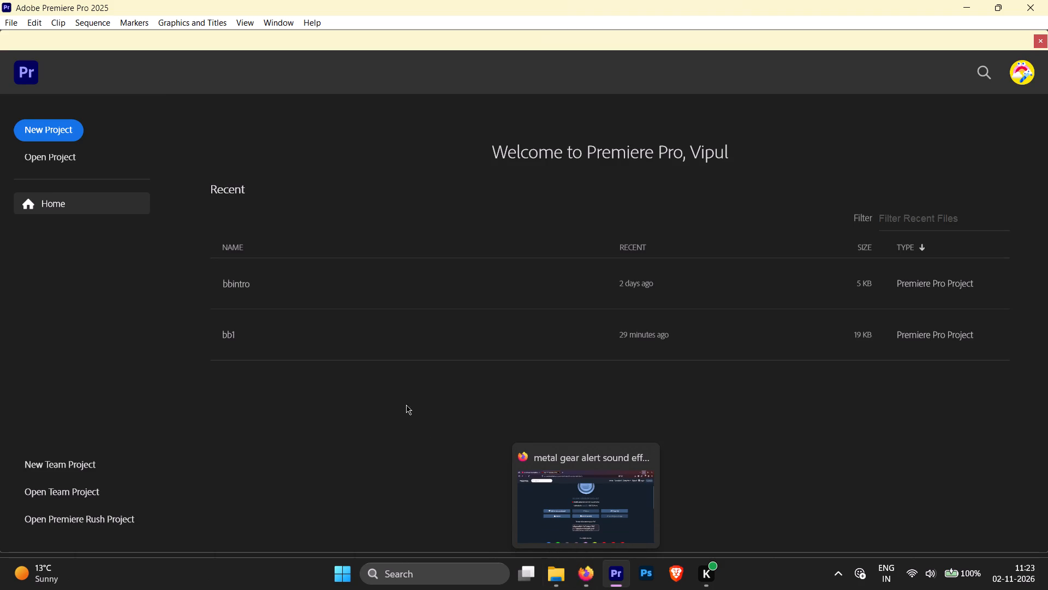
Open the recent bb1 project and skip relinking its missing clips.
{"action": "left_click", "coordinate": [241, 341]}
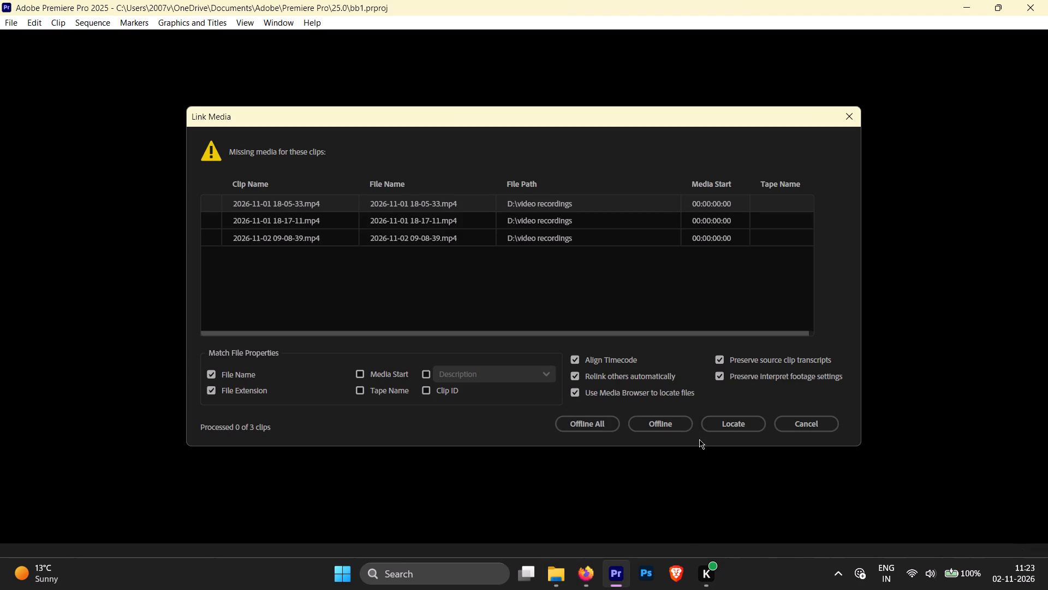
{"action": "left_click", "coordinate": [796, 420]}
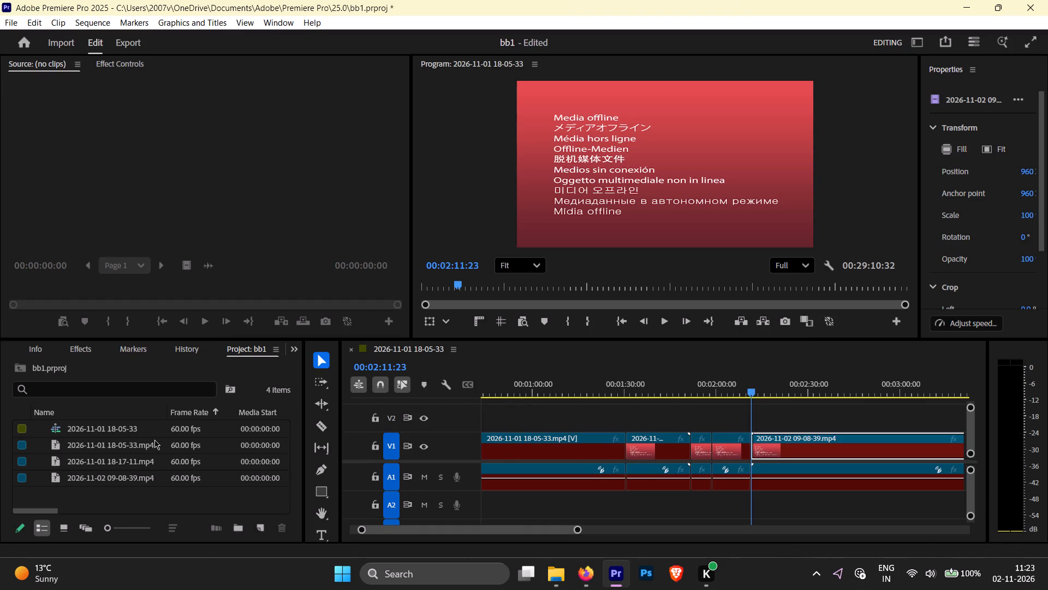
Delete the old sequence and all three offline recordings from the bb1 project.
{"action": "left_click_drag", "start_coordinate": [28, 424], "coordinate": [171, 488]}
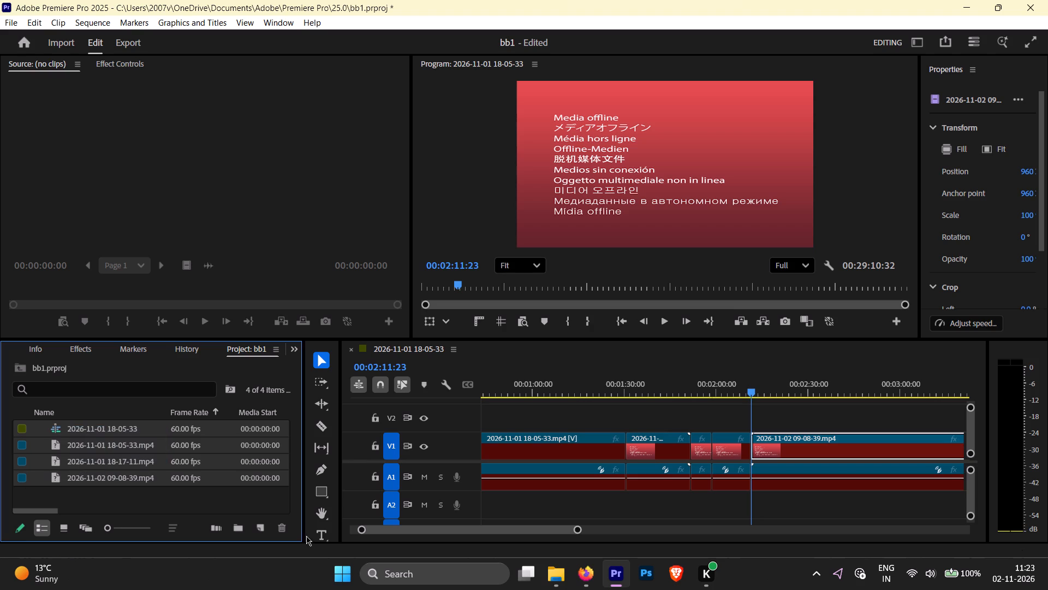
{"action": "left_click", "coordinate": [293, 535]}
{"action": "left_click", "coordinate": [290, 530]}
{"action": "left_click", "coordinate": [287, 528]}
{"action": "left_click", "coordinate": [180, 500]}
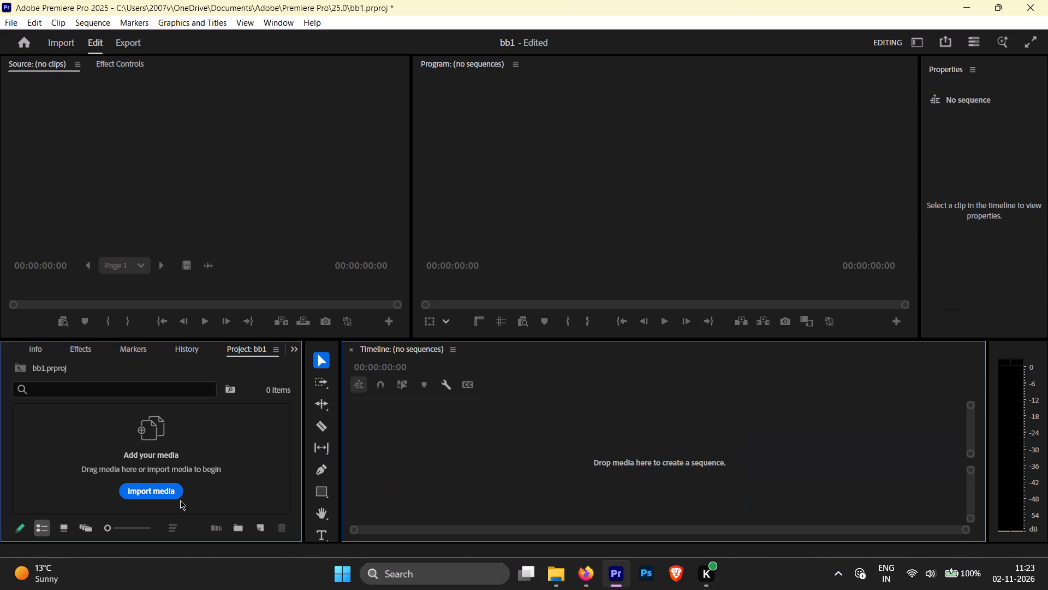
Import bb1.mp4 from the final data folder on drive D.
{"action": "left_click", "coordinate": [173, 496]}
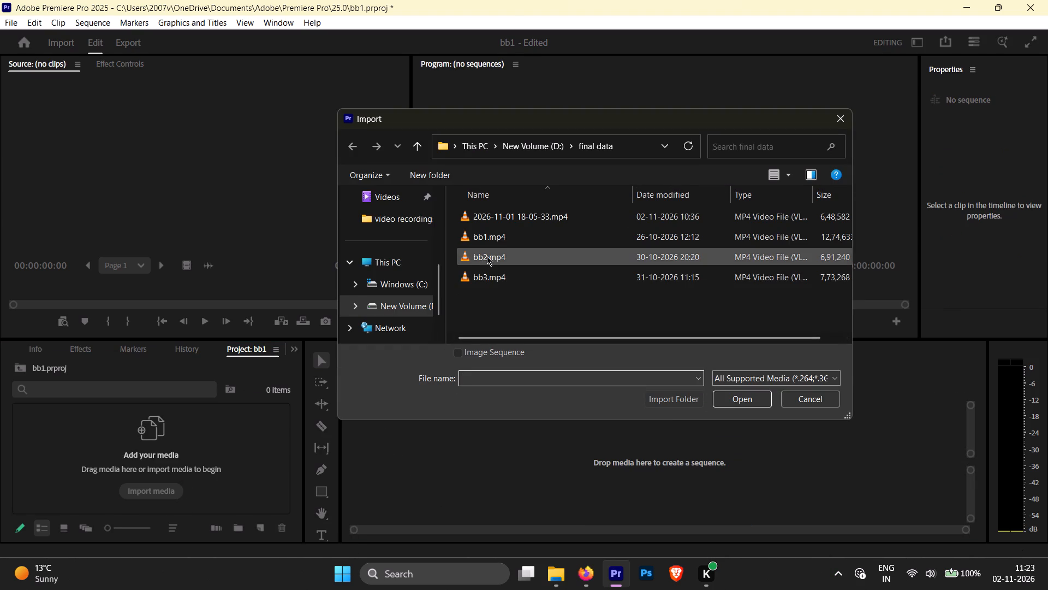
{"action": "left_click", "coordinate": [506, 243]}
{"action": "left_click", "coordinate": [722, 393]}
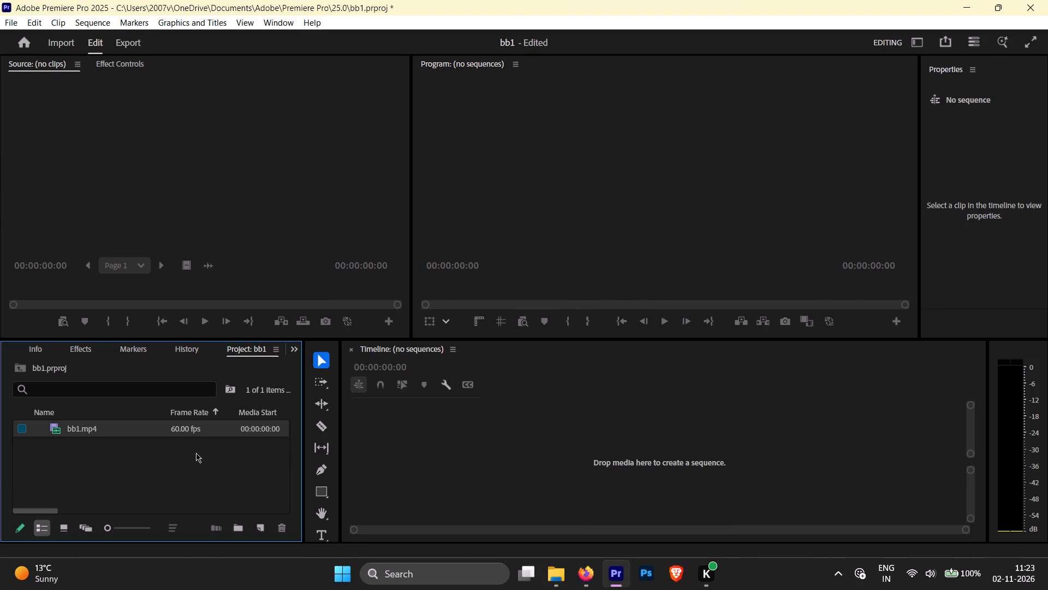
Load bb1.mp4 into the Source Monitor and create a sequence from it on the empty timeline.
{"action": "left_click_drag", "start_coordinate": [121, 431], "coordinate": [209, 163]}
{"action": "left_click_drag", "start_coordinate": [228, 187], "coordinate": [429, 385]}
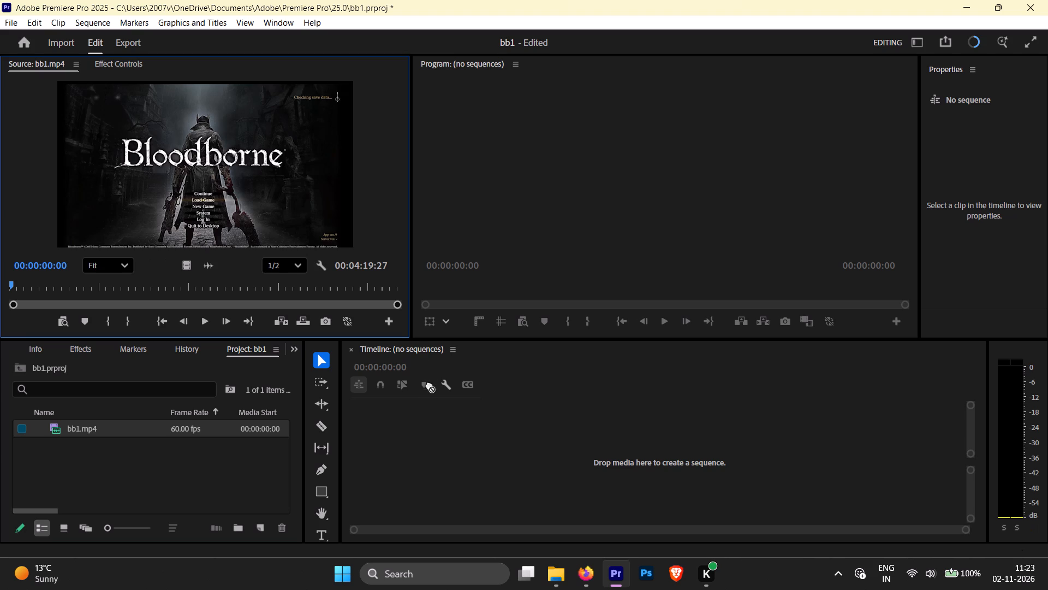
{"action": "left_click_drag", "start_coordinate": [429, 385], "coordinate": [411, 447]}
Split the bb1.mp4 clip at 00:00:18:54, during the "You need only unravel its mystery" line.
{"action": "key", "text": "space"}
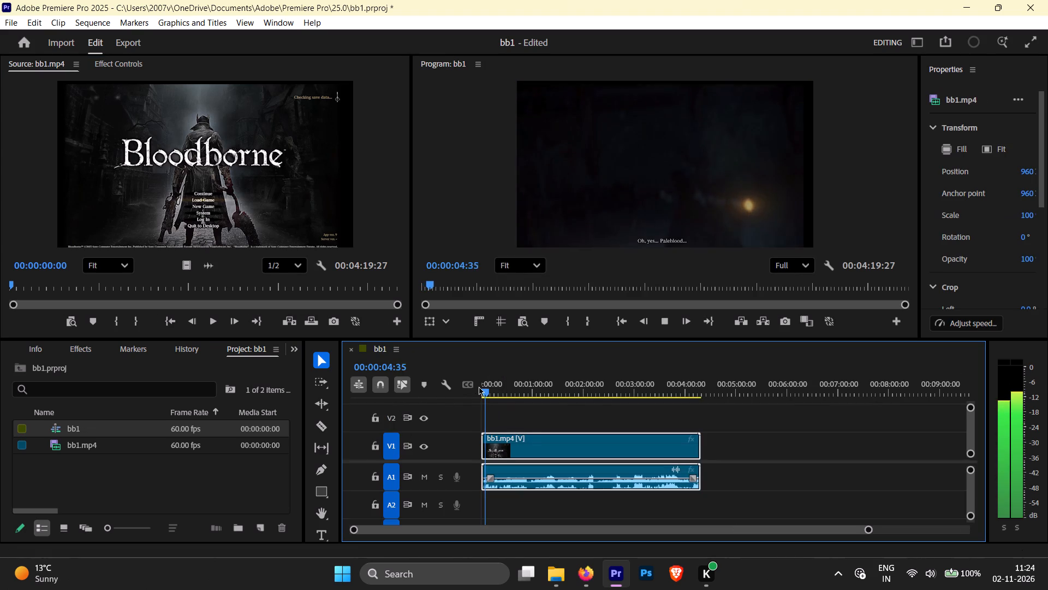
{"action": "left_click_drag", "start_coordinate": [485, 391], "coordinate": [503, 393]}
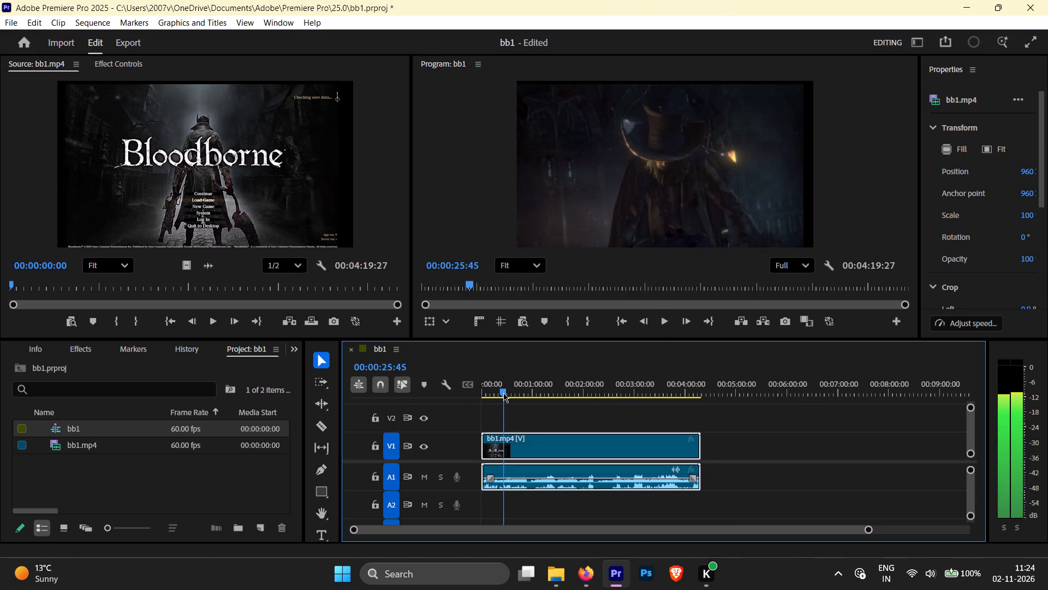
{"action": "left_click_drag", "start_coordinate": [503, 393], "coordinate": [497, 392]}
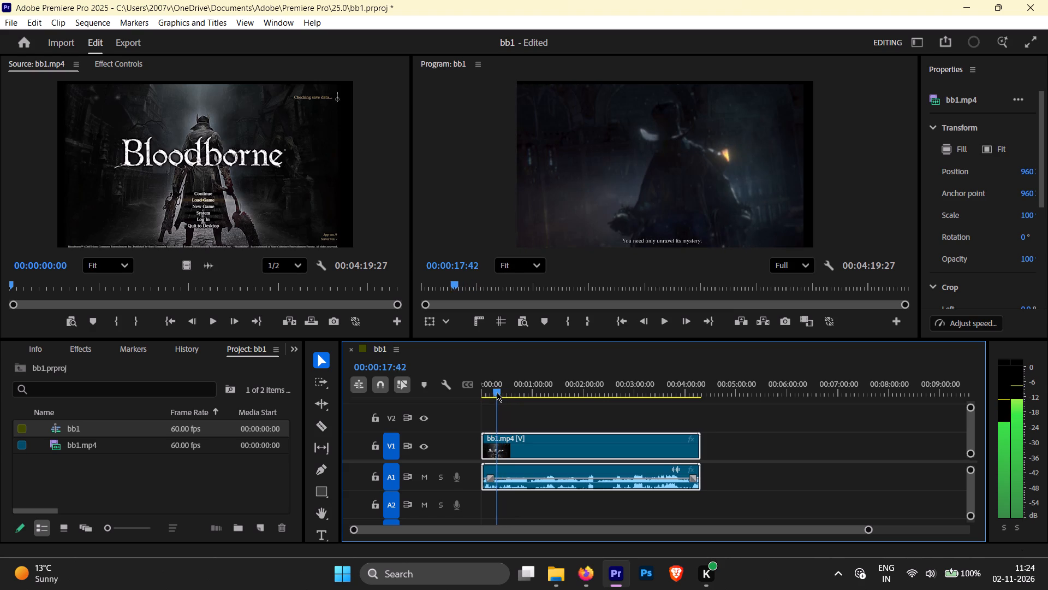
{"action": "left_click_drag", "start_coordinate": [497, 392], "coordinate": [496, 392]}
{"action": "key", "text": "space"}
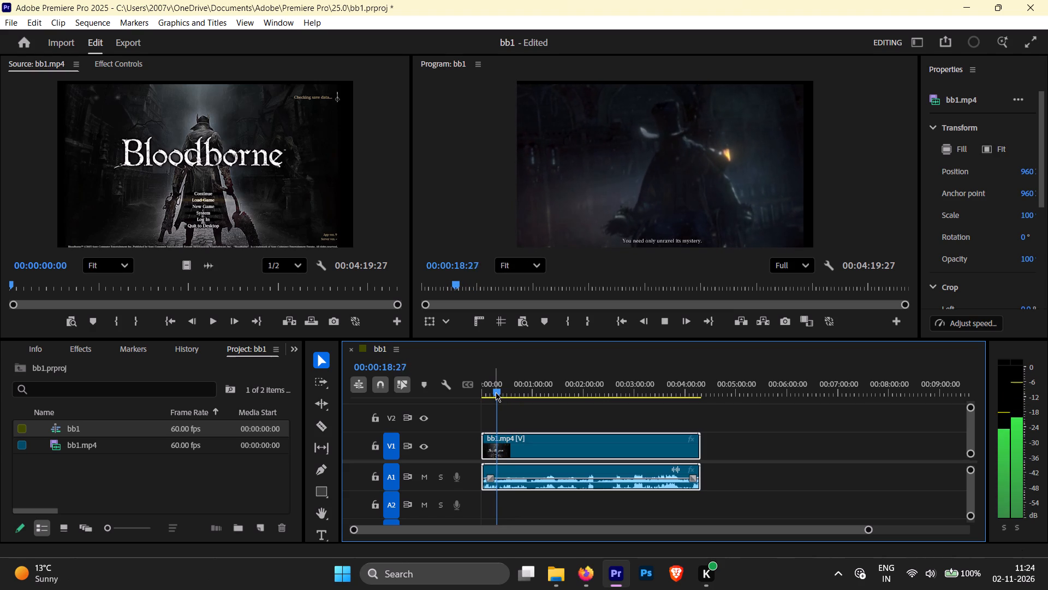
{"action": "key", "text": "space"}
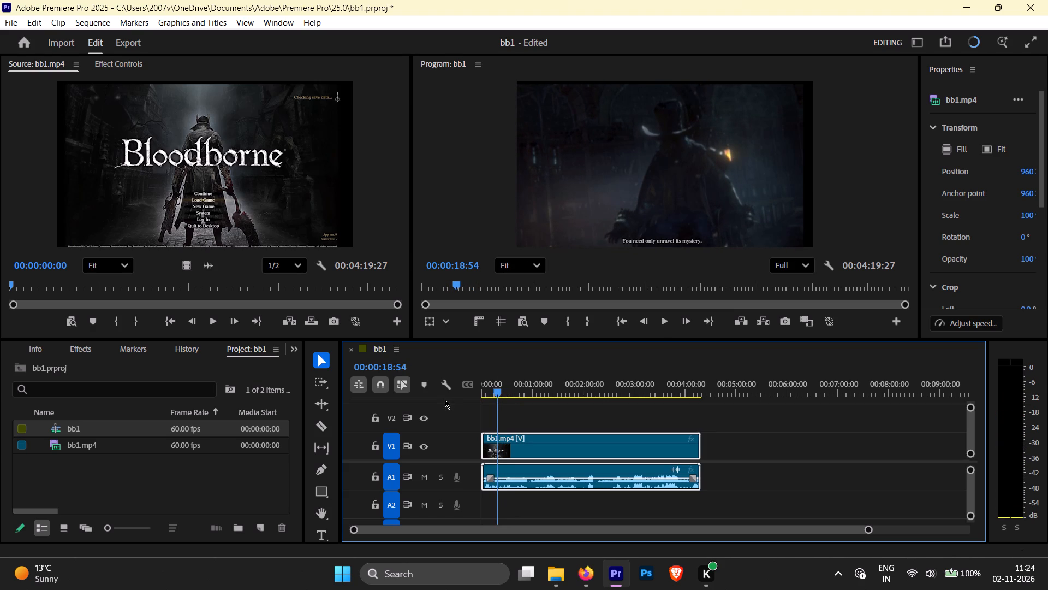
{"action": "key", "text": "ctrl+k"}
Split the clip again at 00:00:29:33, before the contract line, and ripple delete the section between the two cuts.
{"action": "key", "text": "space"}
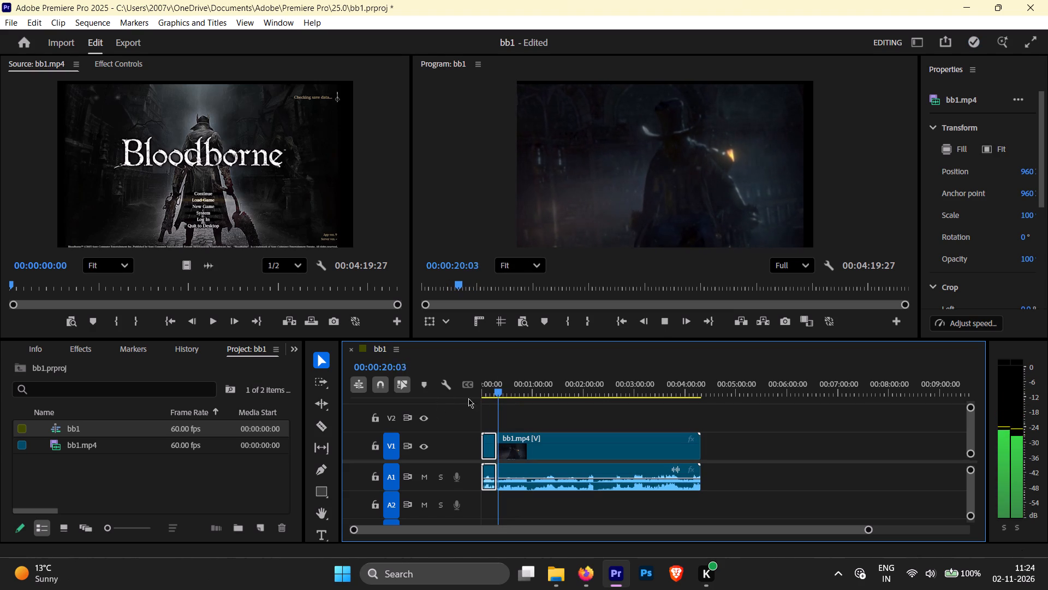
{"action": "left_click_drag", "start_coordinate": [501, 389], "coordinate": [514, 388]}
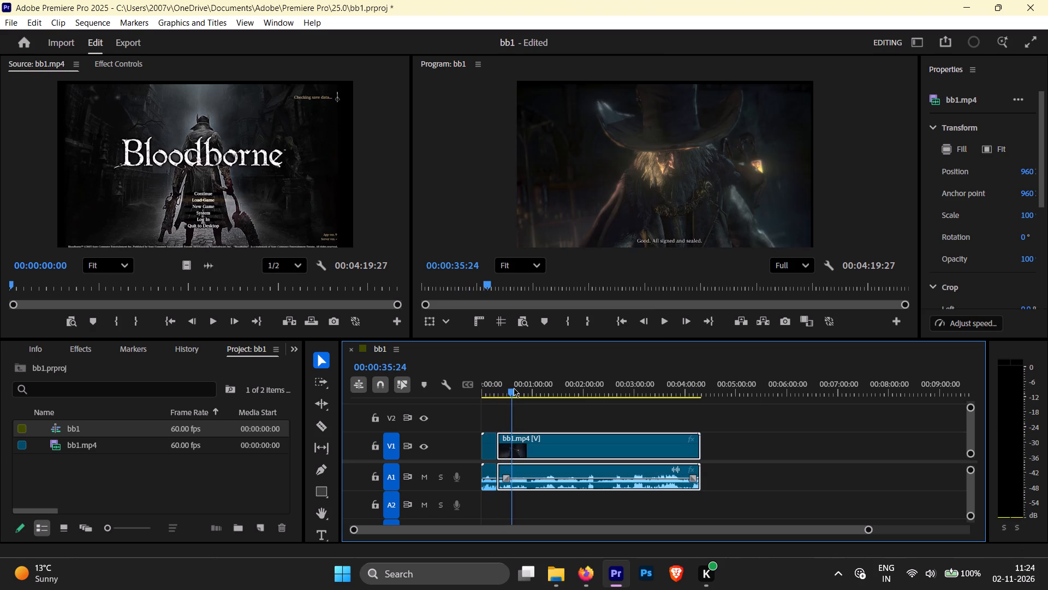
{"action": "left_click_drag", "start_coordinate": [514, 388], "coordinate": [510, 388]}
{"action": "key", "text": "space"}
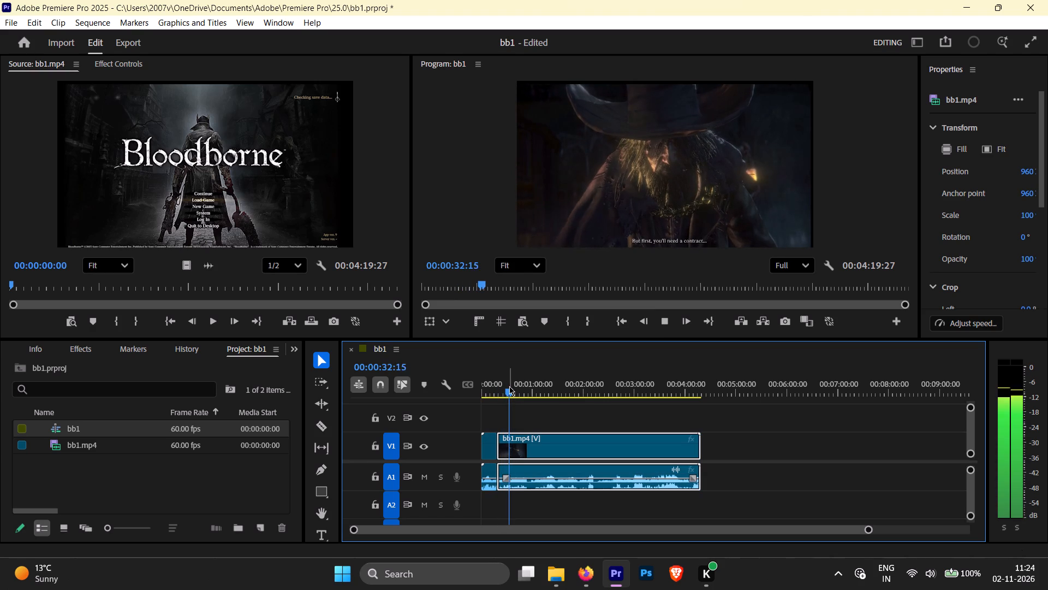
{"action": "key", "text": "Left"}
{"action": "key", "text": "Left"}
{"action": "key", "text": "Left"}
{"action": "key", "text": "Left"}
{"action": "key", "text": "Left"}
{"action": "key", "text": "Left"}
{"action": "key", "text": "Left"}
{"action": "key", "text": "Left"}
{"action": "key", "text": "Left"}
{"action": "key", "text": "Left"}
{"action": "key", "text": "Left"}
{"action": "key", "text": "Left"}
{"action": "key", "text": "Left"}
{"action": "key", "text": "Left"}
{"action": "key", "text": "Left"}
{"action": "key", "text": "Left"}
{"action": "key", "text": "Left"}
{"action": "key", "text": "Left"}
{"action": "key", "text": "Left"}
{"action": "key", "text": "Left"}
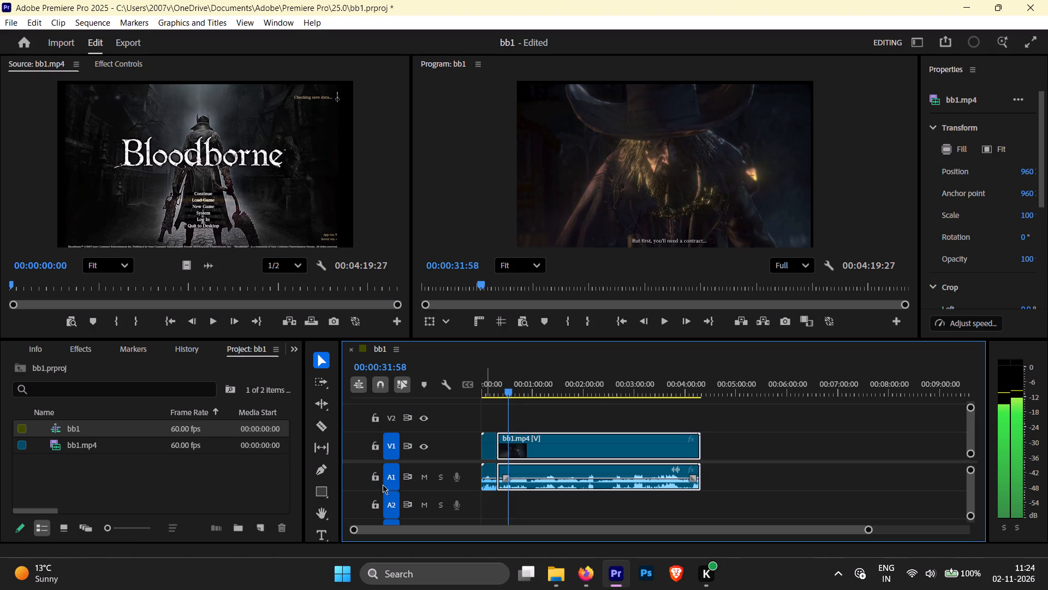
{"action": "scroll", "coordinate": [495, 476], "scroll_direction": "up", "scroll_amount": 10, "text": "alt"}
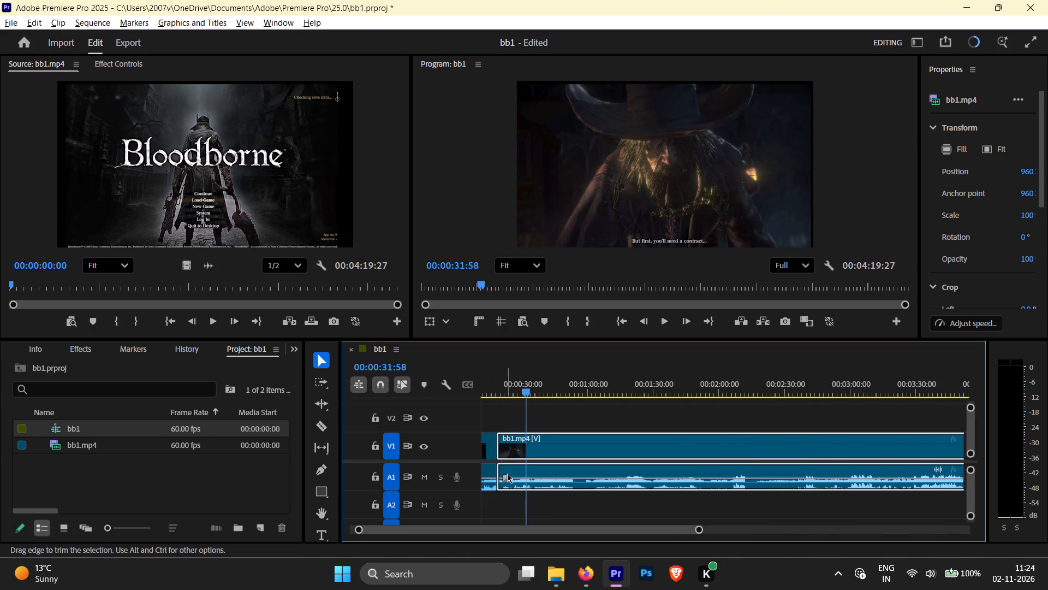
{"action": "scroll", "coordinate": [507, 474], "scroll_direction": "up", "scroll_amount": 1, "text": "alt"}
{"action": "left_click_drag", "start_coordinate": [533, 392], "coordinate": [524, 392]}
{"action": "key", "text": "space"}
{"action": "key", "text": "space"}
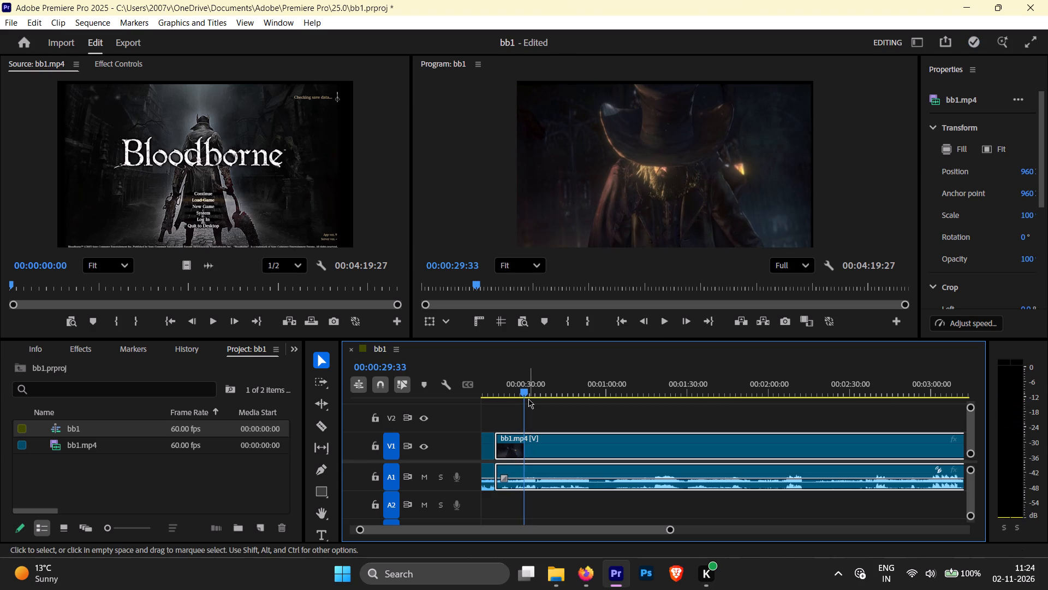
{"action": "key", "text": "ctrl+k"}
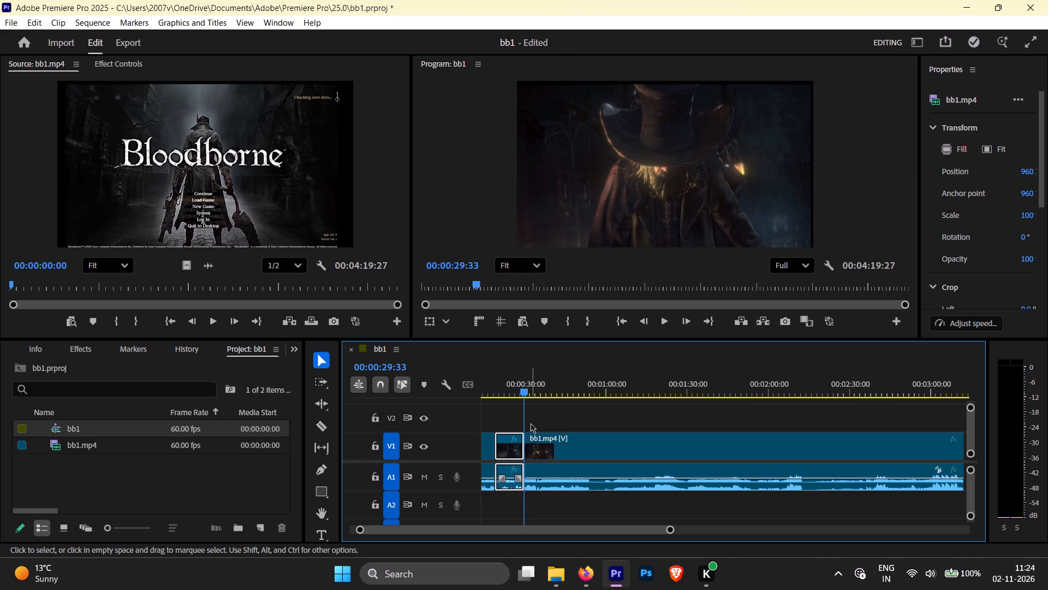
{"action": "key", "text": "shift+Delete"}
Review the footage past the join and split the clip just after 00:00:33:40, where the shot darkens following the transfusion line.
{"action": "key", "text": "space"}
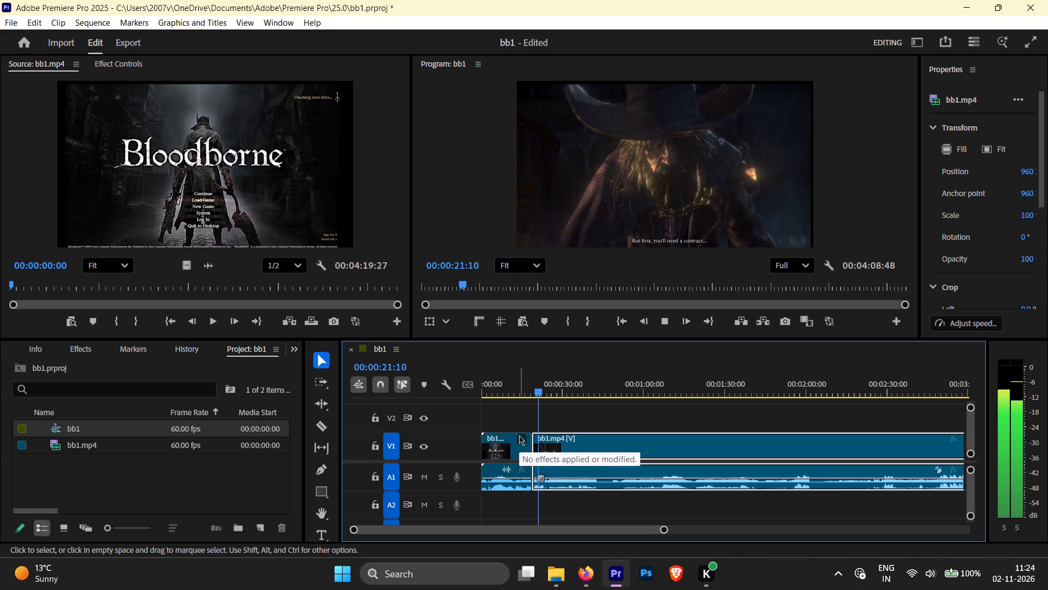
{"action": "key", "text": "space"}
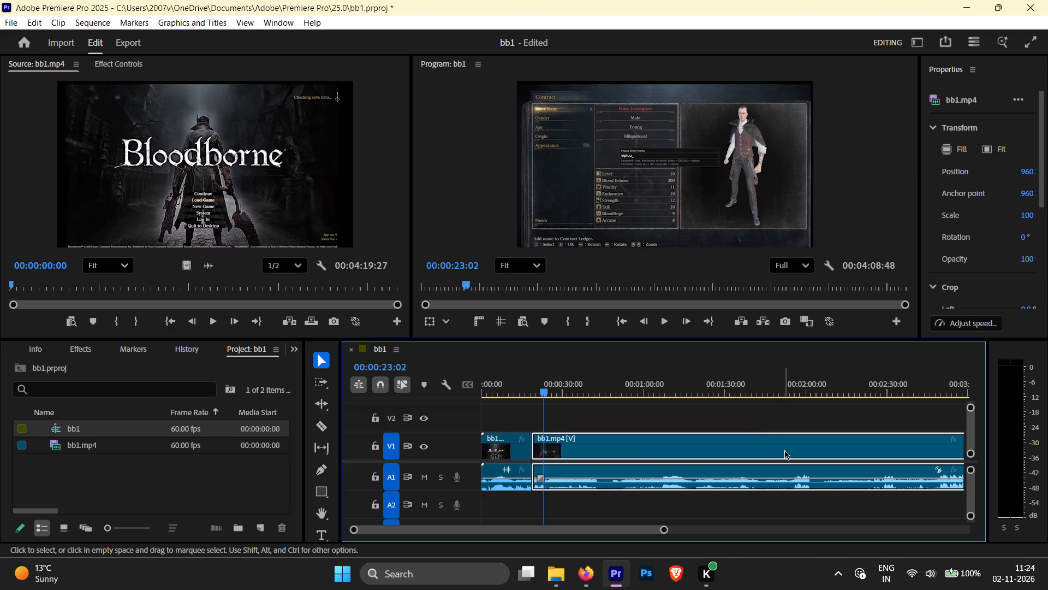
{"action": "key", "text": "space"}
{"action": "key", "text": "space"}
{"action": "key", "text": "space"}
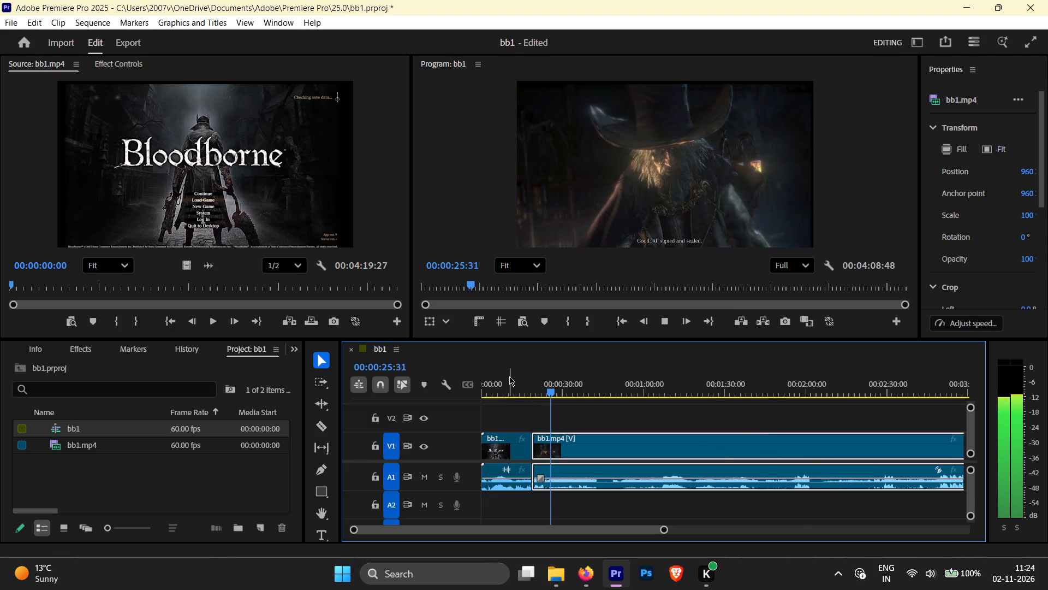
{"action": "left_click_drag", "start_coordinate": [552, 393], "coordinate": [565, 391]}
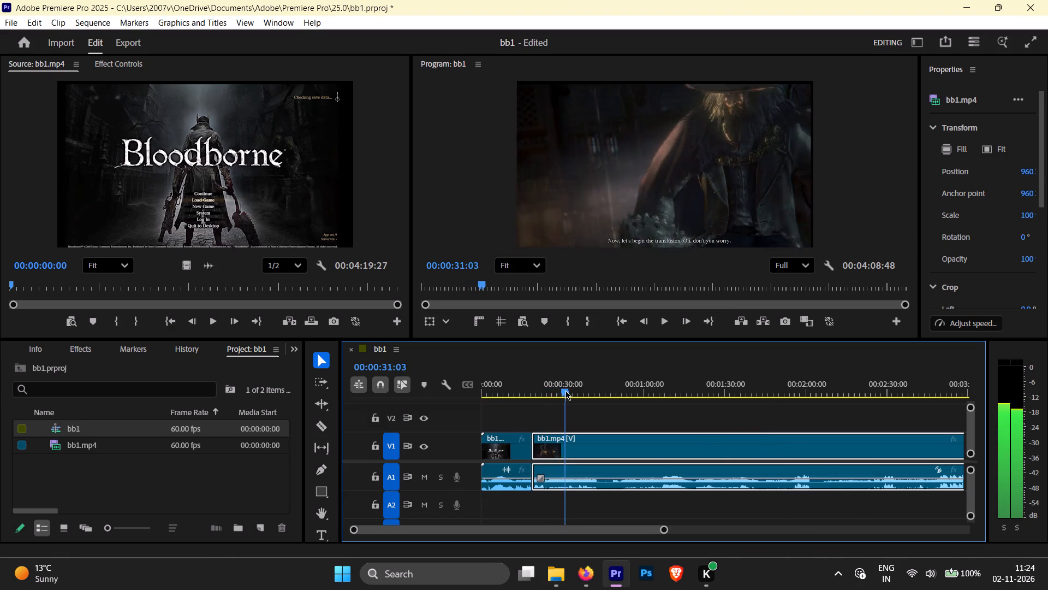
{"action": "left_click_drag", "start_coordinate": [565, 391], "coordinate": [652, 393]}
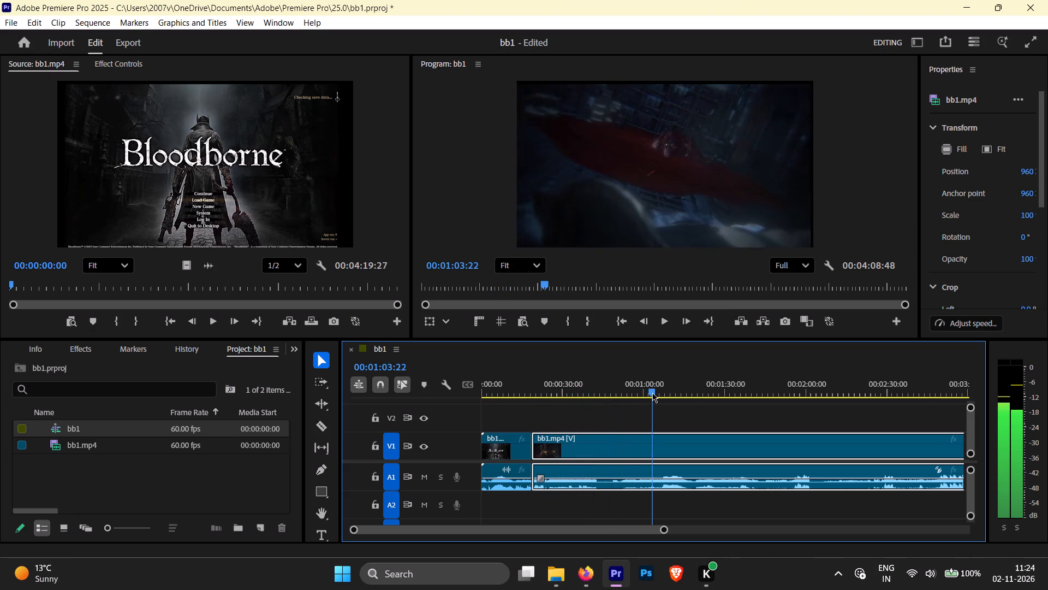
{"action": "left_click_drag", "start_coordinate": [652, 393], "coordinate": [559, 396]}
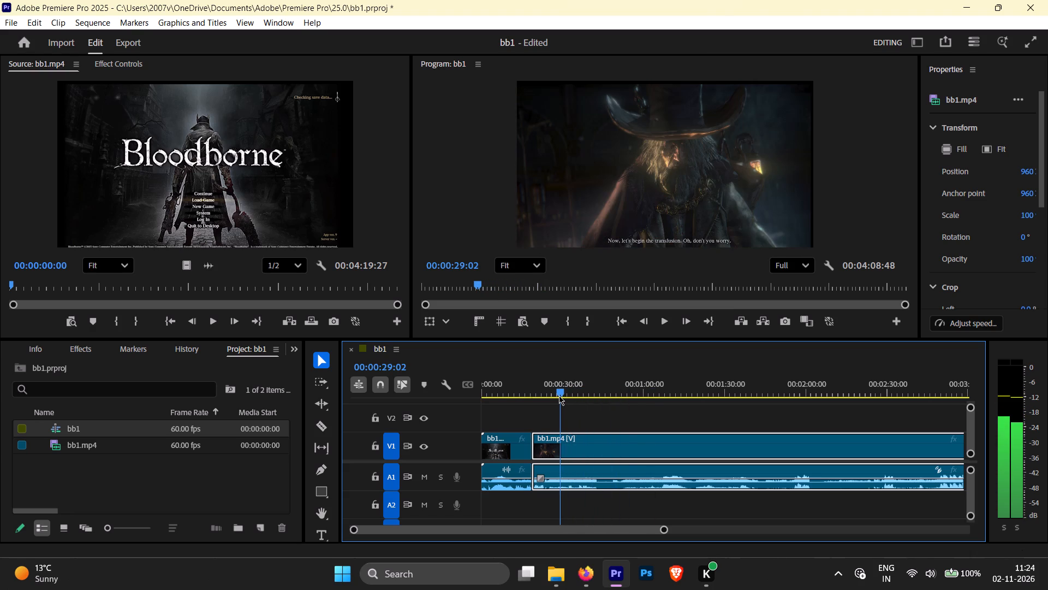
{"action": "left_click_drag", "start_coordinate": [559, 396], "coordinate": [561, 396]}
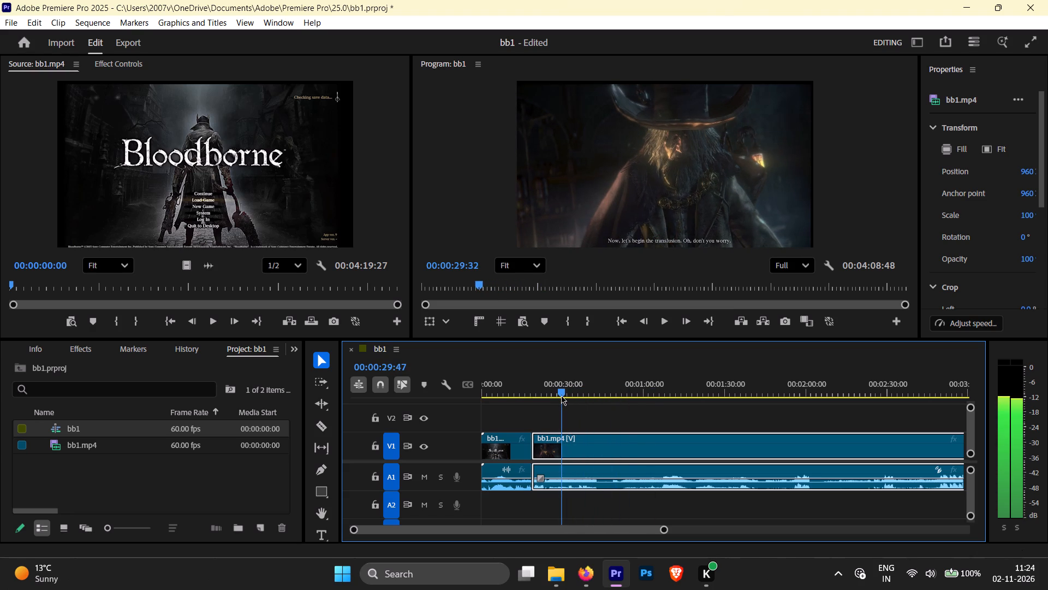
{"action": "left_click_drag", "start_coordinate": [561, 396], "coordinate": [558, 398]}
{"action": "key", "text": "space"}
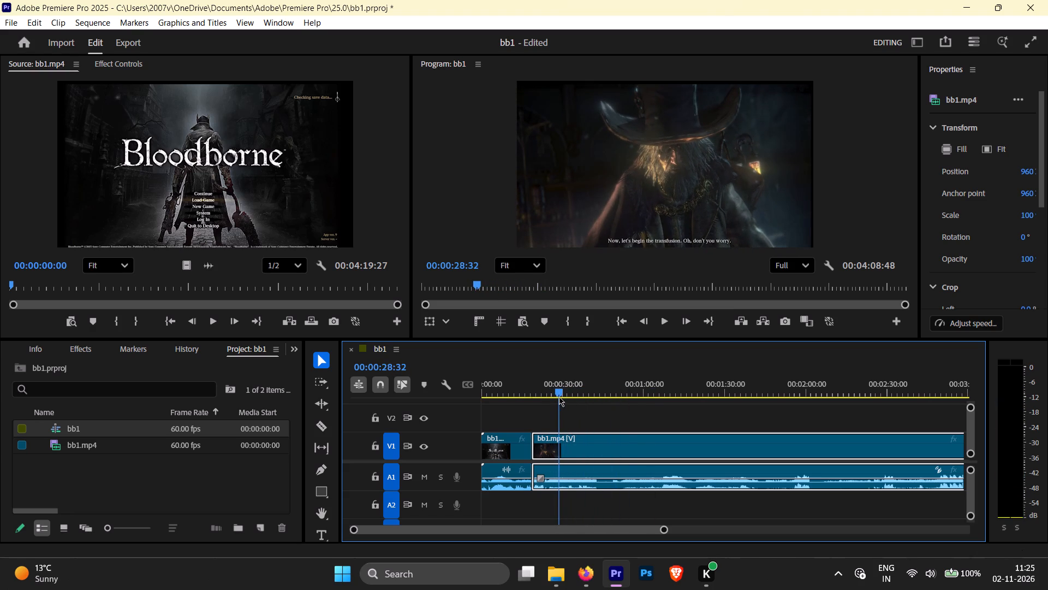
{"action": "key", "text": "space"}
{"action": "left_click_drag", "start_coordinate": [562, 392], "coordinate": [567, 391]}
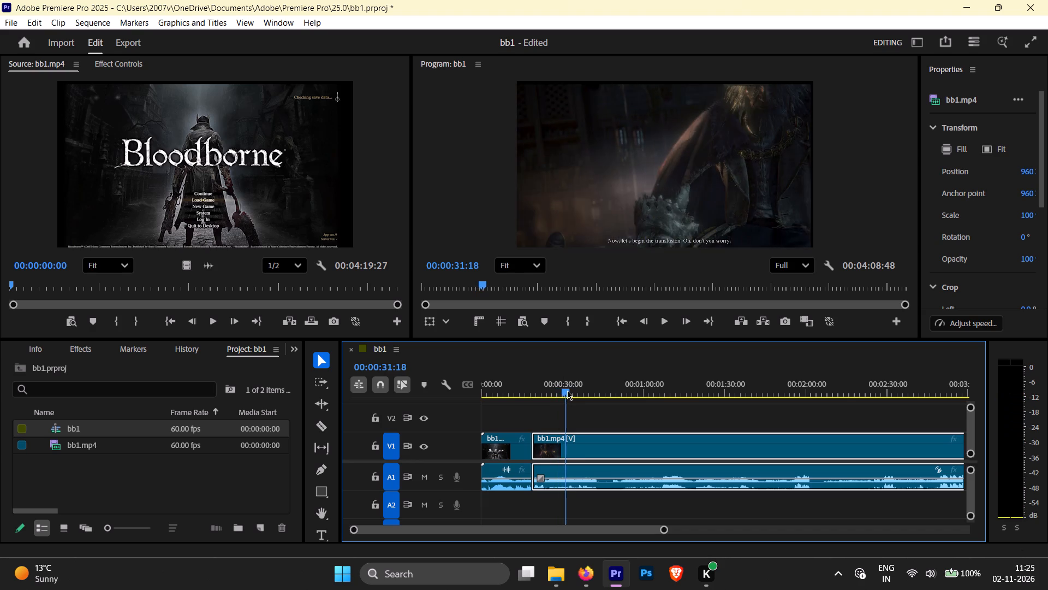
{"action": "left_click_drag", "start_coordinate": [567, 391], "coordinate": [600, 392]}
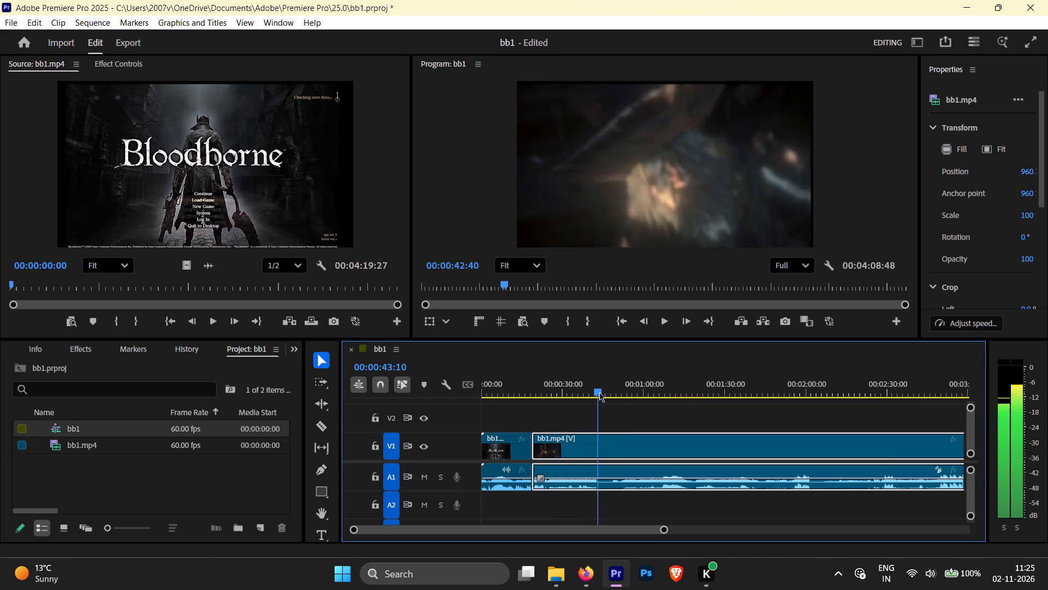
{"action": "left_click_drag", "start_coordinate": [600, 392], "coordinate": [582, 397]}
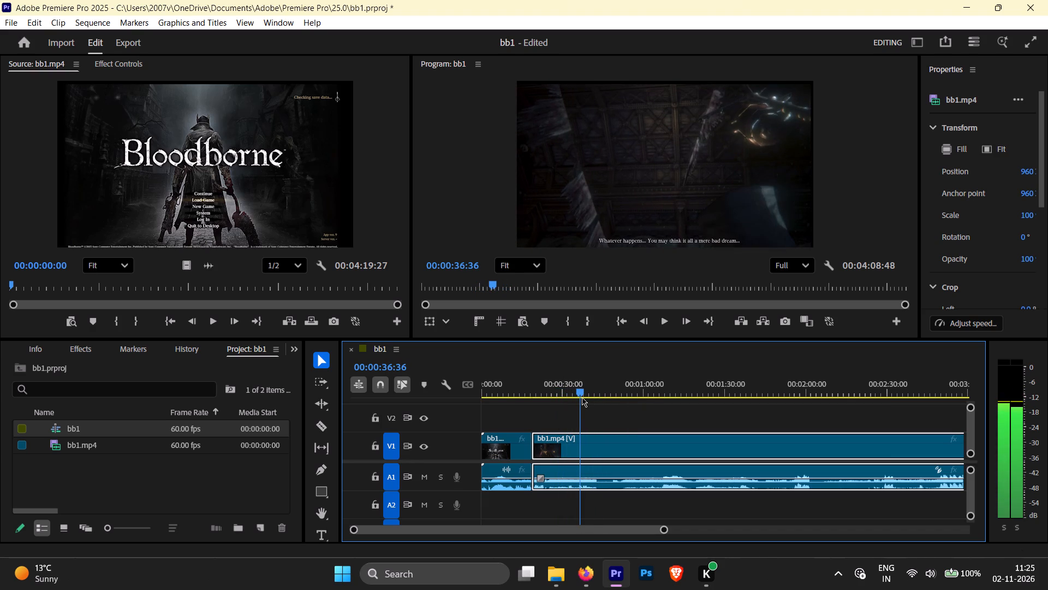
{"action": "left_click_drag", "start_coordinate": [582, 397], "coordinate": [575, 397]}
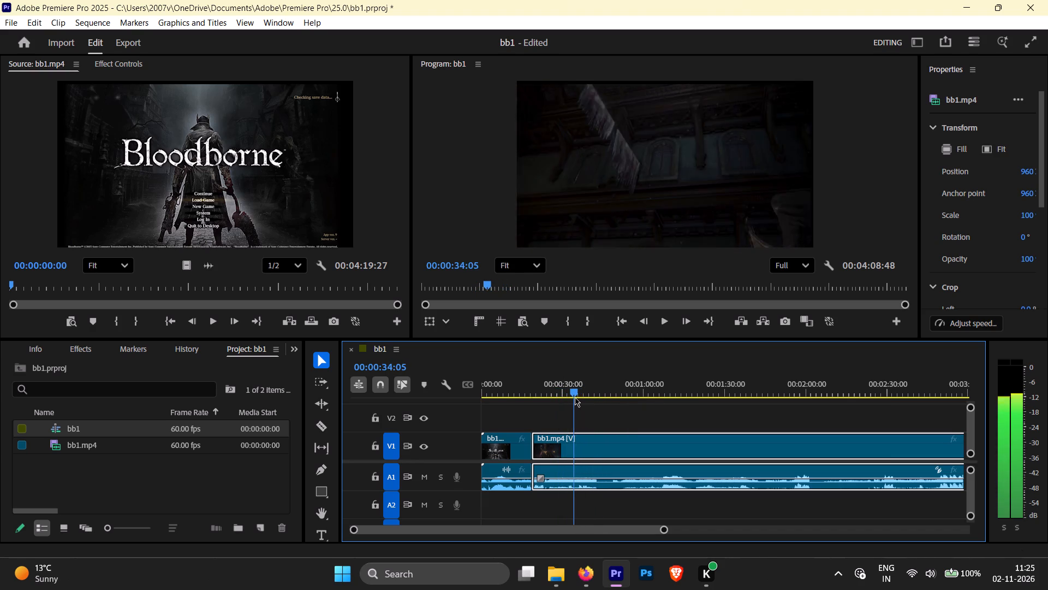
{"action": "left_click_drag", "start_coordinate": [575, 397], "coordinate": [570, 397]}
{"action": "key", "text": "space"}
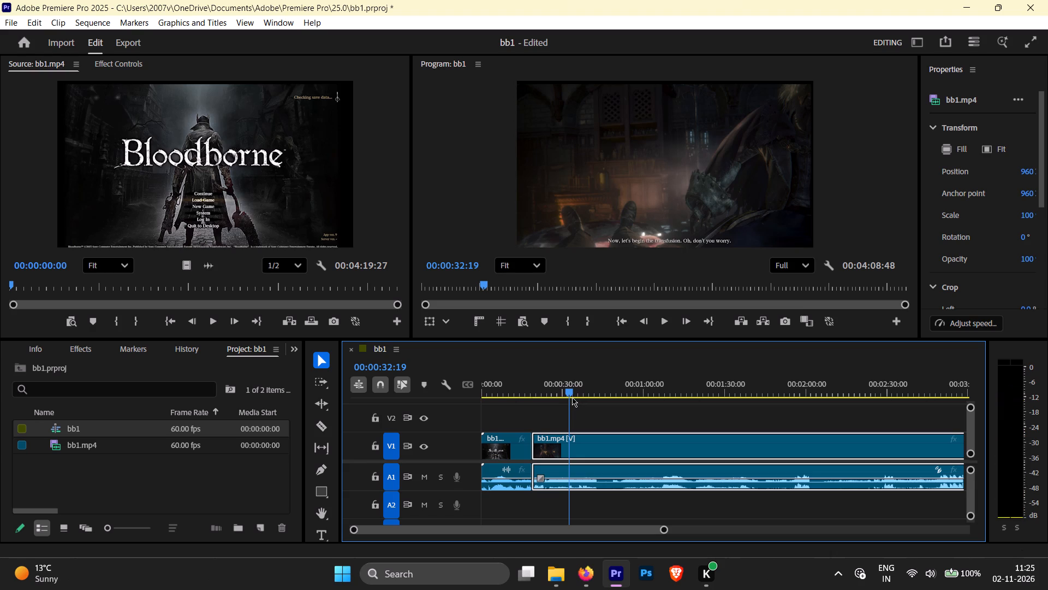
{"action": "key", "text": "space"}
{"action": "key", "text": "space"}
{"action": "key", "text": "space"}
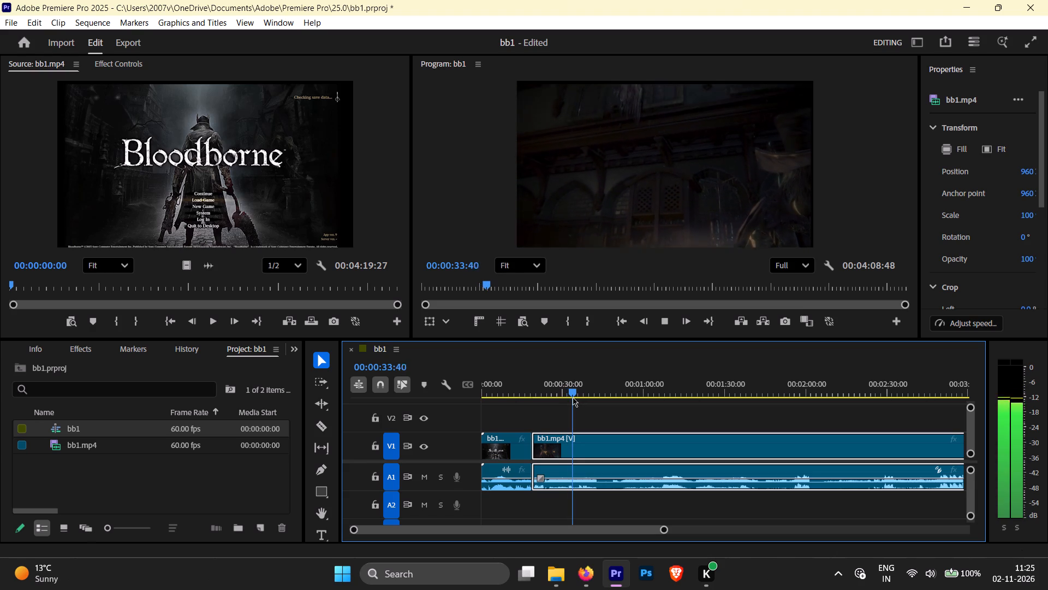
{"action": "key", "text": "space"}
{"action": "key", "text": "ctrl+k"}
Split the bb1.mp4 clip at 00:00:44:11, at the spider-like shot, and ripple delete the section between the previous cut and this one.
{"action": "key", "text": "space"}
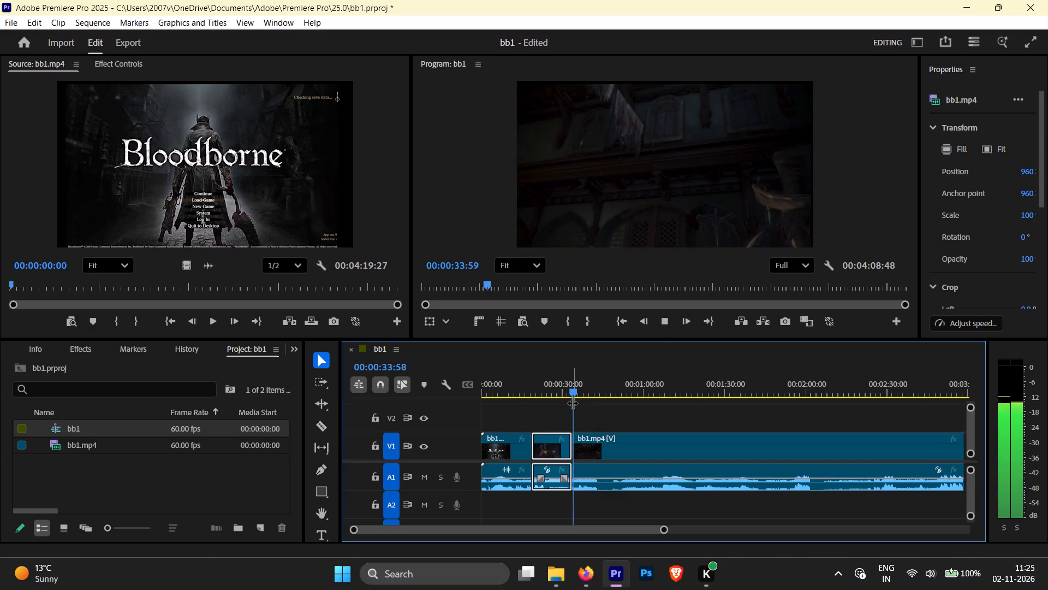
{"action": "left_click_drag", "start_coordinate": [574, 393], "coordinate": [586, 394]}
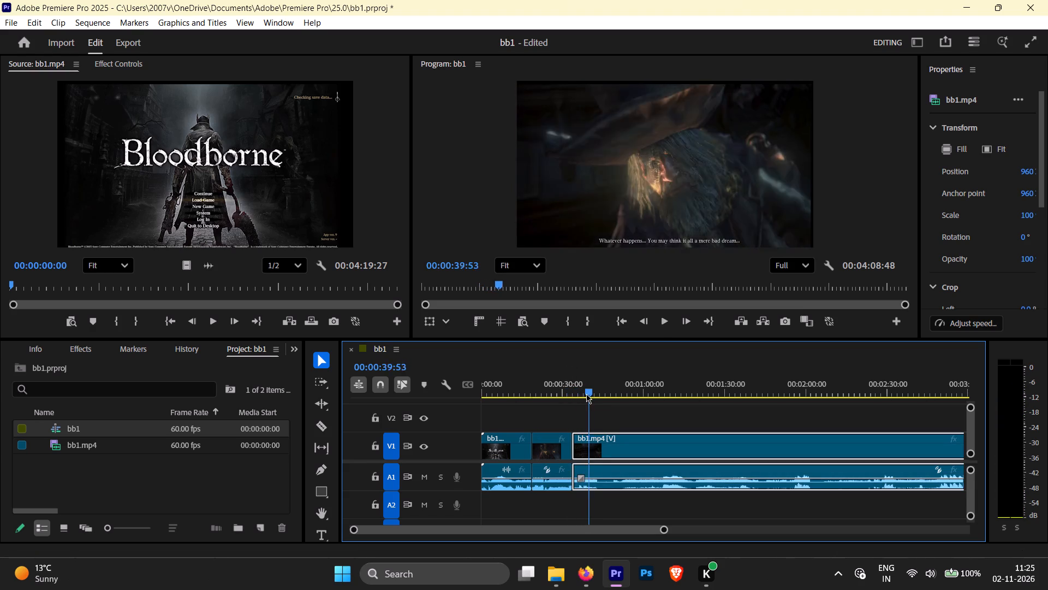
{"action": "left_click_drag", "start_coordinate": [586, 394], "coordinate": [615, 394]}
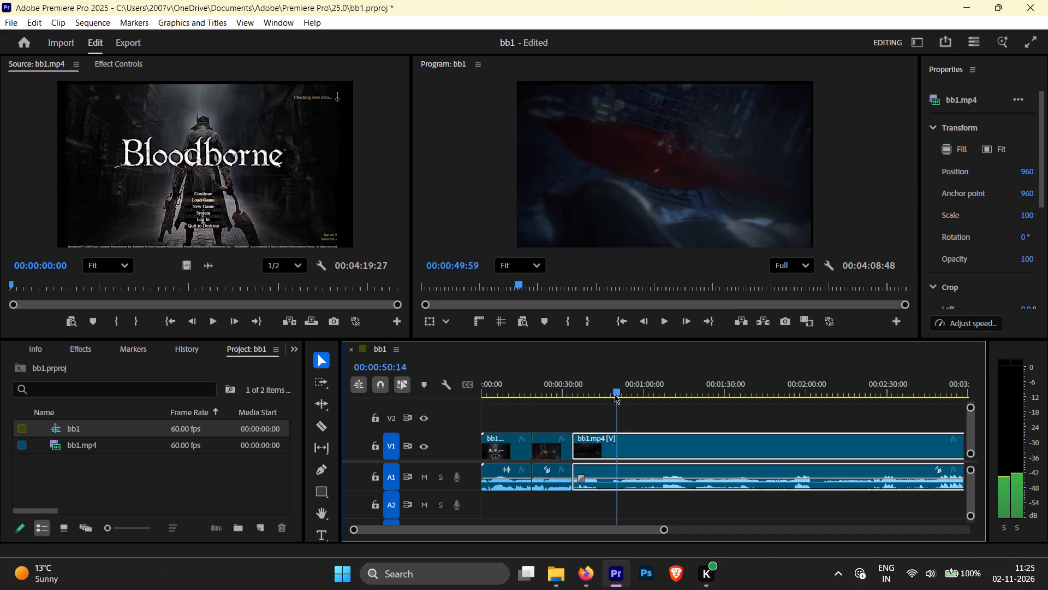
{"action": "left_click_drag", "start_coordinate": [615, 394], "coordinate": [614, 394]}
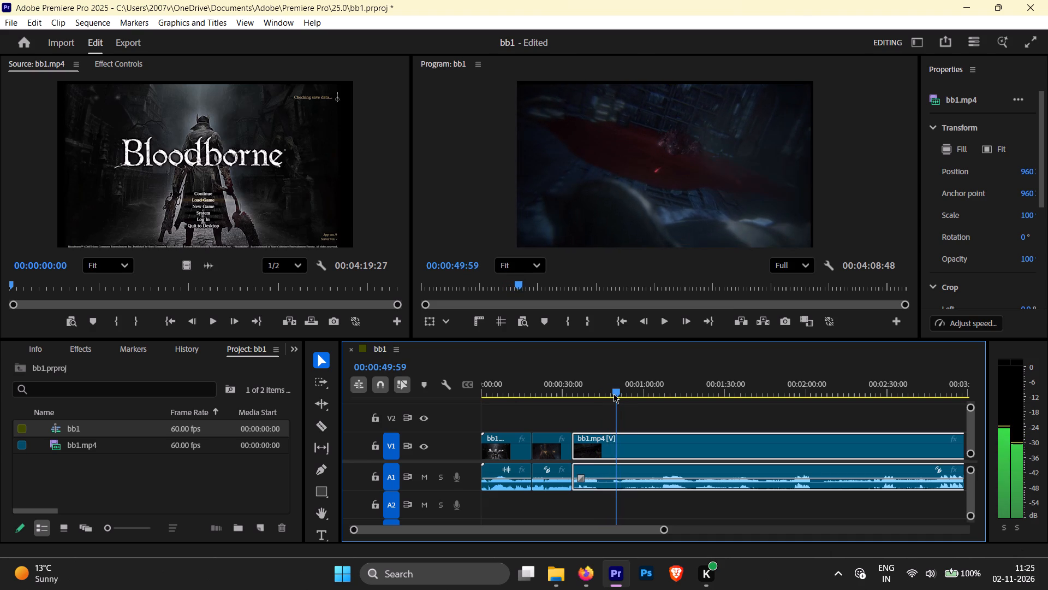
{"action": "left_click_drag", "start_coordinate": [614, 394], "coordinate": [608, 394]}
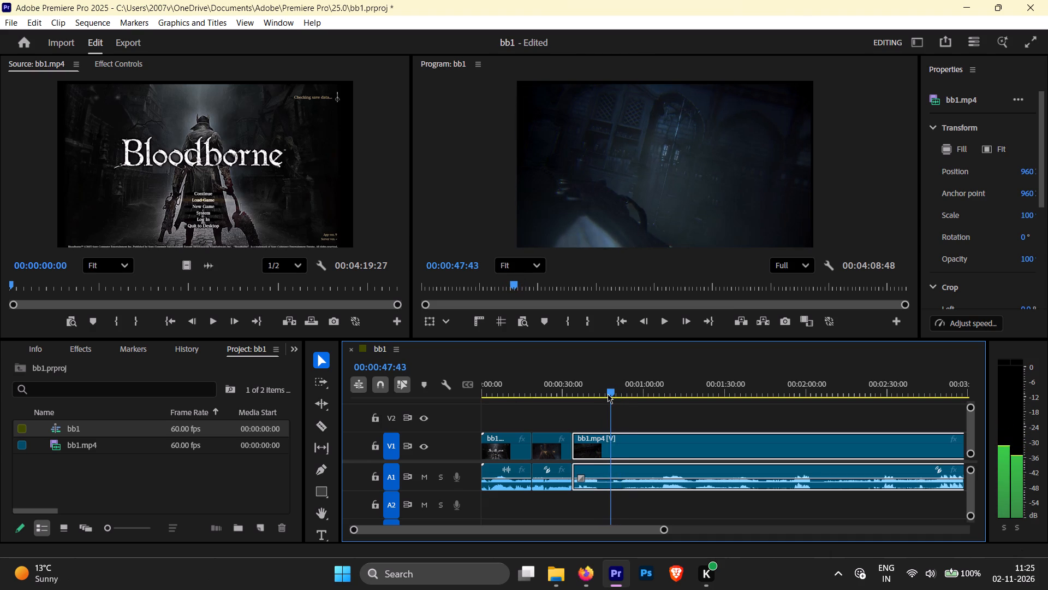
{"action": "left_click_drag", "start_coordinate": [608, 394], "coordinate": [606, 394]}
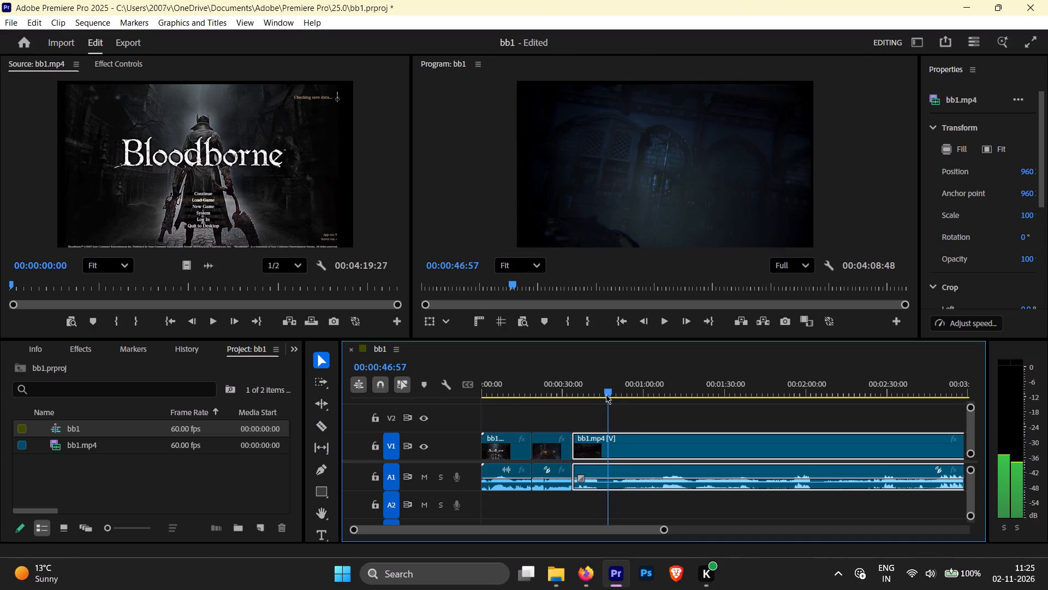
{"action": "left_click_drag", "start_coordinate": [606, 394], "coordinate": [603, 396]}
{"action": "key", "text": "space"}
{"action": "key", "text": "space"}
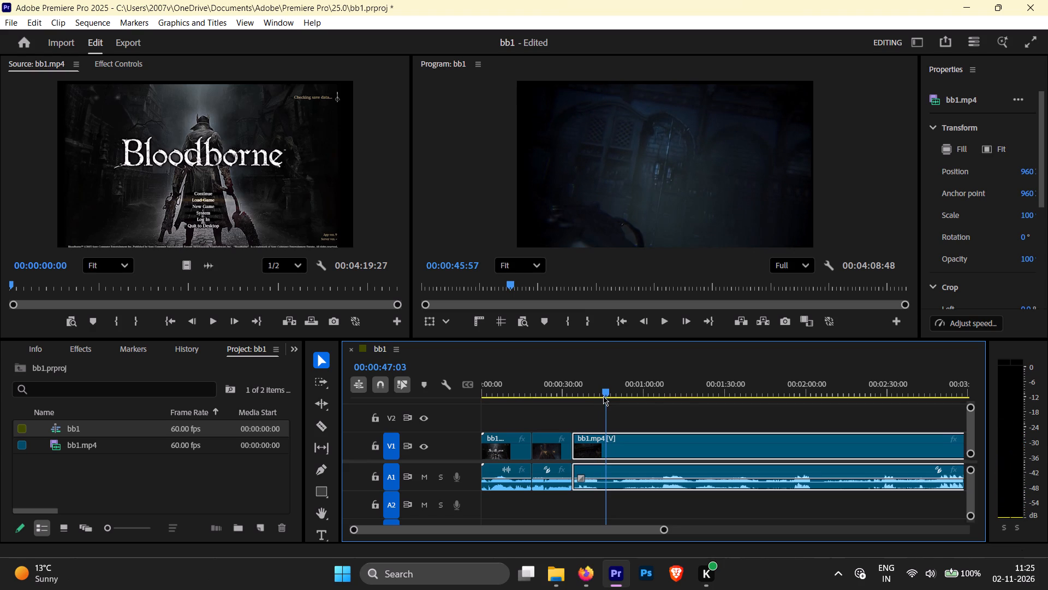
{"action": "left_click_drag", "start_coordinate": [604, 394], "coordinate": [599, 394]}
{"action": "key", "text": "ctrl+k"}
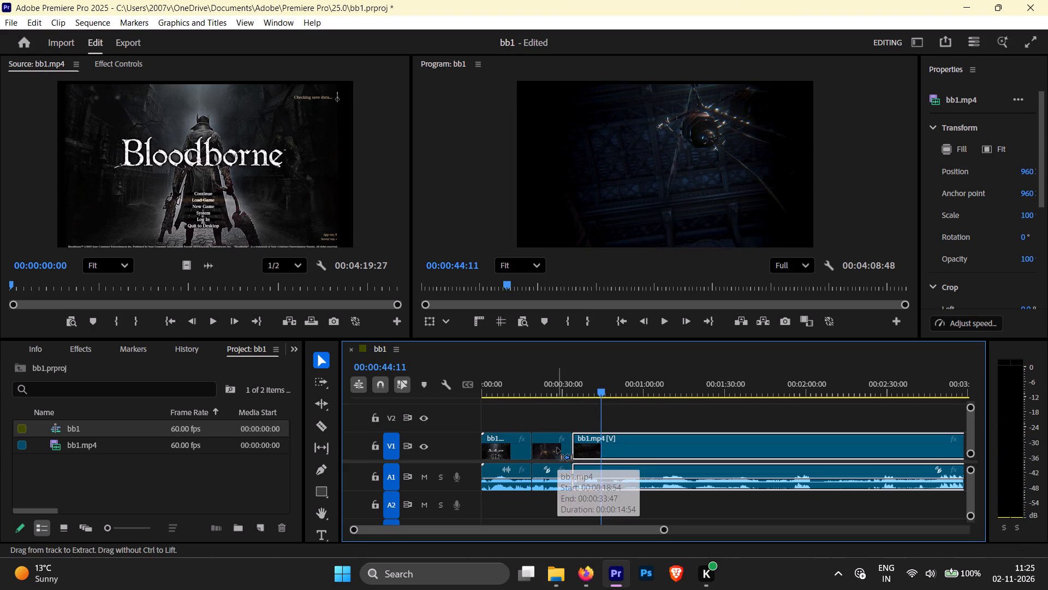
{"action": "key", "text": "shift+Delete"}
Review the footage past the new join and set the playhead at 00:00:38:07, just before the red shape sweeps across the shot.
{"action": "key", "text": "space"}
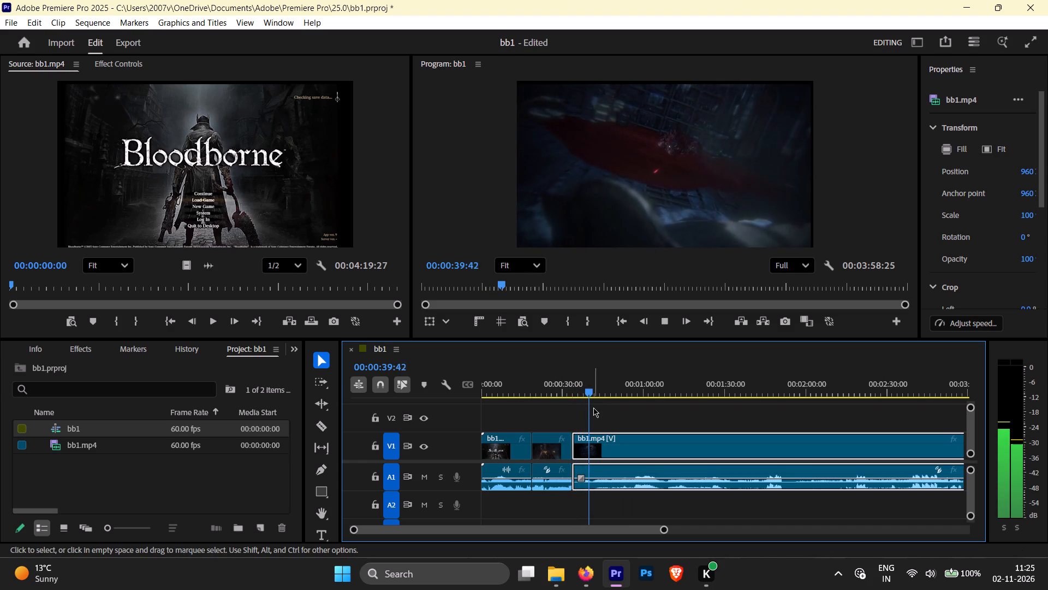
{"action": "key", "text": "space"}
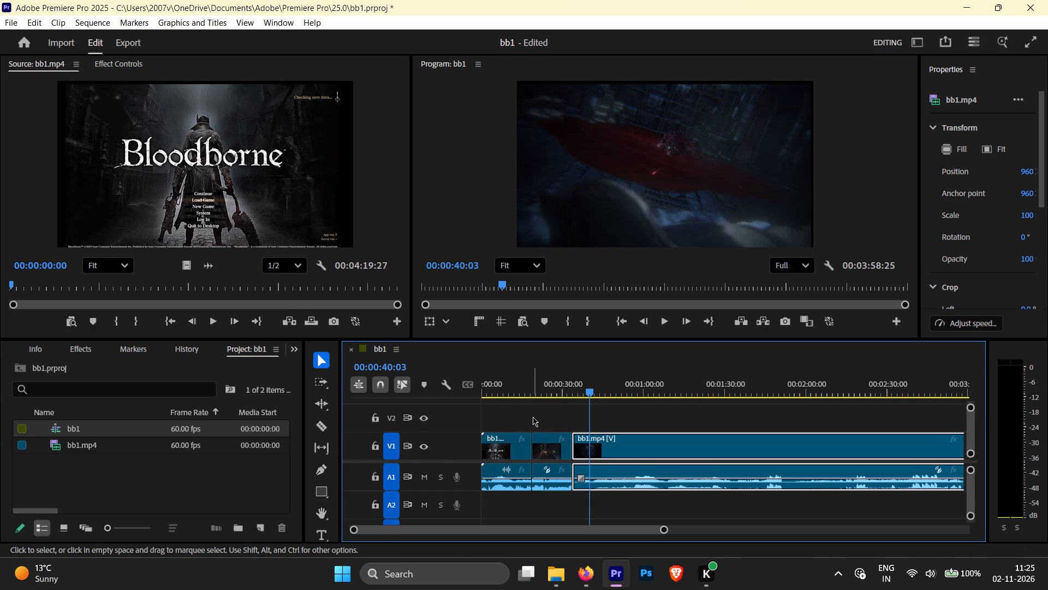
{"action": "left_click", "coordinate": [587, 393]}
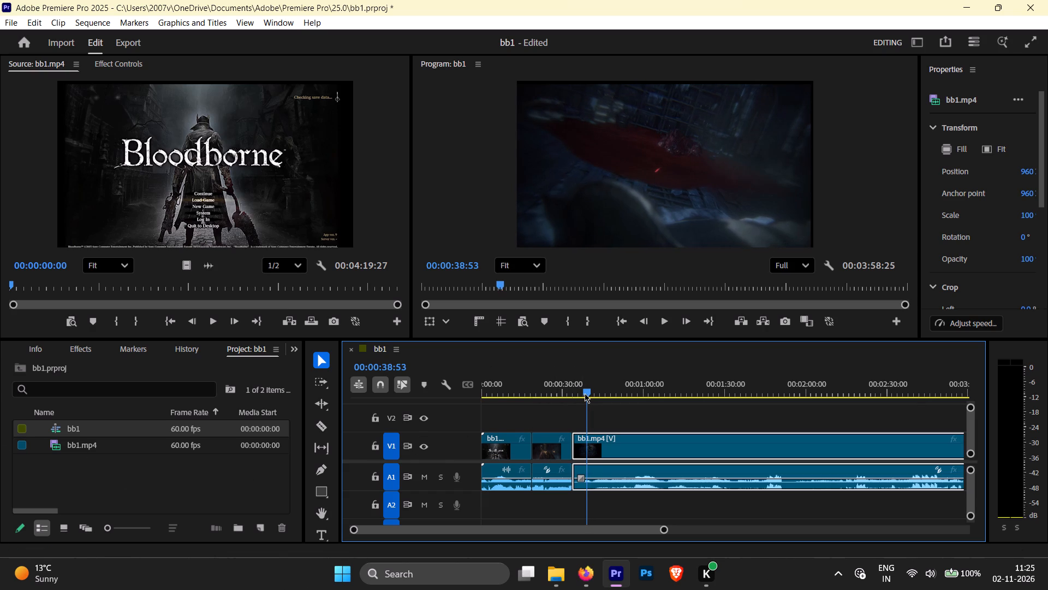
{"action": "left_click", "coordinate": [587, 391]}
{"action": "key", "text": "space"}
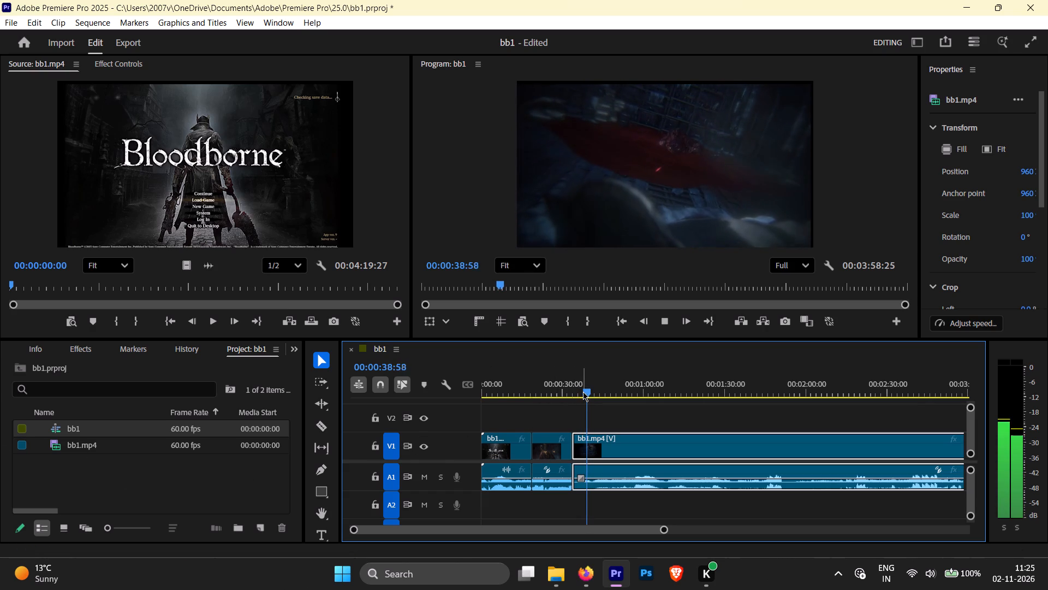
{"action": "left_click", "coordinate": [590, 390]}
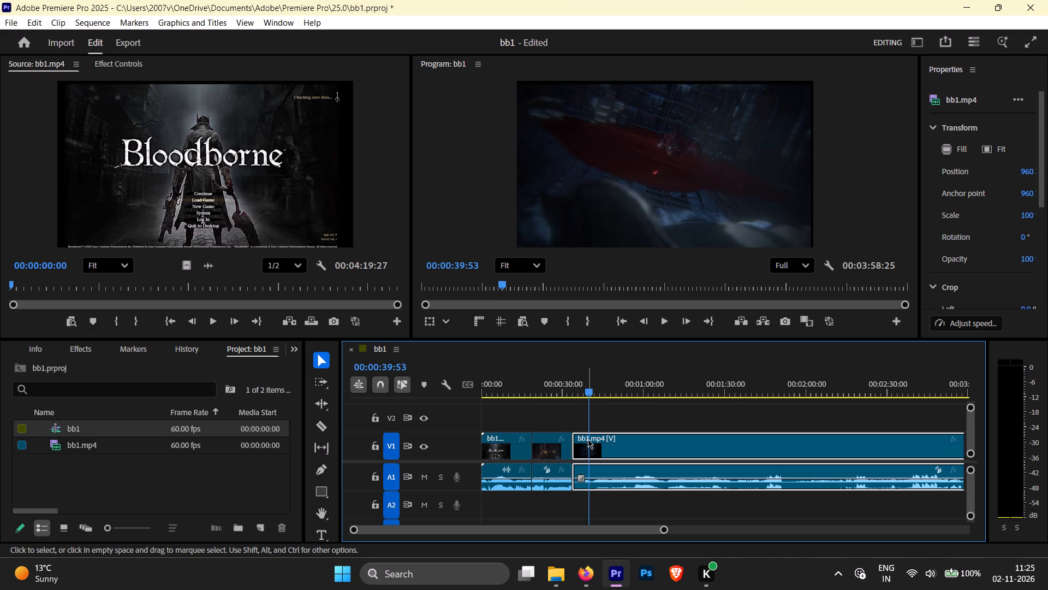
{"action": "left_click_drag", "start_coordinate": [589, 396], "coordinate": [586, 396]}
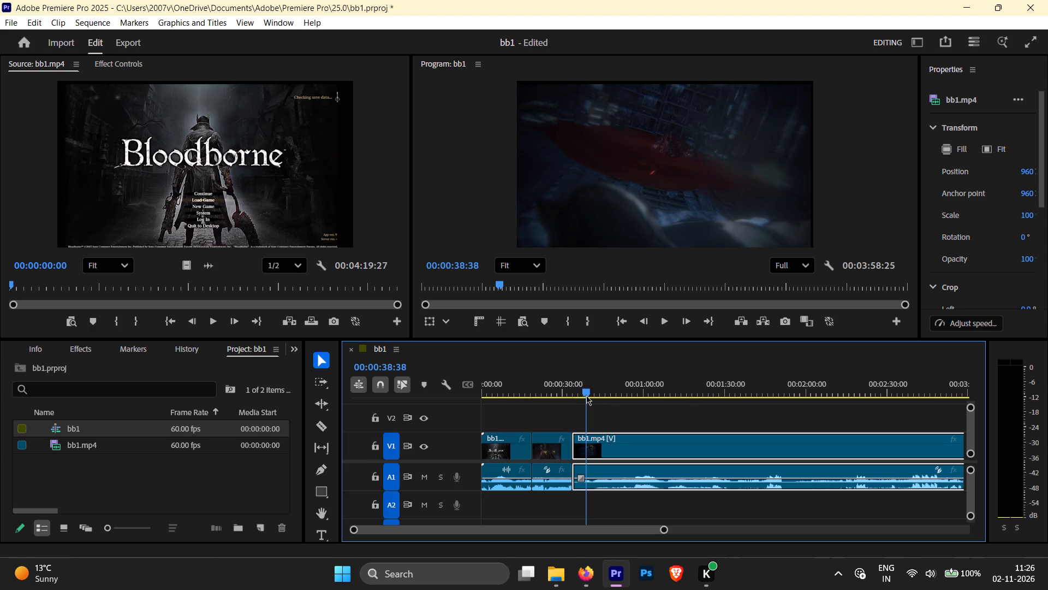
{"action": "left_click_drag", "start_coordinate": [586, 396], "coordinate": [584, 396]}
{"action": "key", "text": "space"}
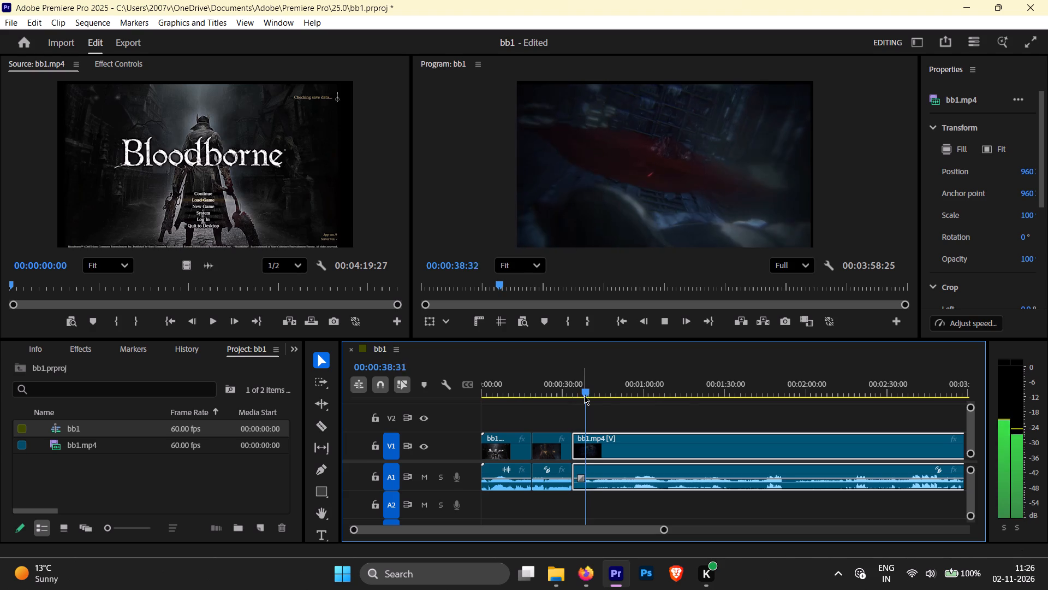
{"action": "key", "text": "space"}
{"action": "left_click", "coordinate": [589, 393]}
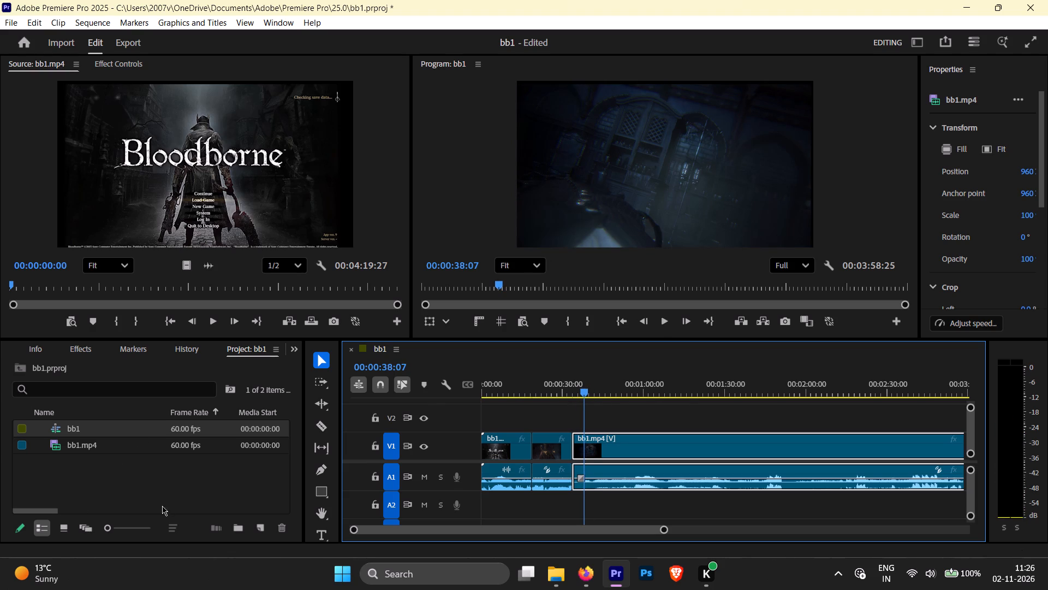
Close the Graphics Templates, Adobe Stock, Info and Libraries panels in the project panel group.
{"action": "scroll", "coordinate": [37, 345], "scroll_direction": "up", "scroll_amount": 9}
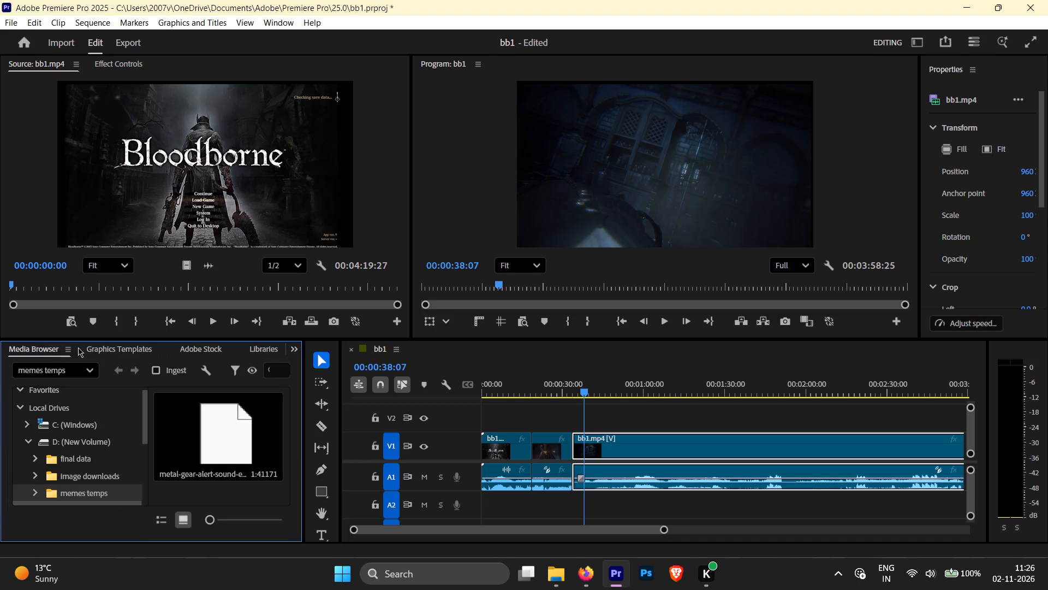
{"action": "right_click", "coordinate": [113, 351]}
{"action": "left_click", "coordinate": [151, 359]}
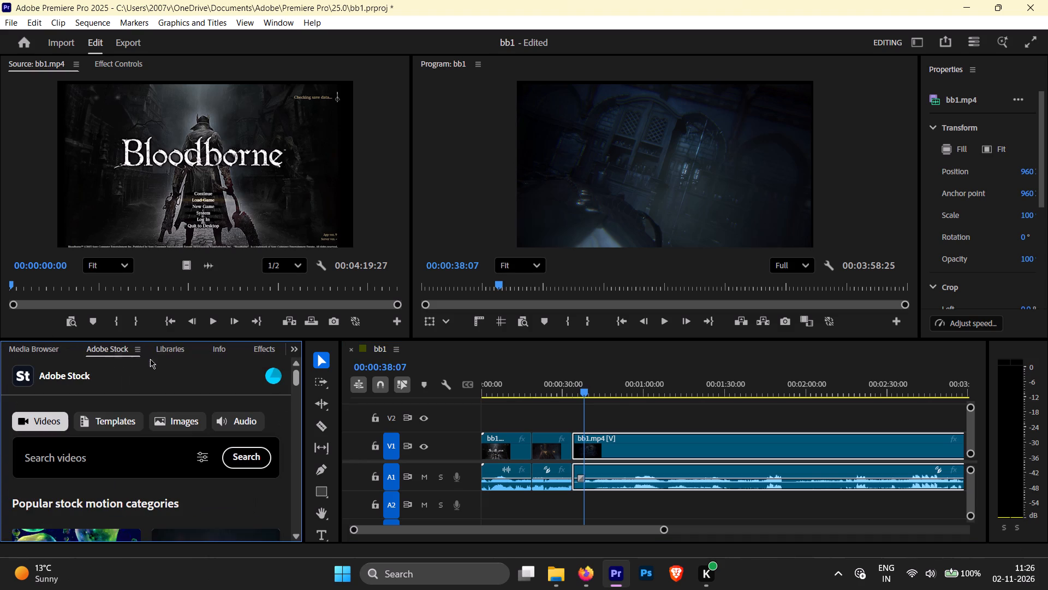
{"action": "right_click", "coordinate": [117, 351]}
{"action": "left_click", "coordinate": [140, 358]}
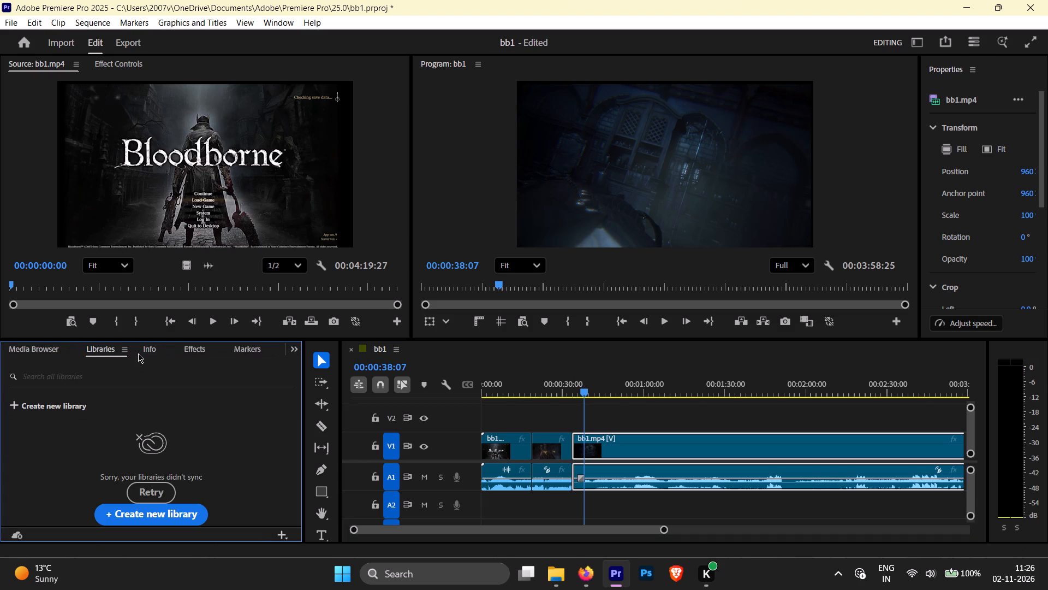
{"action": "right_click", "coordinate": [141, 352]}
{"action": "left_click", "coordinate": [151, 356]}
{"action": "right_click", "coordinate": [110, 349]}
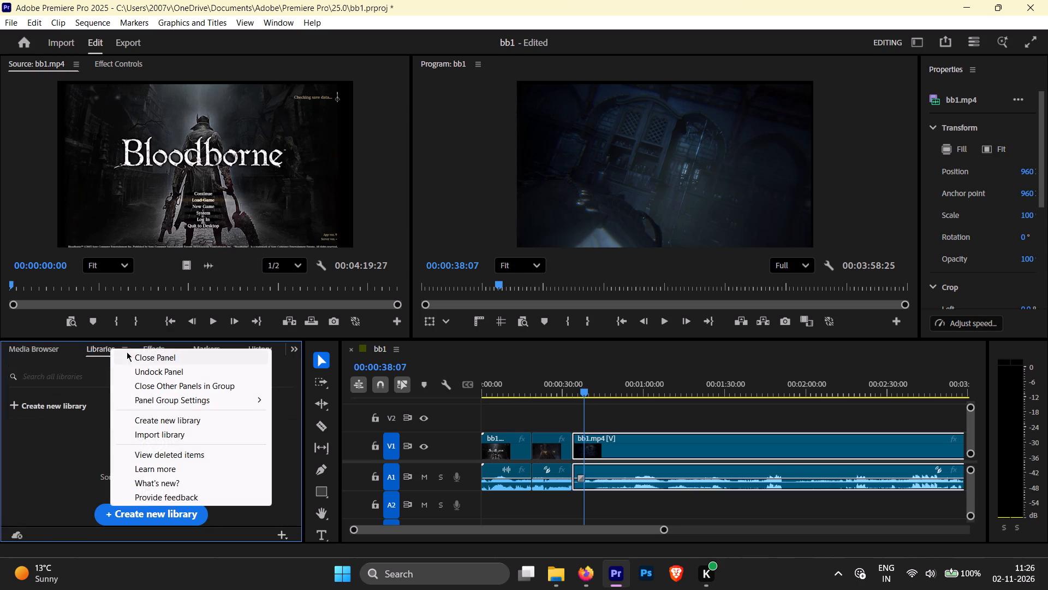
{"action": "left_click", "coordinate": [144, 357]}
{"action": "right_click", "coordinate": [147, 350]}
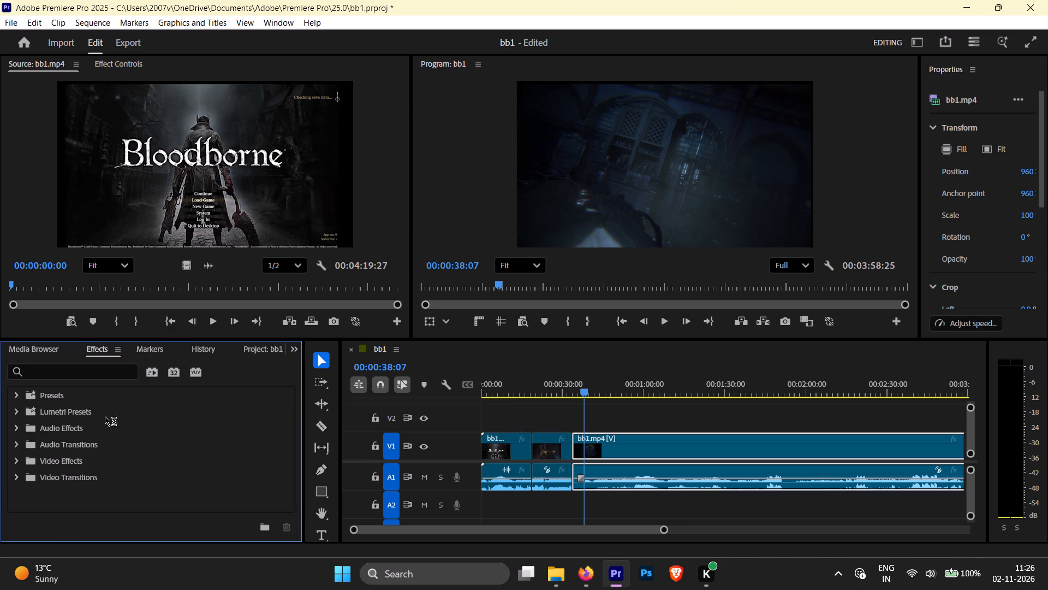
{"action": "left_click", "coordinate": [136, 353]}
{"action": "left_click", "coordinate": [149, 347]}
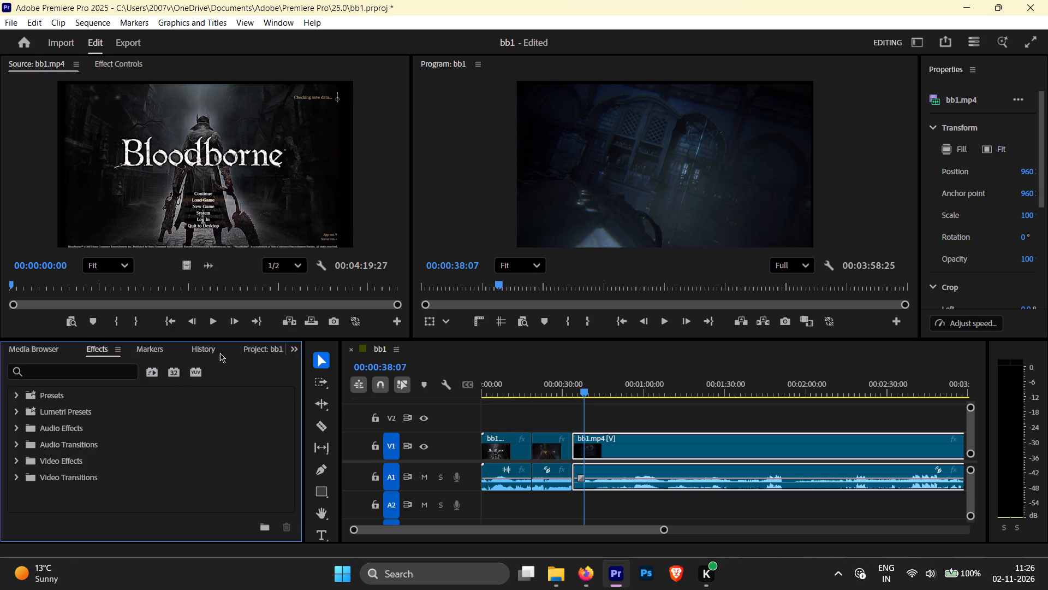
{"action": "left_click", "coordinate": [215, 351]}
Preview the metal-gear-alert-sound-effect MP3 from the memes temps folder and import it into the project.
{"action": "left_click", "coordinate": [36, 352]}
{"action": "left_click", "coordinate": [45, 346]}
{"action": "scroll", "coordinate": [85, 397], "scroll_direction": "down", "scroll_amount": 3}
{"action": "scroll", "coordinate": [87, 419], "scroll_direction": "up", "scroll_amount": 4}
{"action": "scroll", "coordinate": [89, 417], "scroll_direction": "down", "scroll_amount": 4}
{"action": "scroll", "coordinate": [112, 423], "scroll_direction": "up", "scroll_amount": 7}
{"action": "scroll", "coordinate": [112, 410], "scroll_direction": "down", "scroll_amount": 4}
{"action": "left_click_drag", "start_coordinate": [211, 436], "coordinate": [215, 166]}
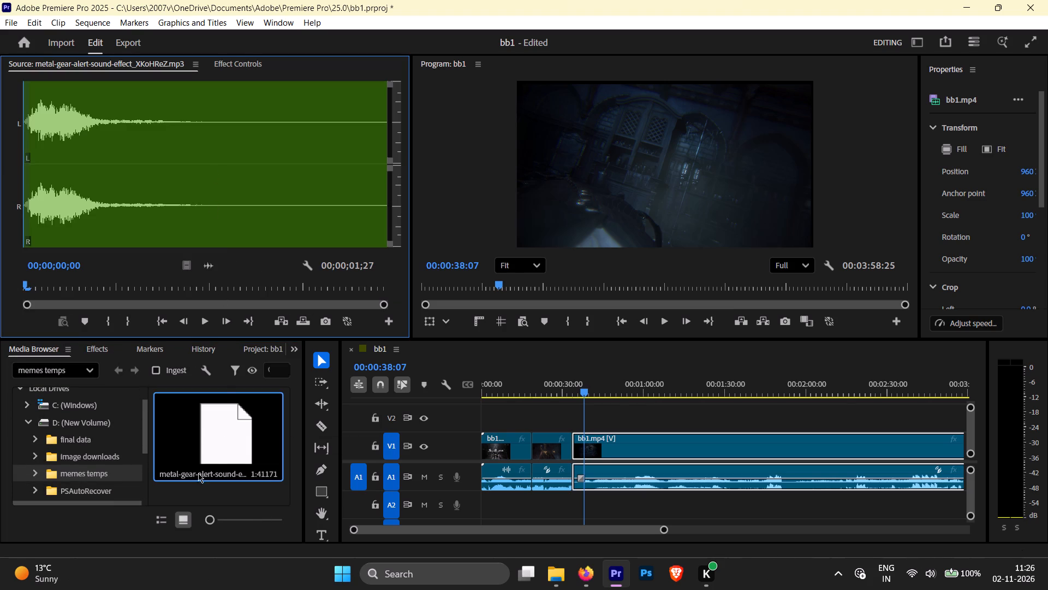
{"action": "left_click", "coordinate": [225, 448]}
{"action": "right_click", "coordinate": [233, 441]}
{"action": "left_click", "coordinate": [252, 465]}
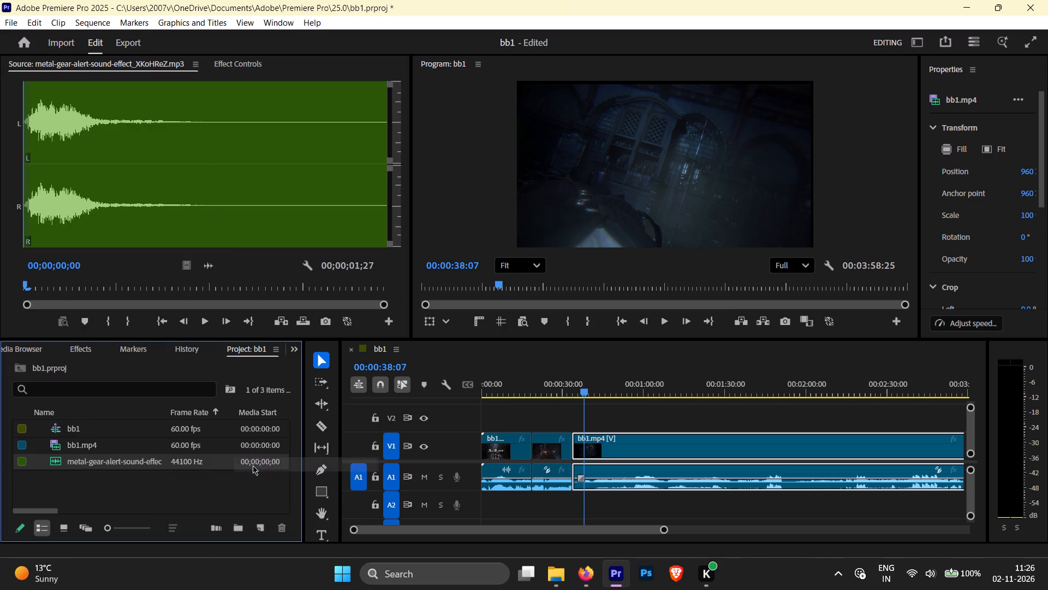
Open the imported metal gear alert sound in the Source Monitor, listen to it and mark its Out point at 00;00;00;24.
{"action": "left_click_drag", "start_coordinate": [81, 461], "coordinate": [184, 198]}
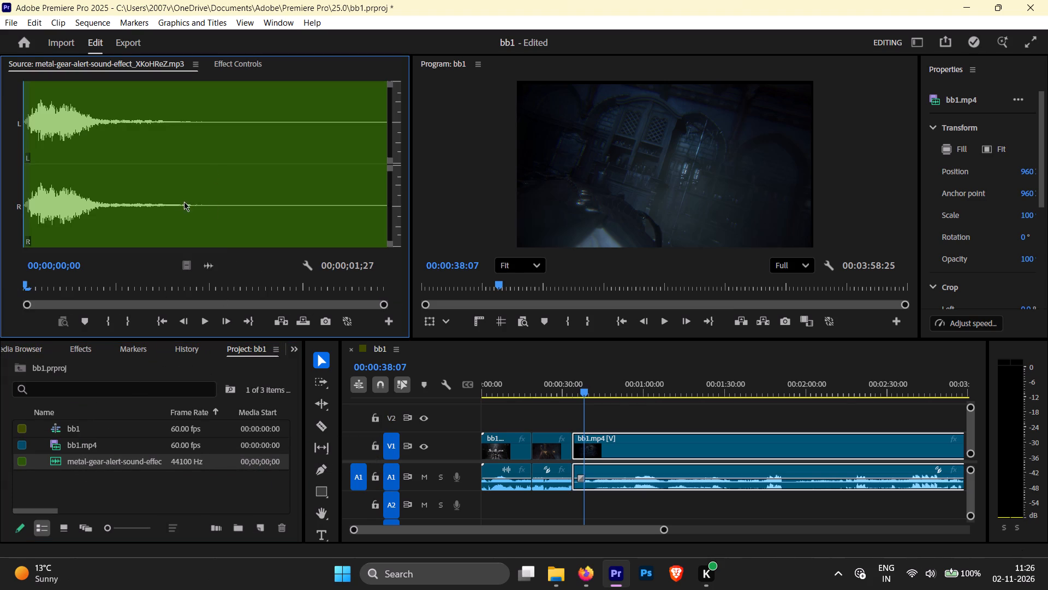
{"action": "key", "text": "space"}
{"action": "key", "text": "space"}
{"action": "key", "text": "space"}
{"action": "key", "text": "space"}
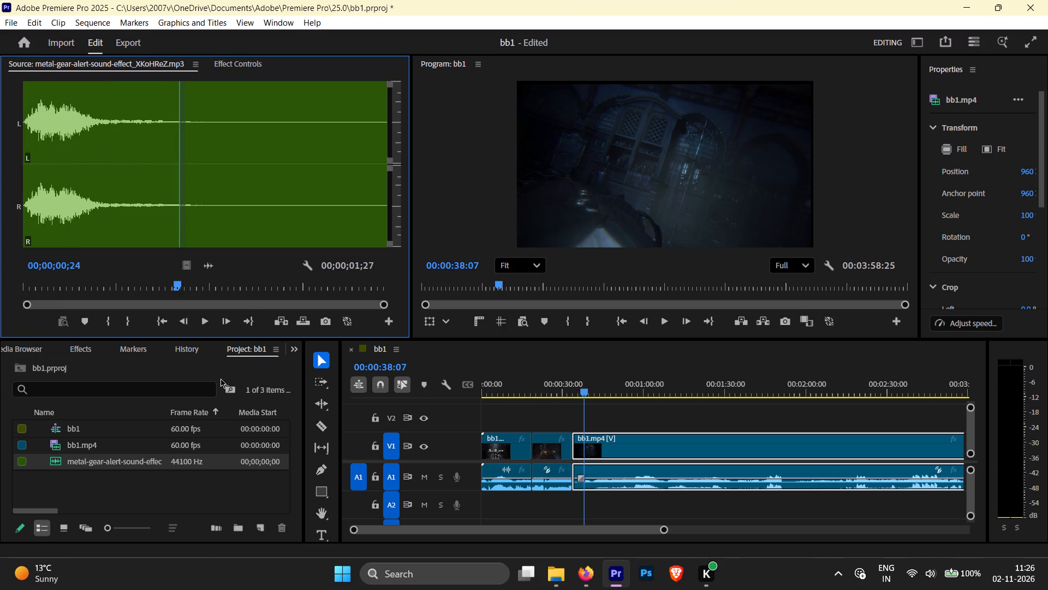
{"action": "key", "text": "o"}
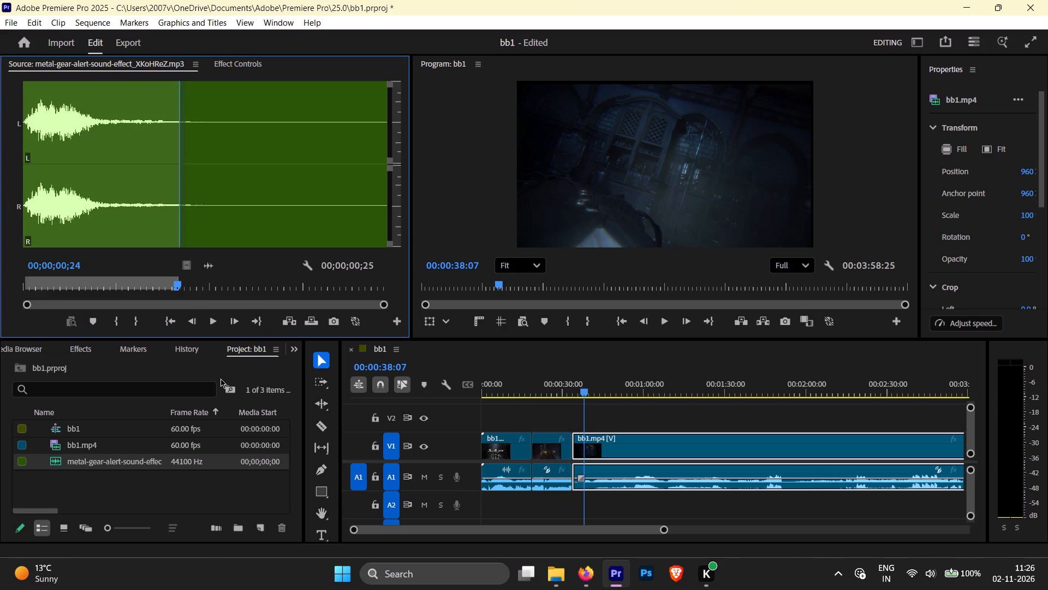
Place only the audio of the marked metal gear alert section on track A2, starting at 00:00:38:07.
{"action": "left_click_drag", "start_coordinate": [121, 203], "coordinate": [602, 504]}
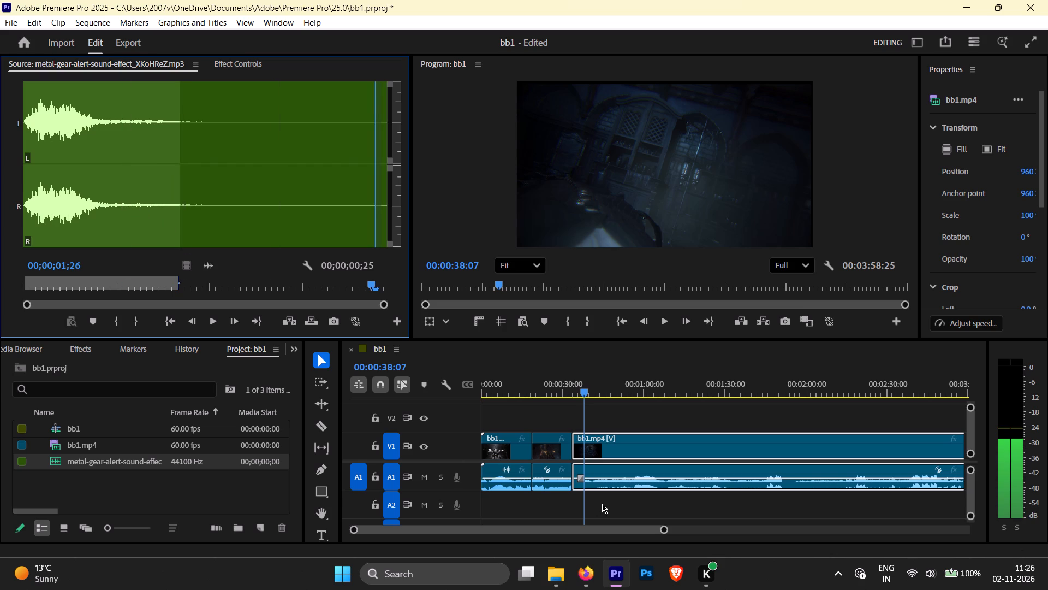
{"action": "left_click_drag", "start_coordinate": [602, 504], "coordinate": [587, 499]}
{"action": "left_click", "coordinate": [110, 208]}
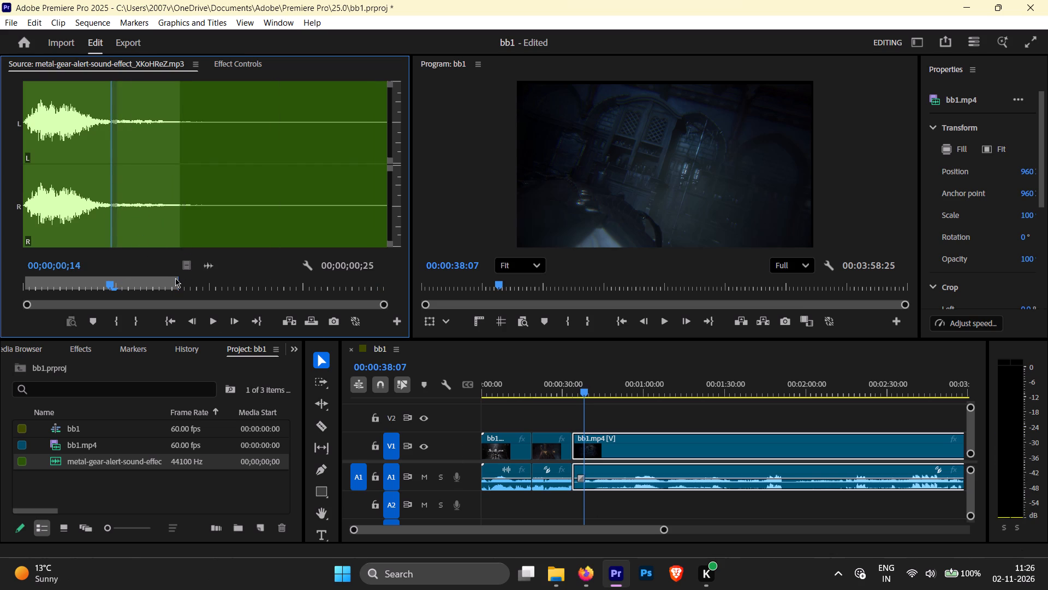
{"action": "left_click", "coordinate": [188, 266]}
{"action": "left_click_drag", "start_coordinate": [204, 263], "coordinate": [521, 457]}
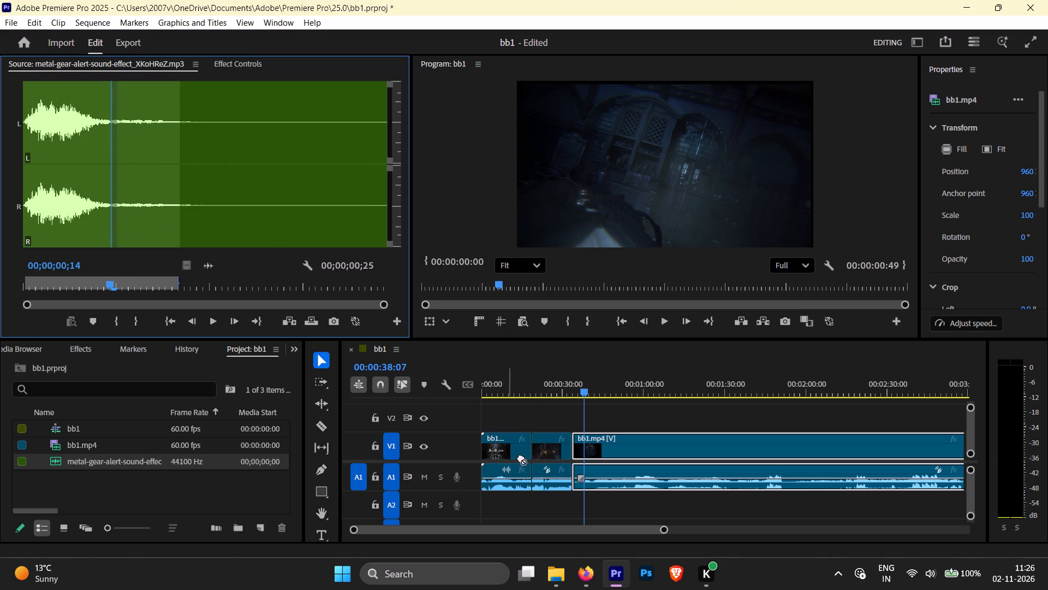
{"action": "left_click_drag", "start_coordinate": [521, 457], "coordinate": [587, 508]}
{"action": "left_click_drag", "start_coordinate": [587, 508], "coordinate": [592, 517]}
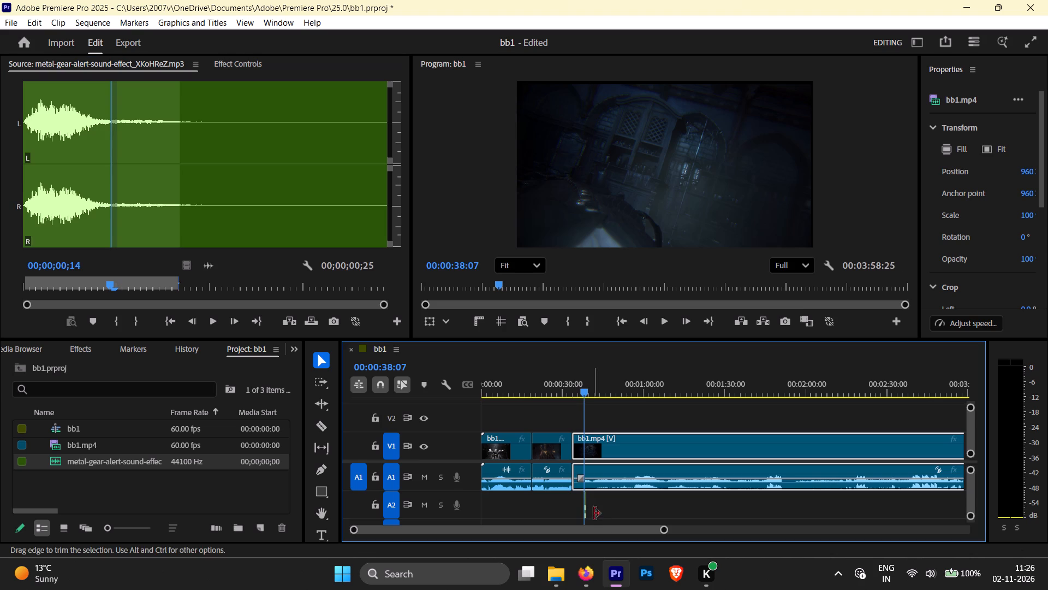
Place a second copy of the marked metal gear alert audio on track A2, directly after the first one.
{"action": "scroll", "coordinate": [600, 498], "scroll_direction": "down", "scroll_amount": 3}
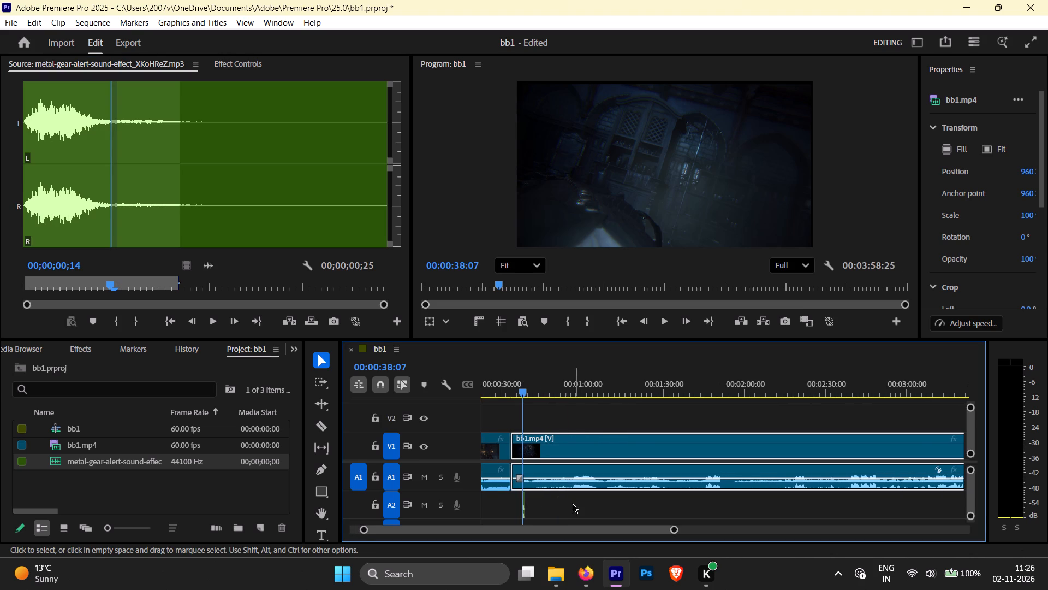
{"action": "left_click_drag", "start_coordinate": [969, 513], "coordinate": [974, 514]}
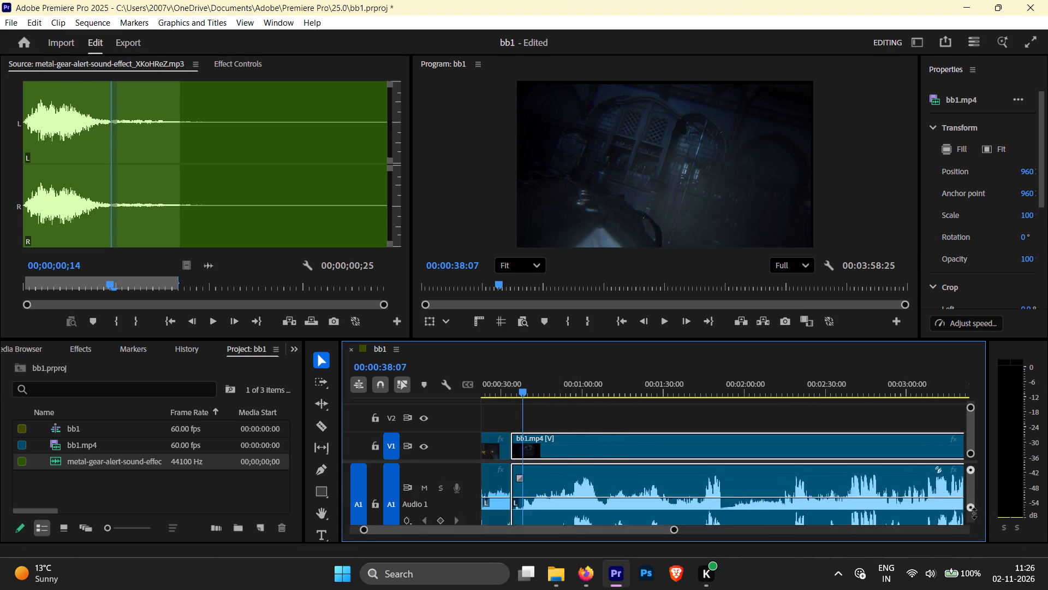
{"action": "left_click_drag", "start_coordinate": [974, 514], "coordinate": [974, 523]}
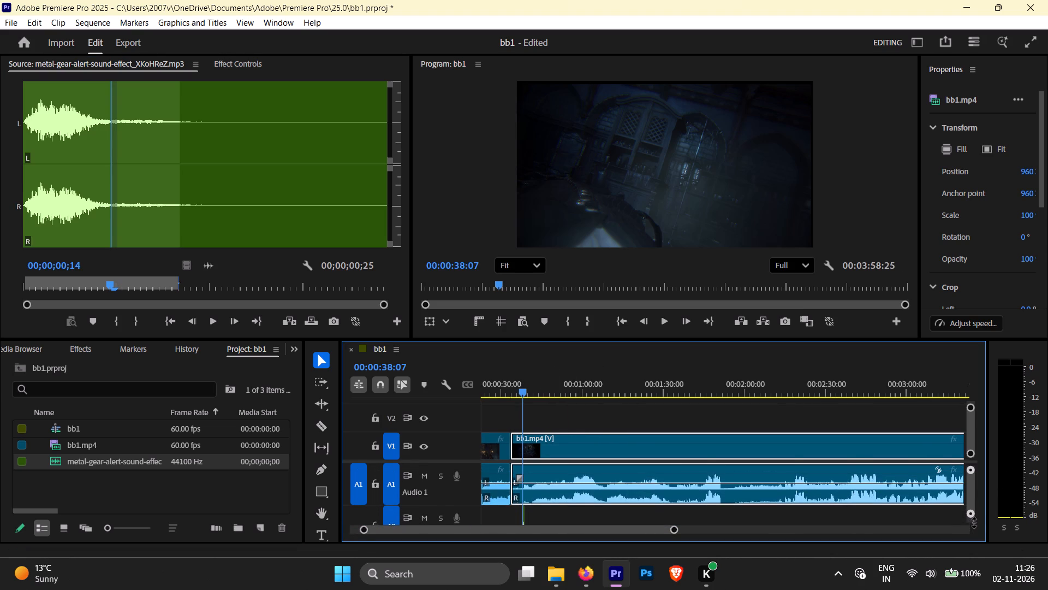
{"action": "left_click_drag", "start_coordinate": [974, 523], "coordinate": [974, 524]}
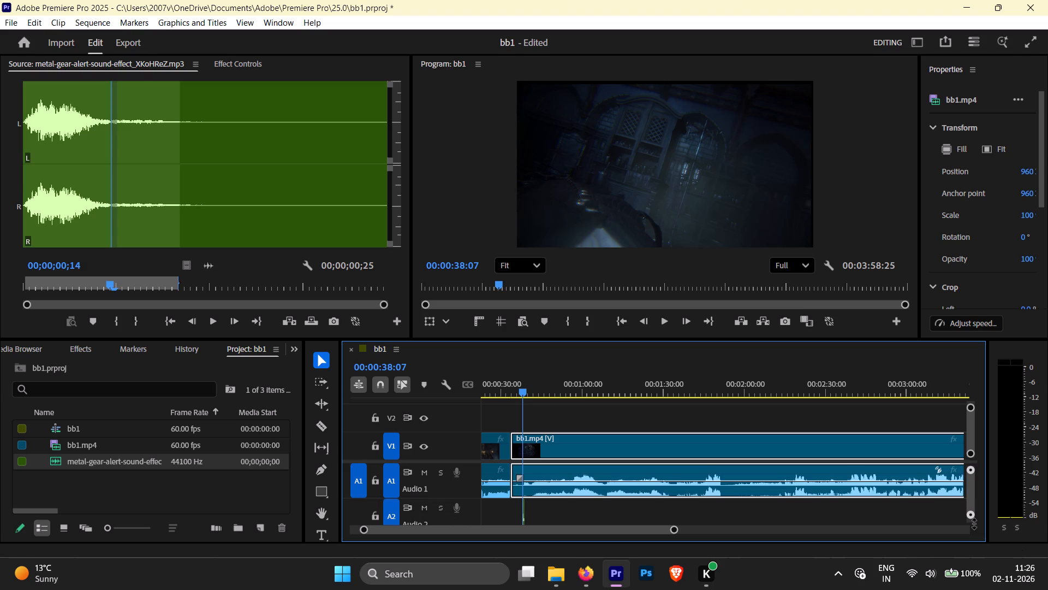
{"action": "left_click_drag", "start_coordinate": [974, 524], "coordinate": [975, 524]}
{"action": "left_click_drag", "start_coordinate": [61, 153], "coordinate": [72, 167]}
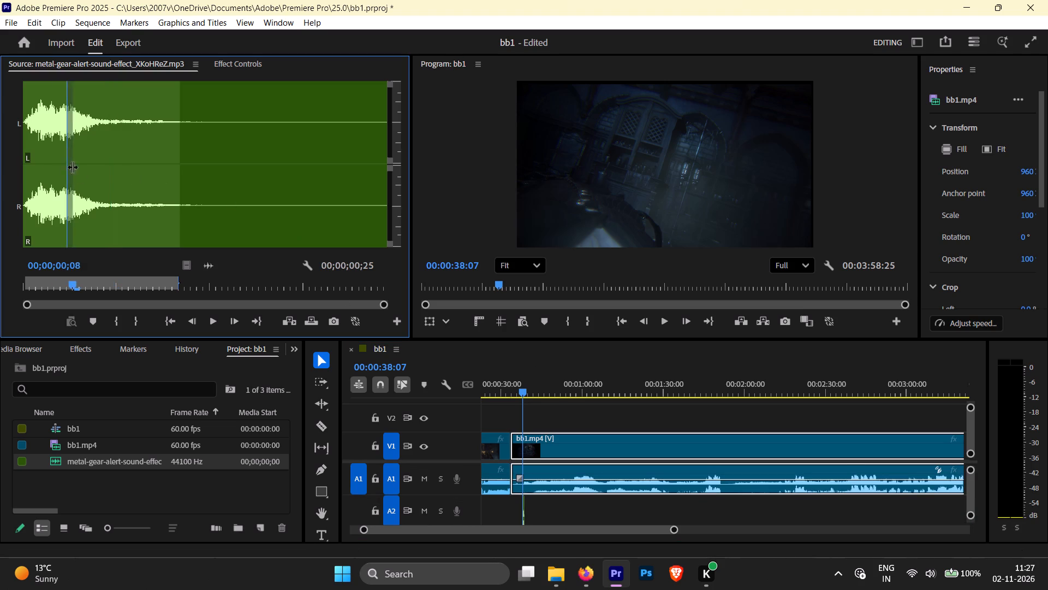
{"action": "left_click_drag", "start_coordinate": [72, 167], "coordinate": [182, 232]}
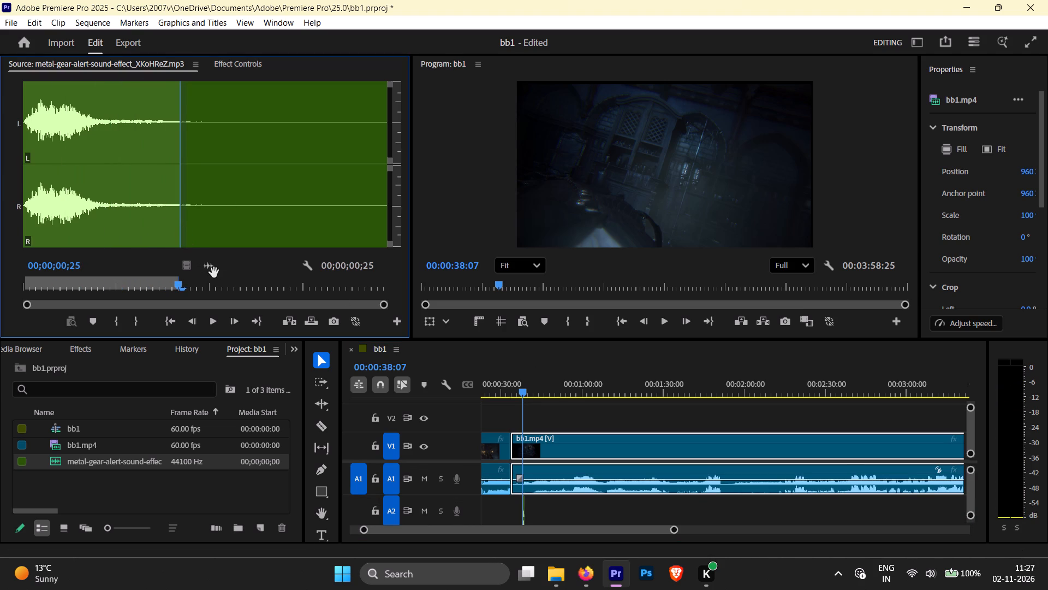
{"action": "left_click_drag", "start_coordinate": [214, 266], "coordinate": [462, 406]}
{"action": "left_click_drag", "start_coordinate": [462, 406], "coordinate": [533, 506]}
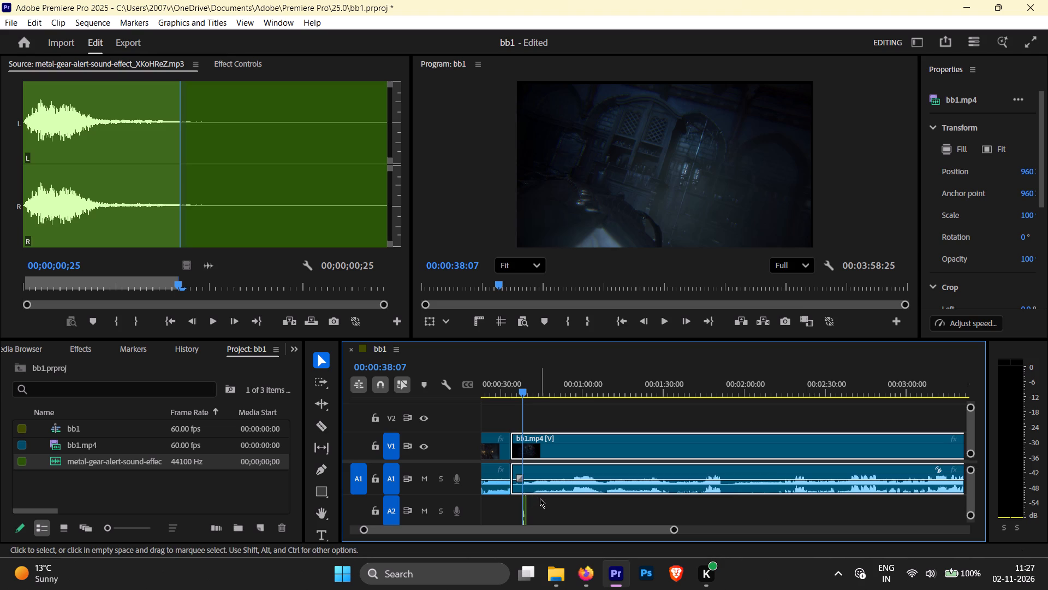
Play the sequence from 00:00:38:07 through the two metal gear alert clips to hear how they sound.
{"action": "key", "text": "space"}
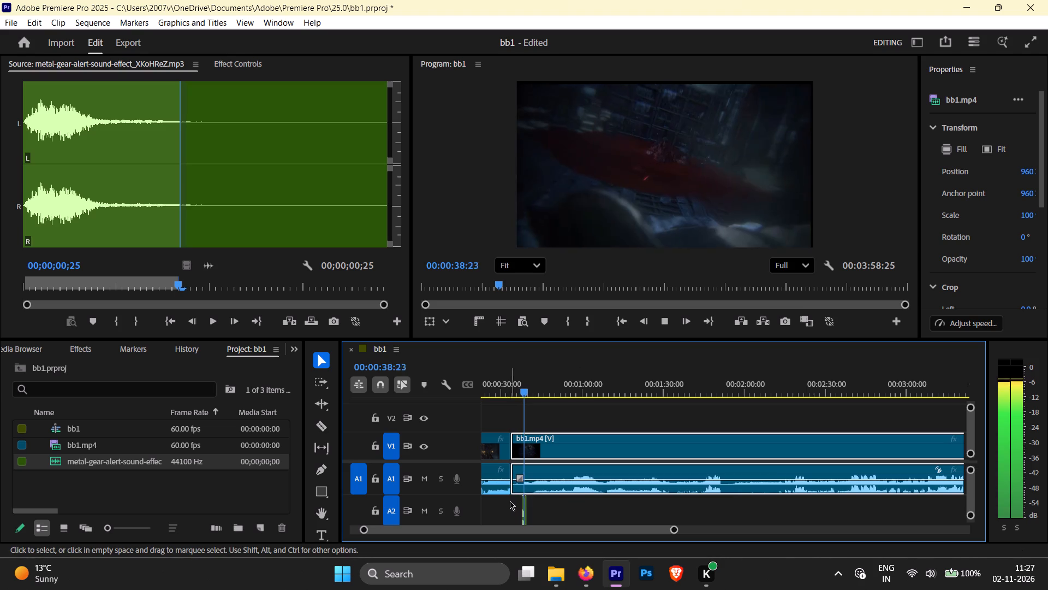
{"action": "key", "text": "space"}
{"action": "key", "text": "space"}
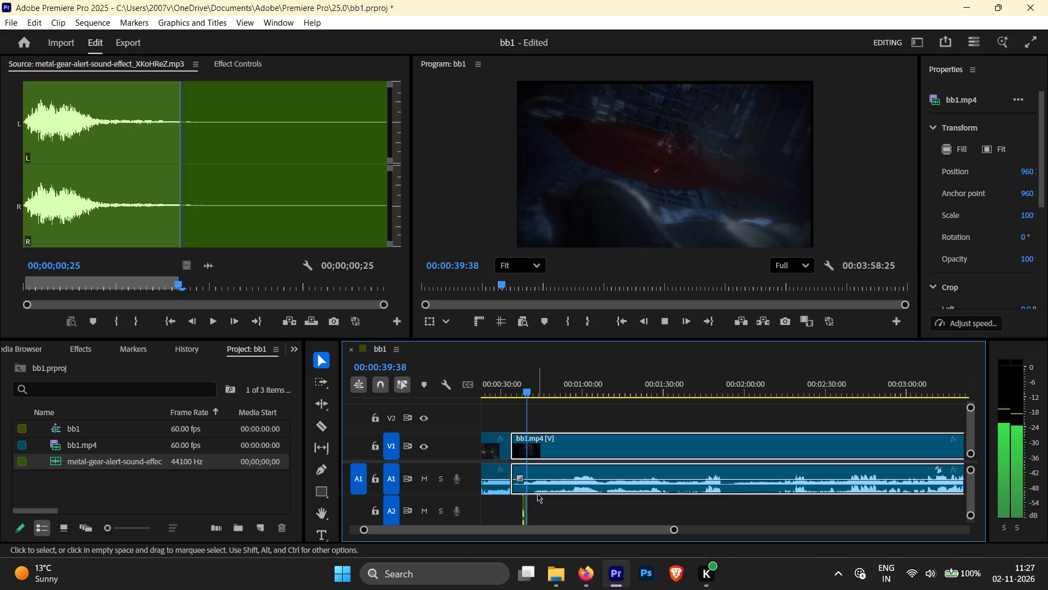
{"action": "key", "text": "space"}
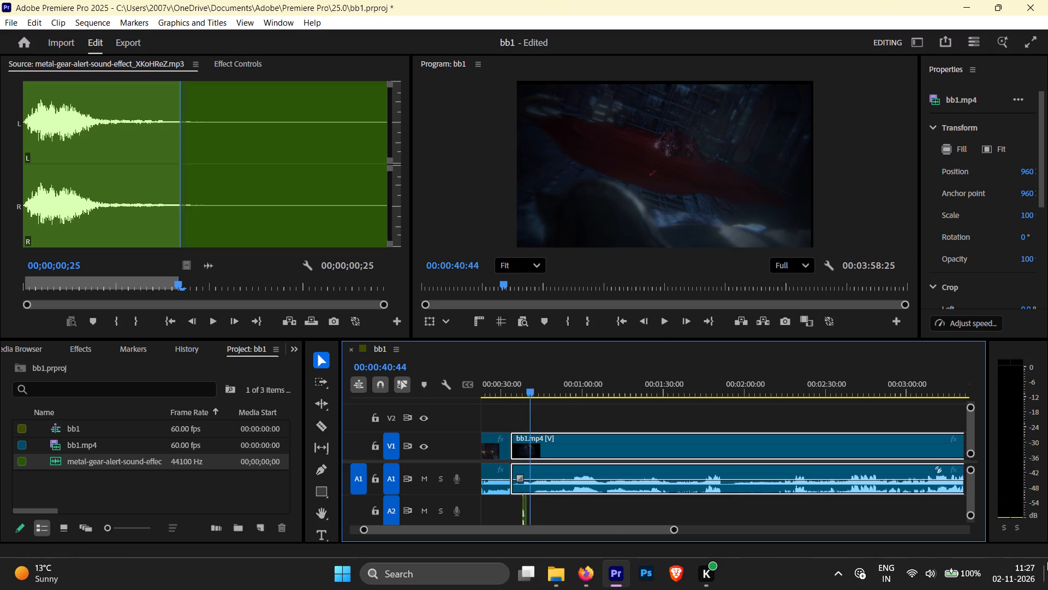
Give the audio tracks more room in the timeline by shrinking the video track area and increasing the audio track height.
{"action": "left_click_drag", "start_coordinate": [969, 514], "coordinate": [966, 533]}
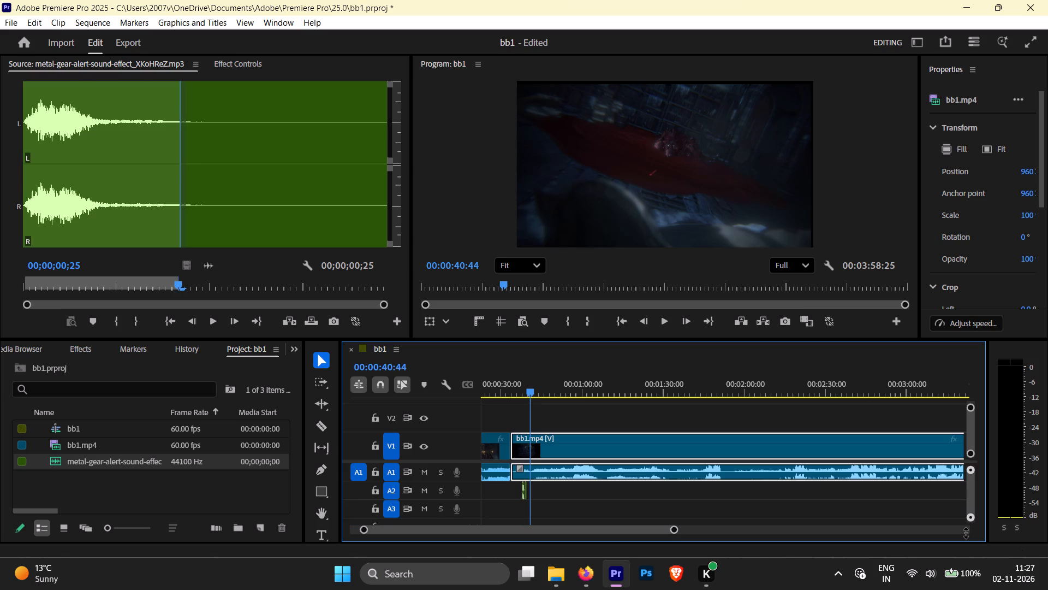
{"action": "left_click_drag", "start_coordinate": [966, 533], "coordinate": [966, 534]}
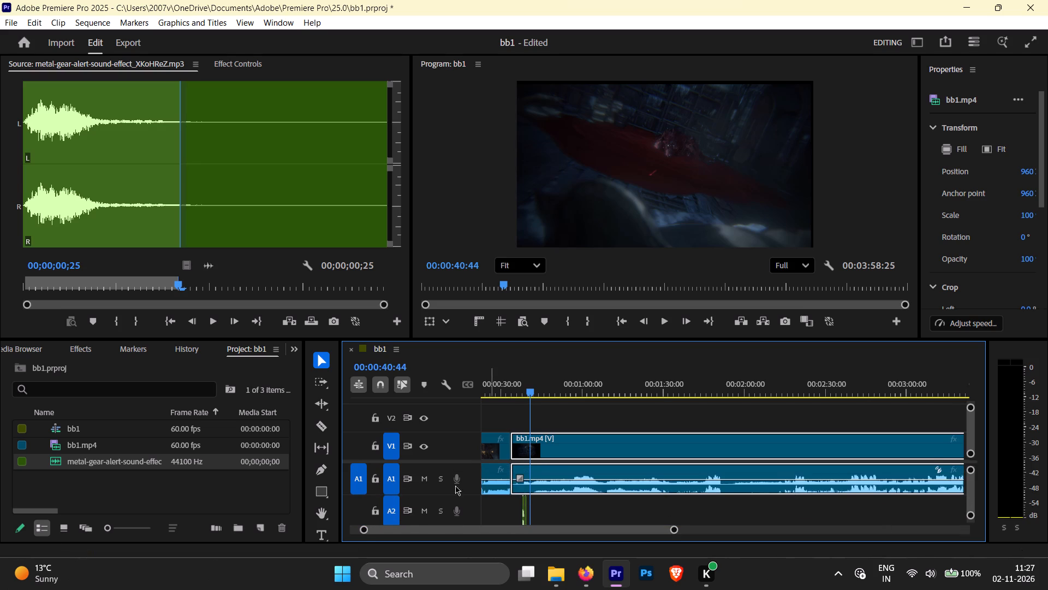
{"action": "scroll", "coordinate": [524, 489], "scroll_direction": "up", "scroll_amount": 3}
{"action": "scroll", "coordinate": [525, 490], "scroll_direction": "down", "scroll_amount": 2}
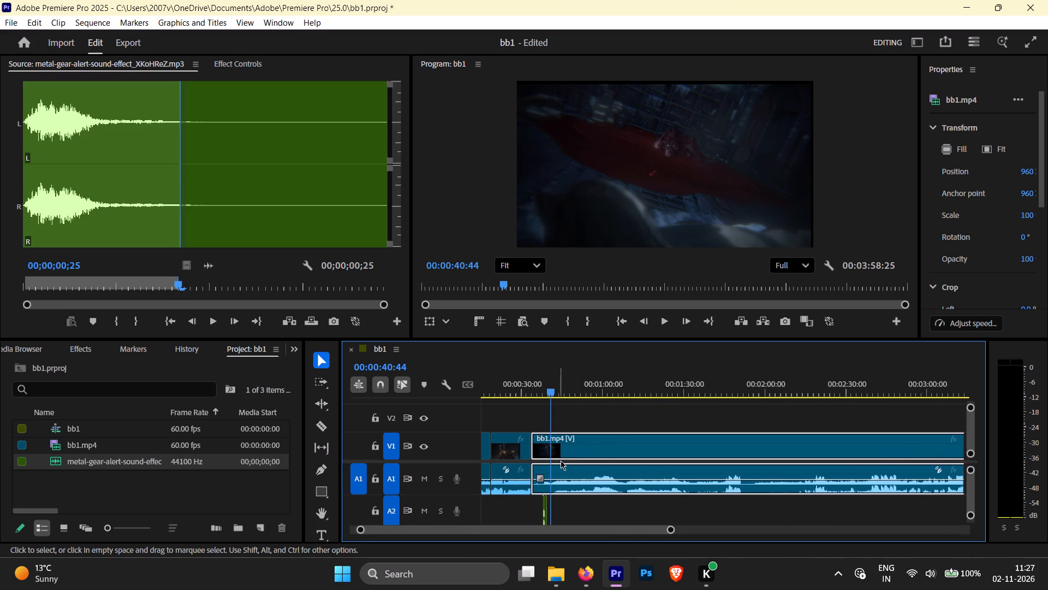
{"action": "left_click", "coordinate": [545, 505]}
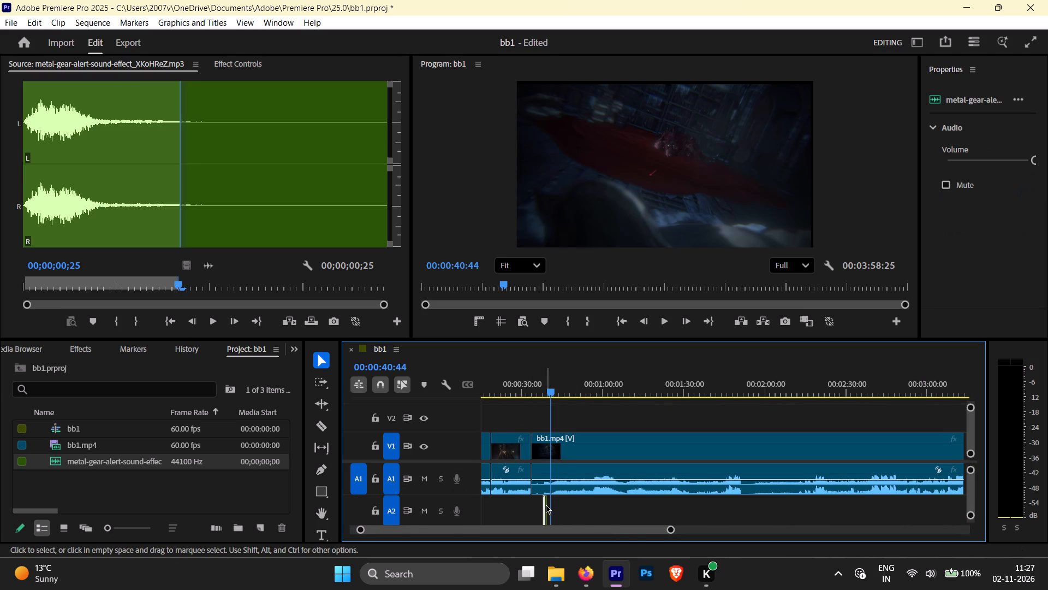
{"action": "left_click_drag", "start_coordinate": [561, 461], "coordinate": [562, 442]}
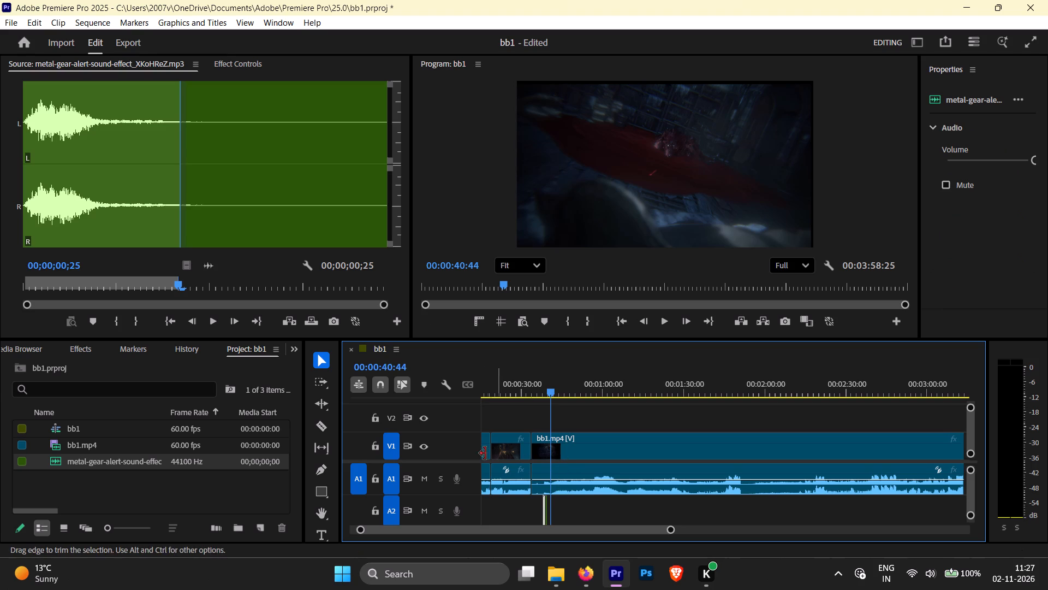
{"action": "left_click", "coordinate": [484, 453]}
{"action": "left_click", "coordinate": [555, 418]}
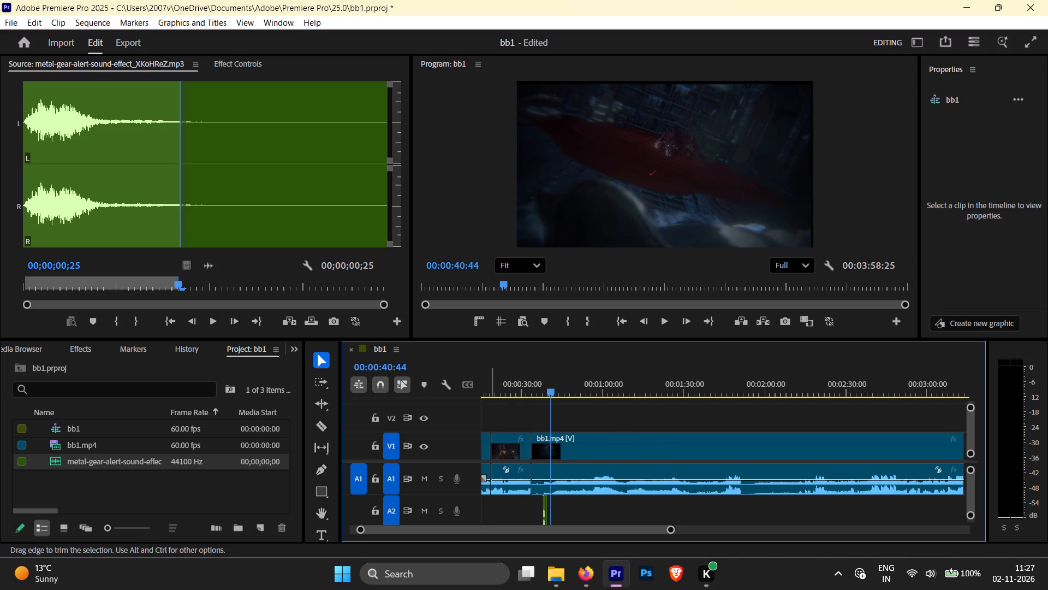
{"action": "left_click_drag", "start_coordinate": [468, 461], "coordinate": [468, 441]}
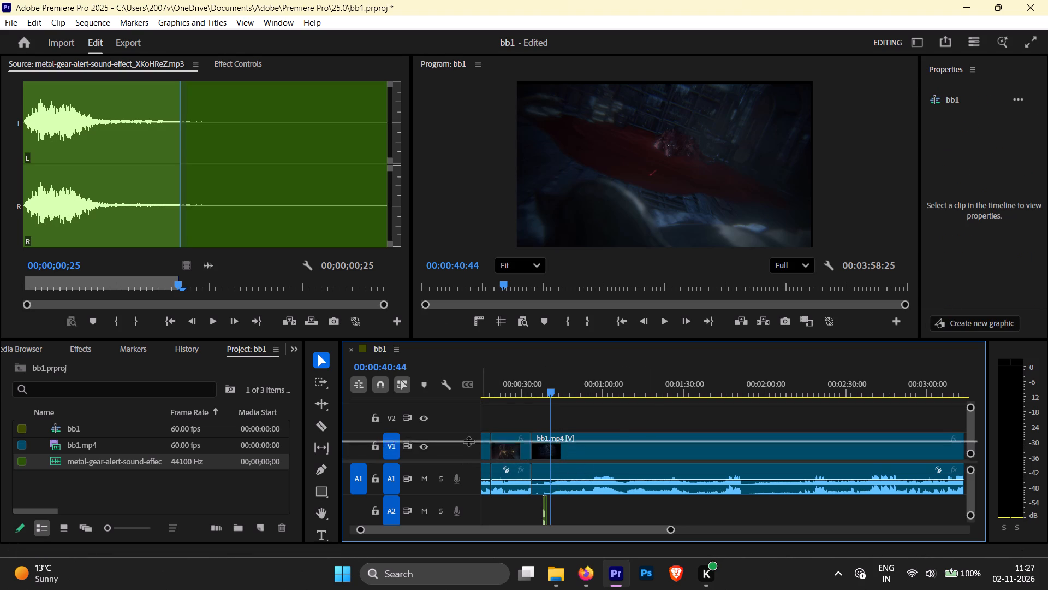
{"action": "left_click_drag", "start_coordinate": [468, 441], "coordinate": [468, 434]}
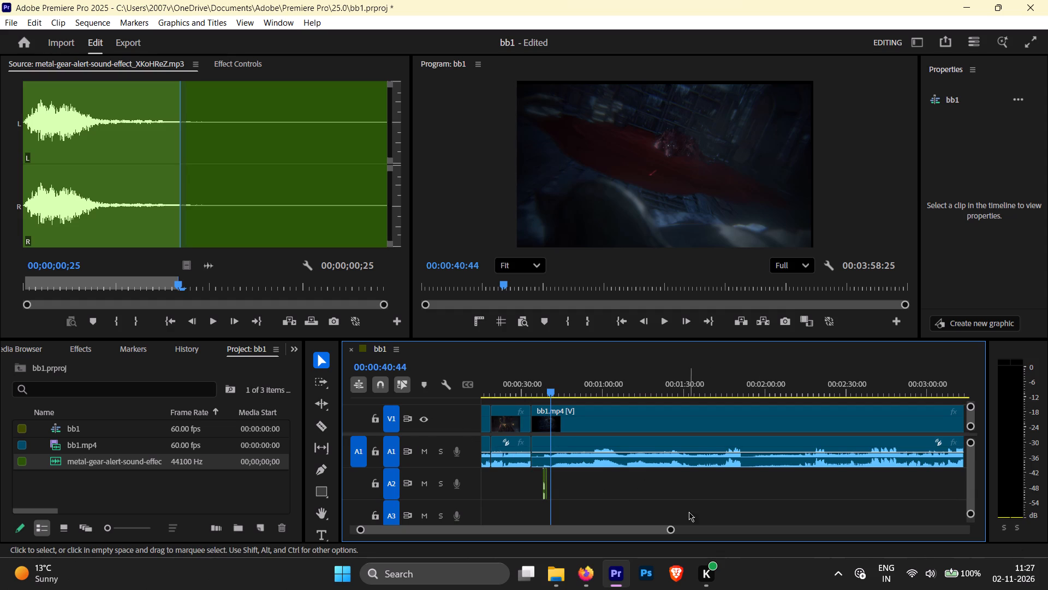
{"action": "left_click_drag", "start_coordinate": [972, 509], "coordinate": [970, 495]}
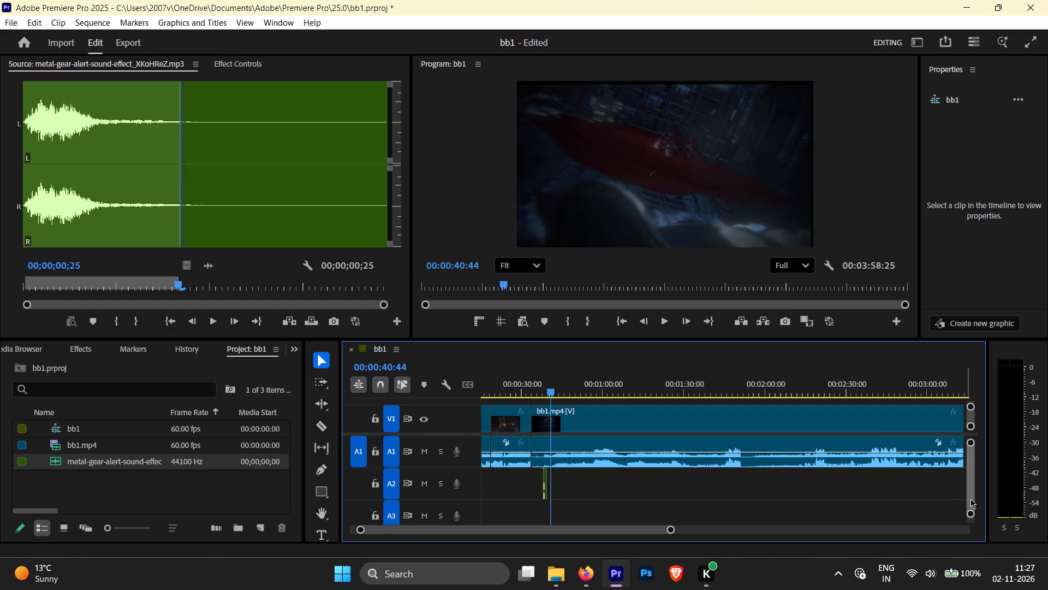
{"action": "left_click_drag", "start_coordinate": [972, 510], "coordinate": [972, 517]}
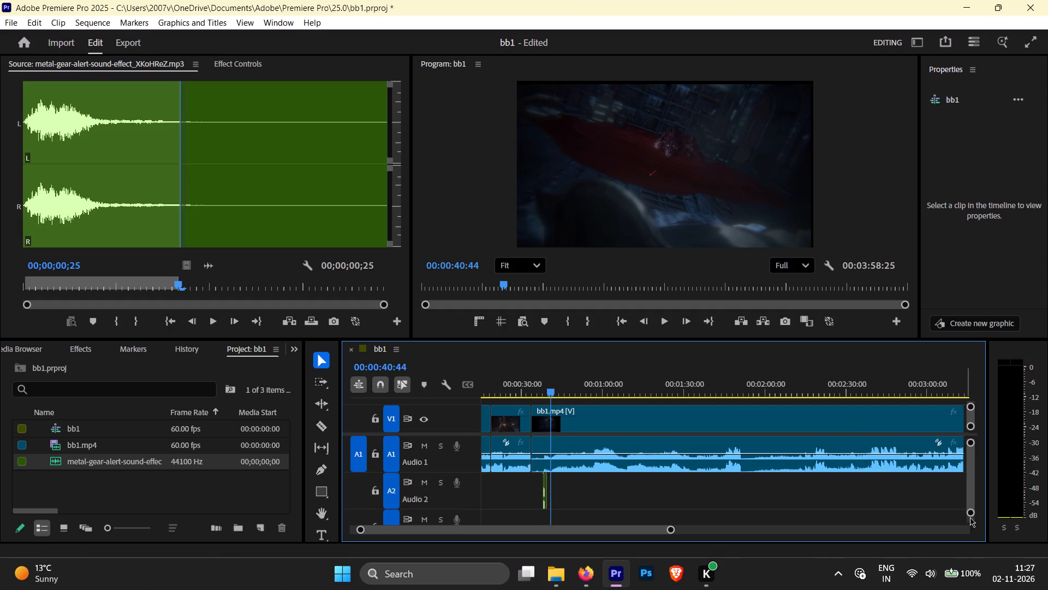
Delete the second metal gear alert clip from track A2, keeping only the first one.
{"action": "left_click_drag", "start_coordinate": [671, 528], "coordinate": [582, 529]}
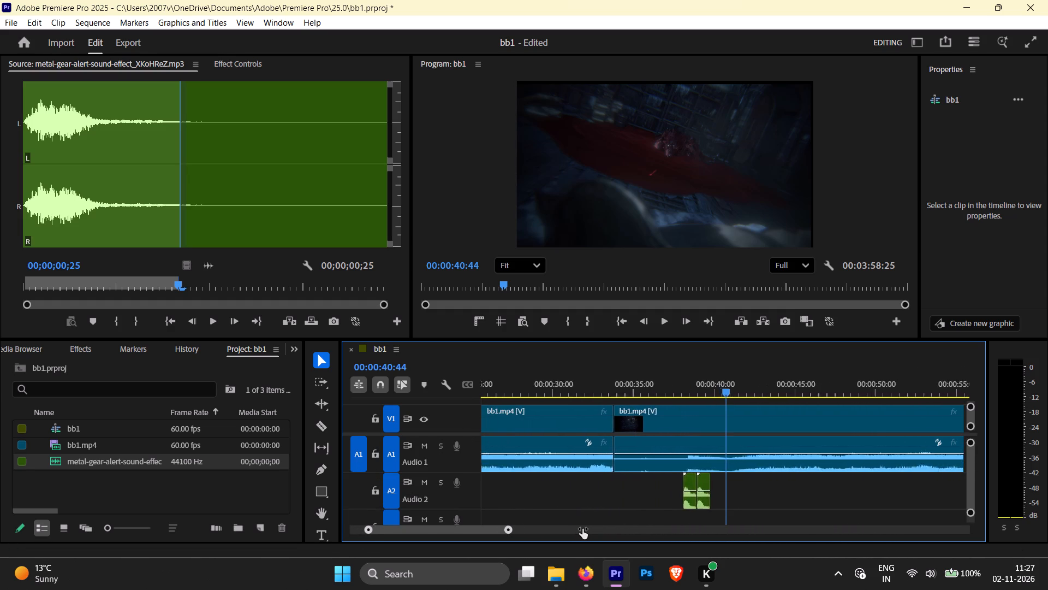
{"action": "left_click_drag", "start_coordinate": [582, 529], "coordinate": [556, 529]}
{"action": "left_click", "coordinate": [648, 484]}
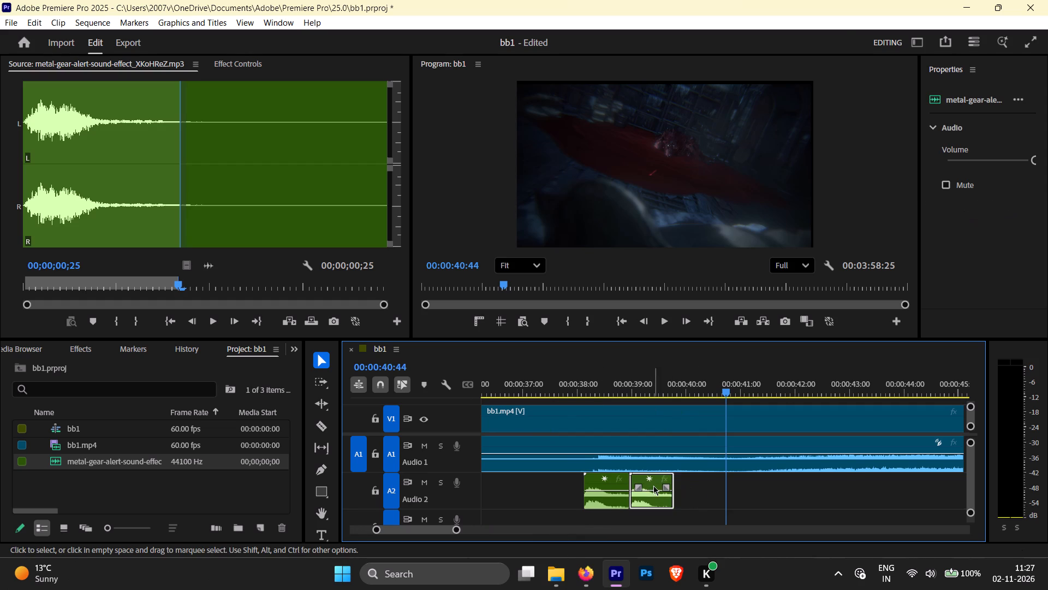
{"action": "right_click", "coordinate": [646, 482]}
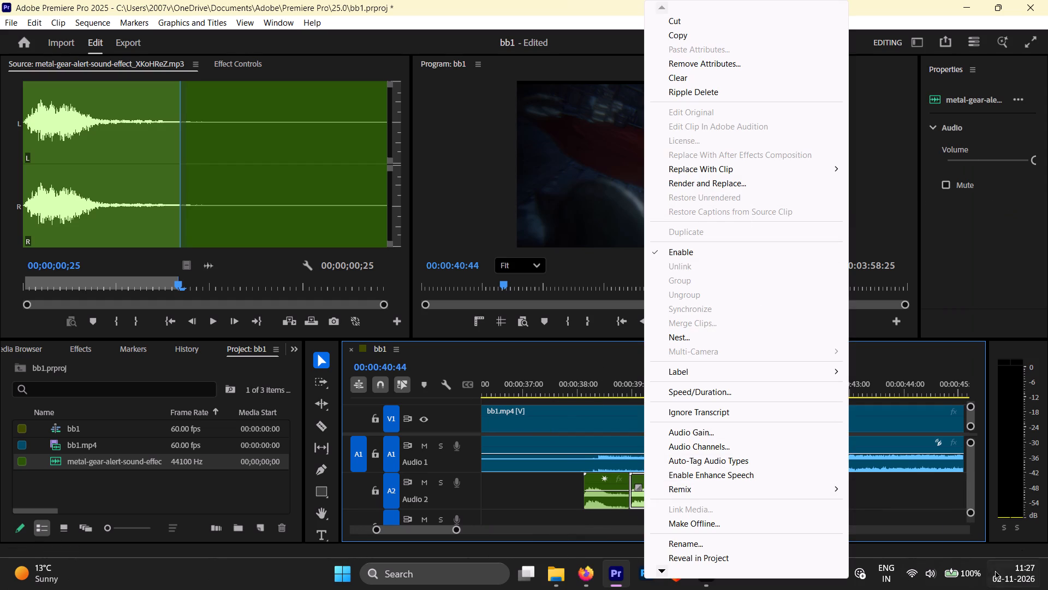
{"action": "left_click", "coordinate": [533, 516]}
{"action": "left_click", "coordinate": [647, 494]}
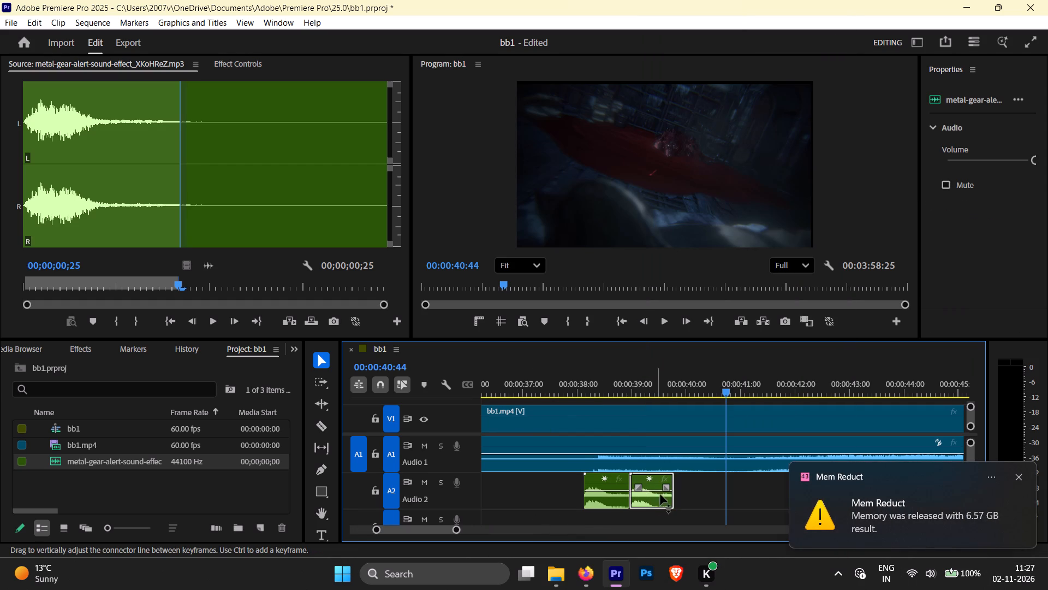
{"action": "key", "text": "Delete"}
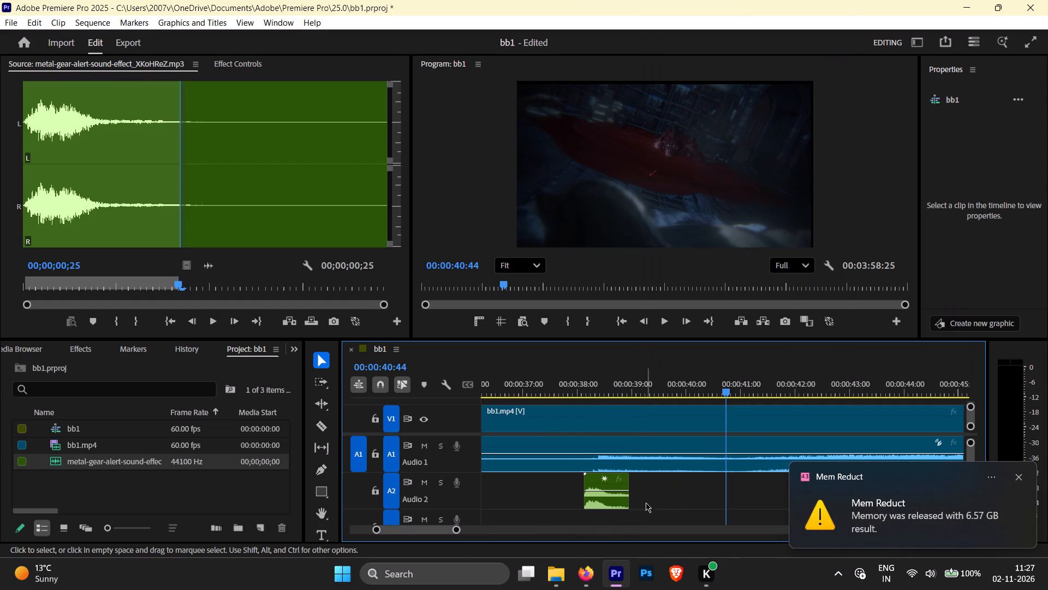
Play the sequence twice from about 00:00:38:05 to hear the single metal gear alert against the cutscene.
{"action": "left_click_drag", "start_coordinate": [729, 388], "coordinate": [587, 406]}
{"action": "key", "text": "space"}
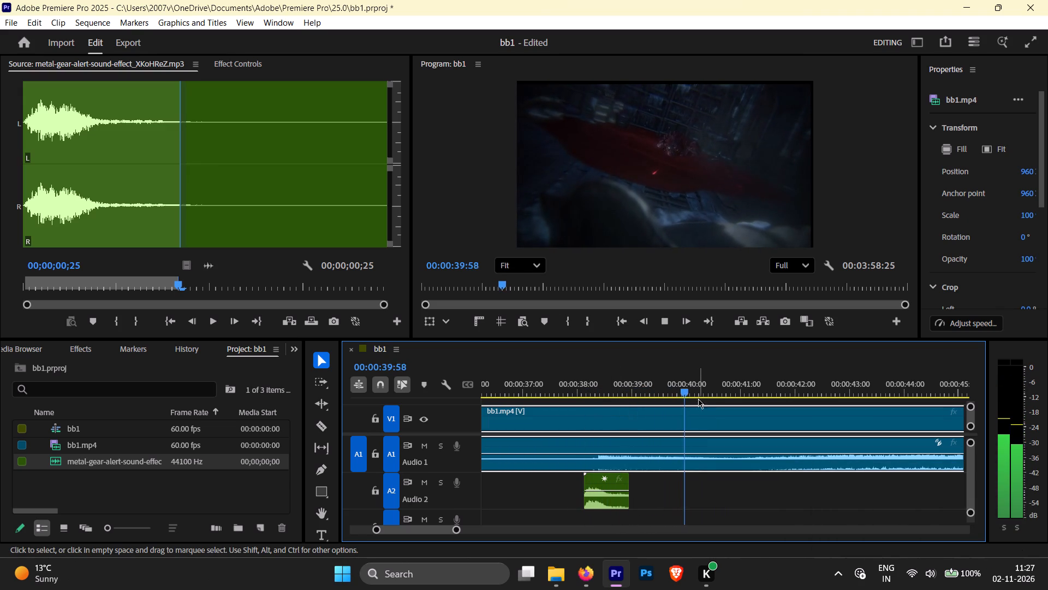
{"action": "left_click_drag", "start_coordinate": [693, 391], "coordinate": [583, 405]}
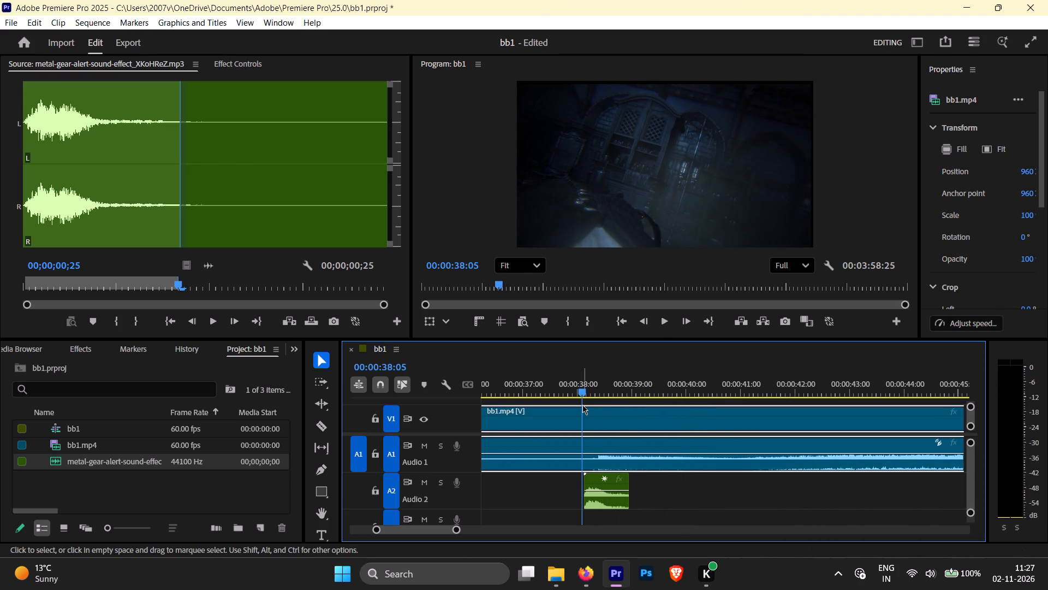
{"action": "key", "text": "space"}
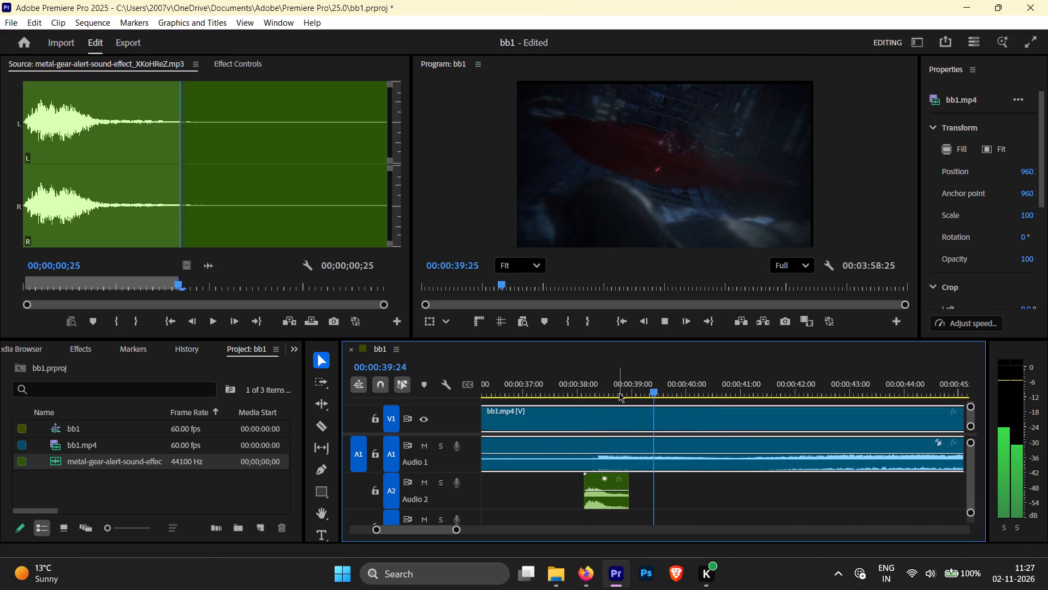
Extend the end of the metal gear alert clip on A2 to a duration of about 1.5 seconds, checking it by playback from 00:00:38:07.
{"action": "left_click_drag", "start_coordinate": [679, 389], "coordinate": [585, 404]}
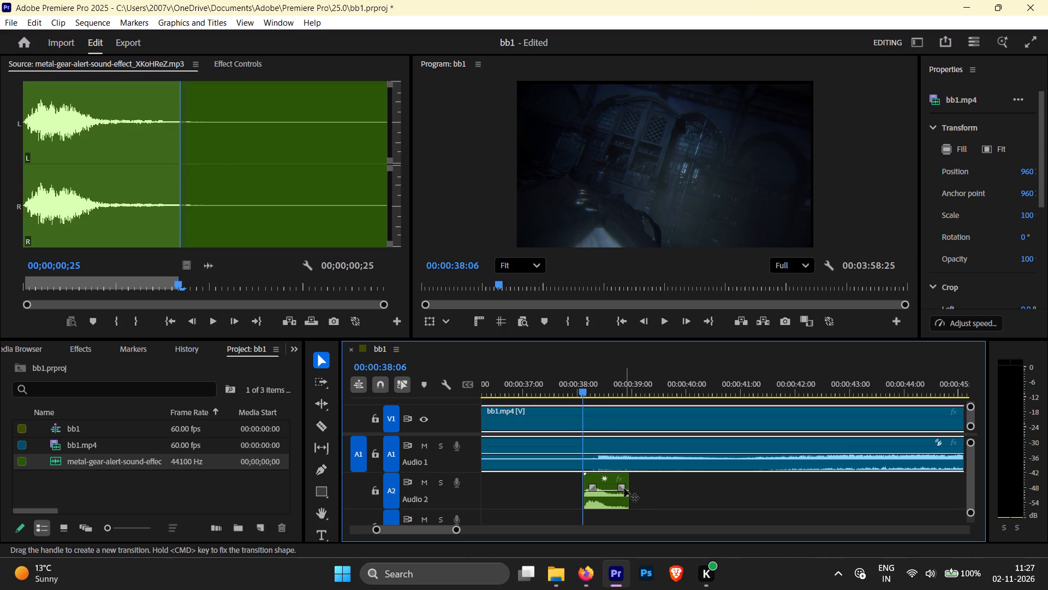
{"action": "left_click_drag", "start_coordinate": [629, 483], "coordinate": [644, 484]}
{"action": "key", "text": "space"}
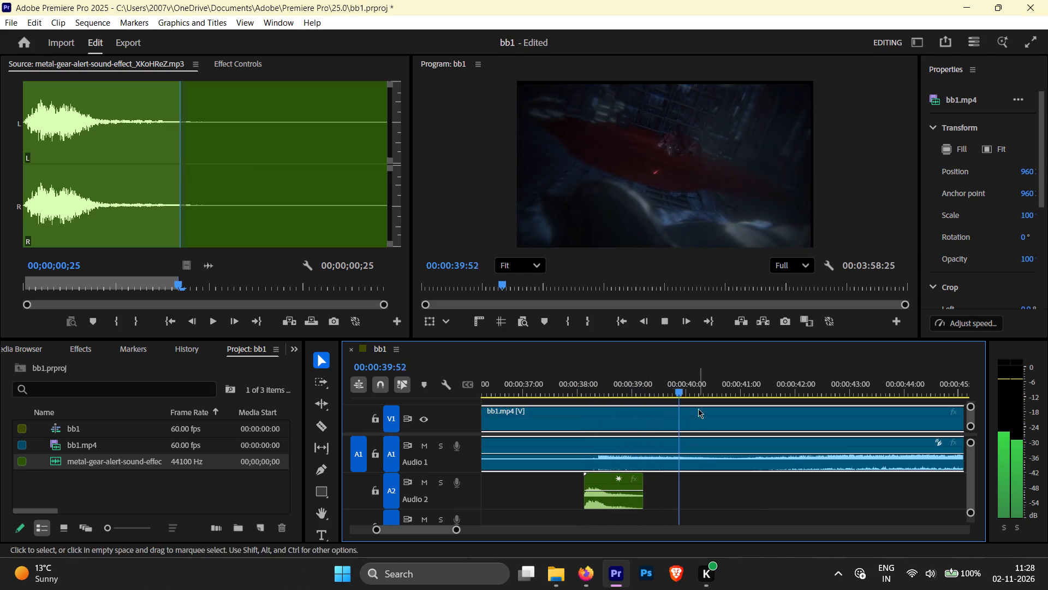
{"action": "left_click_drag", "start_coordinate": [742, 396], "coordinate": [598, 412]}
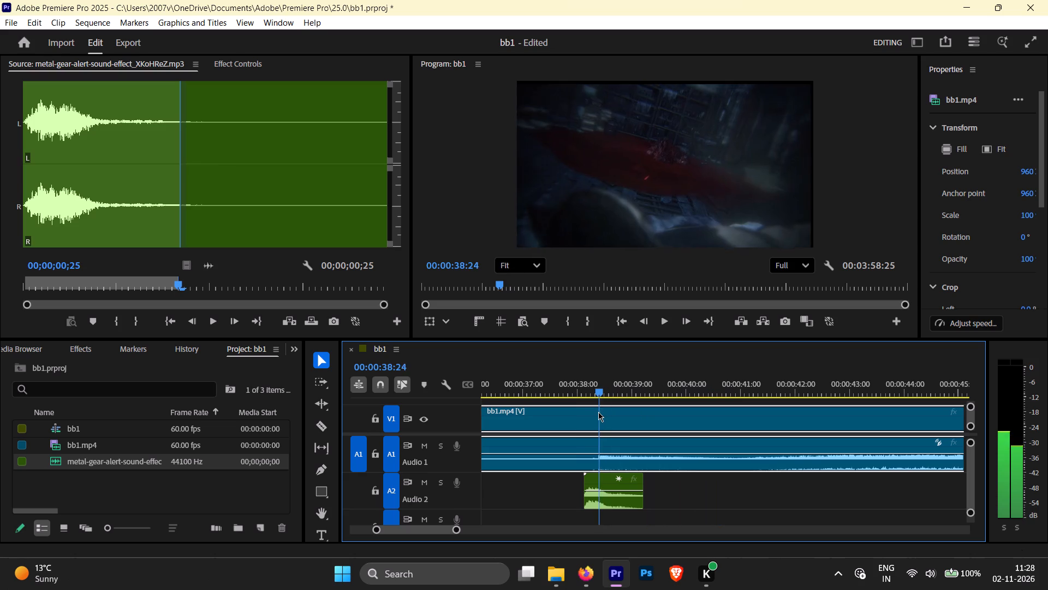
{"action": "left_click_drag", "start_coordinate": [598, 412], "coordinate": [583, 414]}
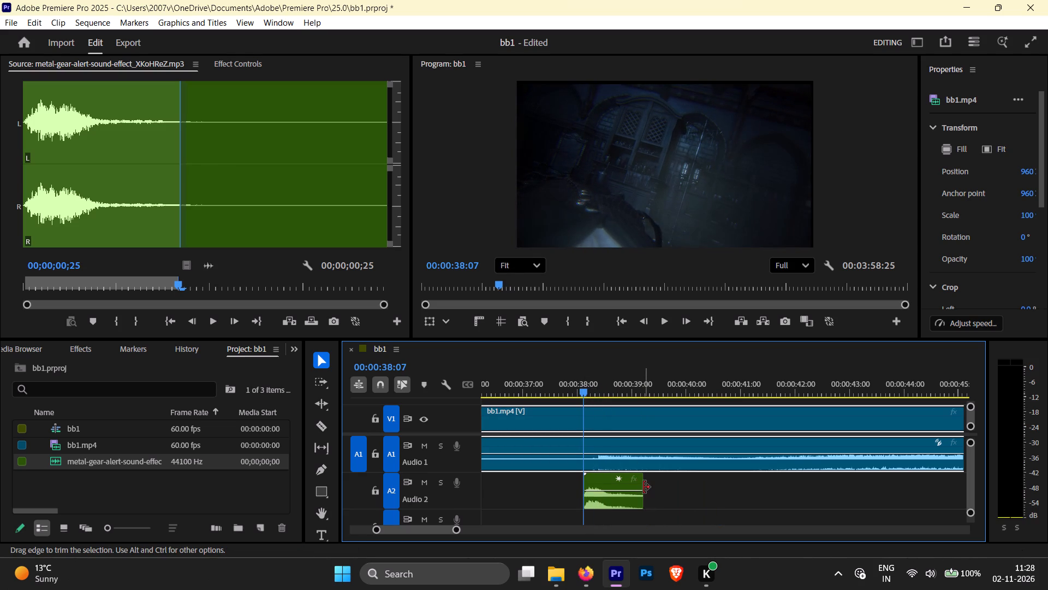
{"action": "left_click_drag", "start_coordinate": [644, 486], "coordinate": [662, 487]}
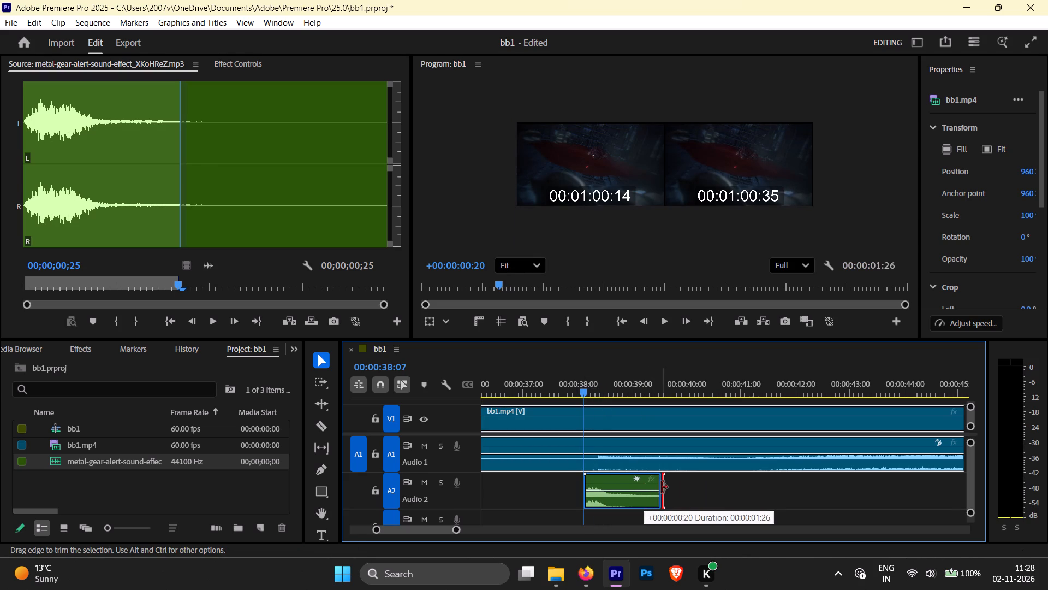
{"action": "left_click_drag", "start_coordinate": [662, 487], "coordinate": [668, 488]}
{"action": "key", "text": "space"}
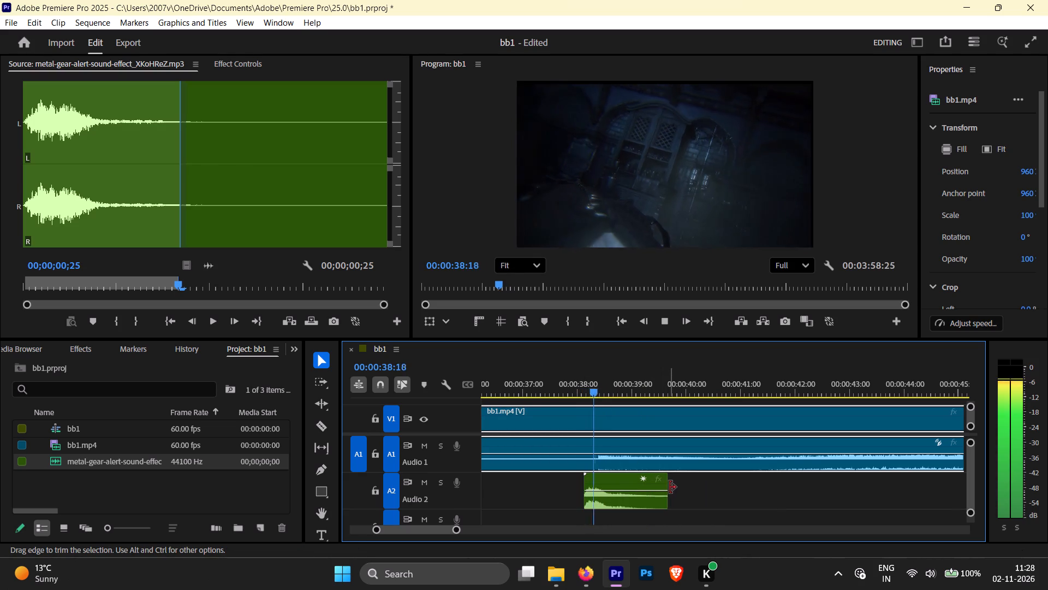
Replay the sequence from the start of the metal gear alert clip to judge its loudness against the cutscene.
{"action": "key", "text": "space"}
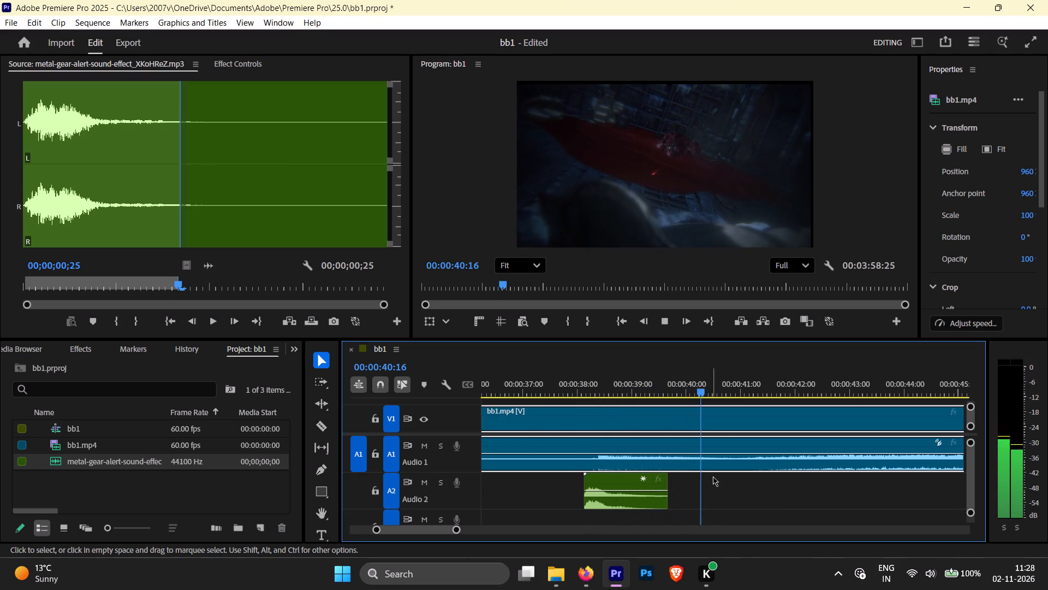
{"action": "left_click_drag", "start_coordinate": [705, 389], "coordinate": [598, 399]}
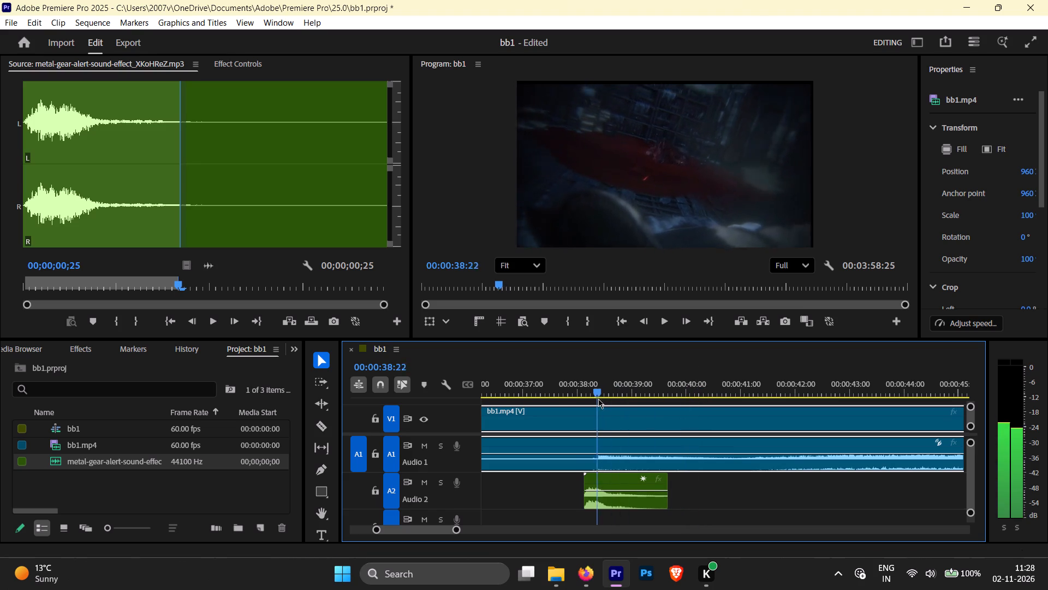
{"action": "left_click_drag", "start_coordinate": [598, 399], "coordinate": [586, 402]}
{"action": "key", "text": "space"}
{"action": "key", "text": "space"}
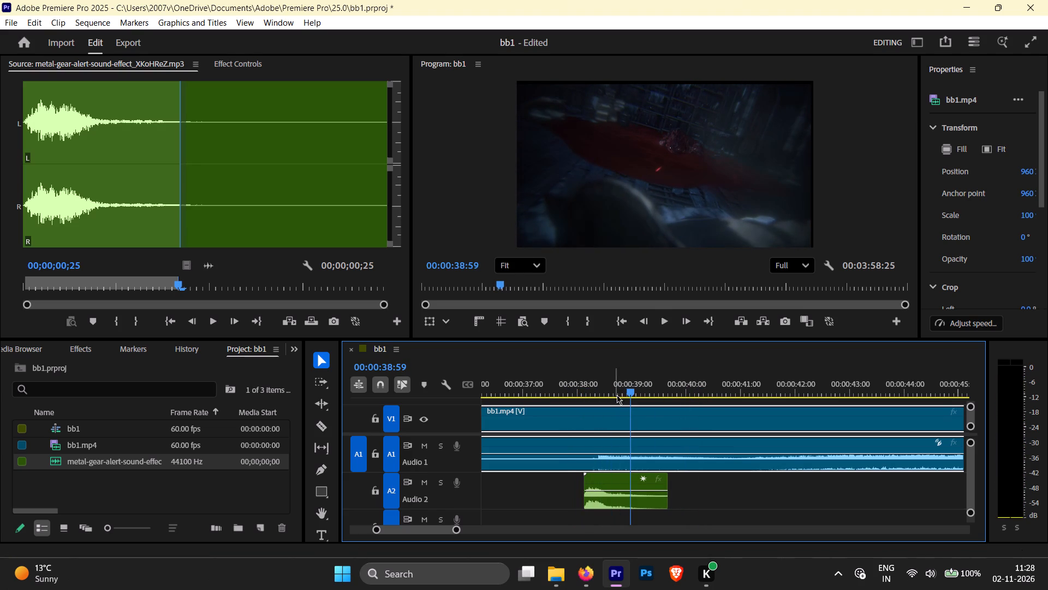
{"action": "left_click_drag", "start_coordinate": [631, 390], "coordinate": [614, 394]}
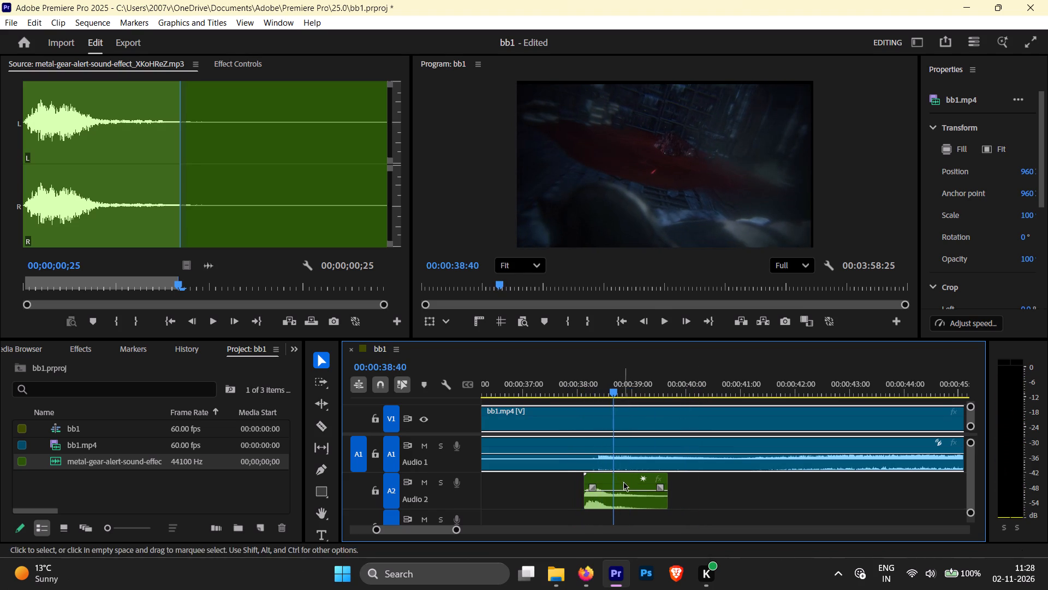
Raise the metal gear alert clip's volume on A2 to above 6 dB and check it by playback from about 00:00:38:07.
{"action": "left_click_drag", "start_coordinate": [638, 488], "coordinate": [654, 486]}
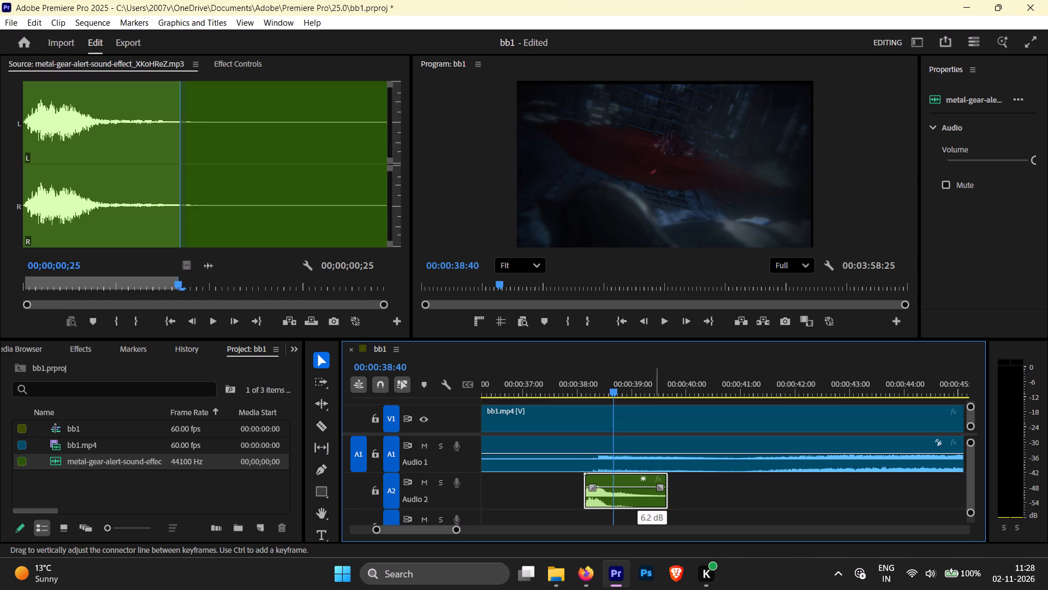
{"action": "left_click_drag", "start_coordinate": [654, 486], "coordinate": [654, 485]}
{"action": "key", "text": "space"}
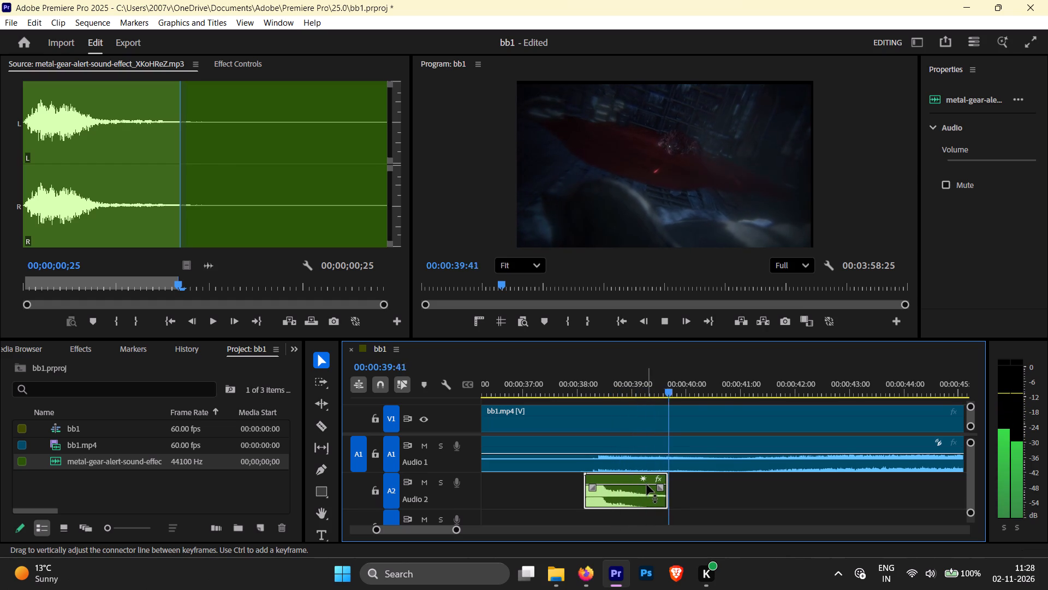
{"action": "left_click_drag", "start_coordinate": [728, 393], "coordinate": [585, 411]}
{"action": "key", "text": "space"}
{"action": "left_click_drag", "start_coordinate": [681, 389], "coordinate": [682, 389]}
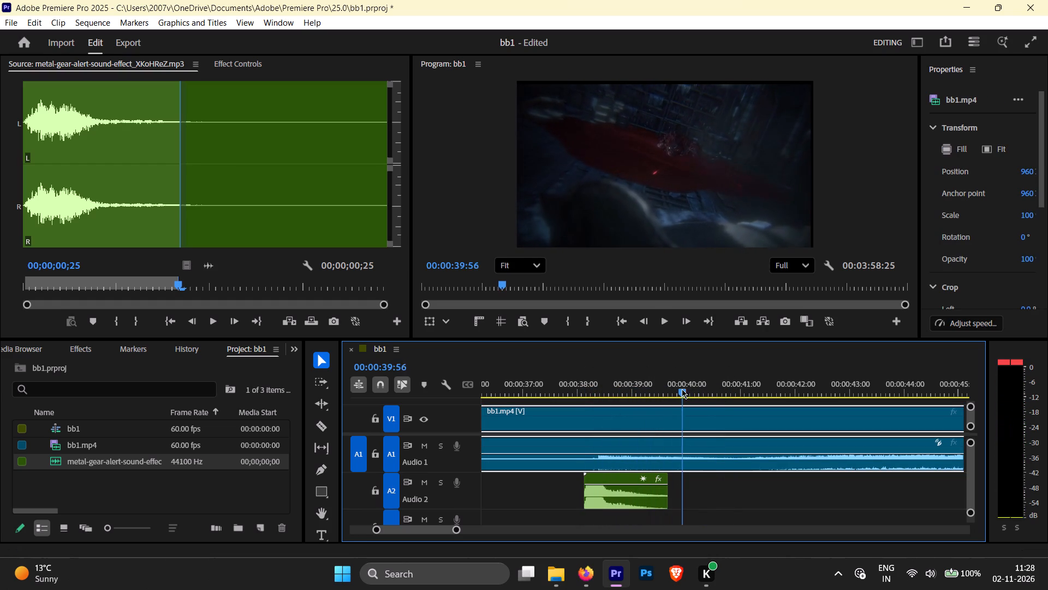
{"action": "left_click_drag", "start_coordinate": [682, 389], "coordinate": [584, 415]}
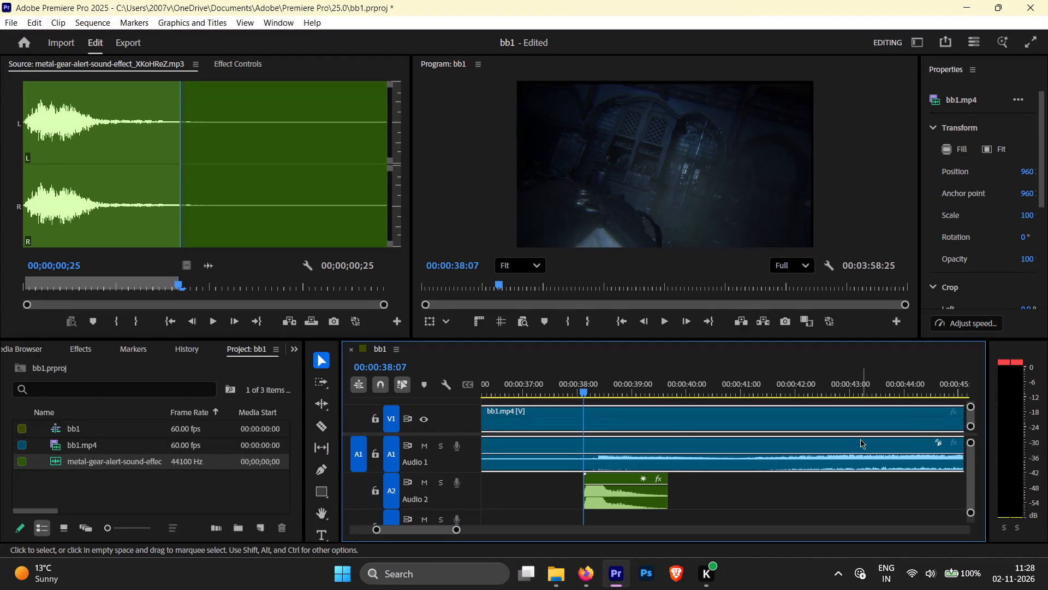
Adjust the bb1.mp4 cutscene audio's gain by -6 dB, play back the alert section and reset the meter's clipping indicators.
{"action": "key", "text": "g"}
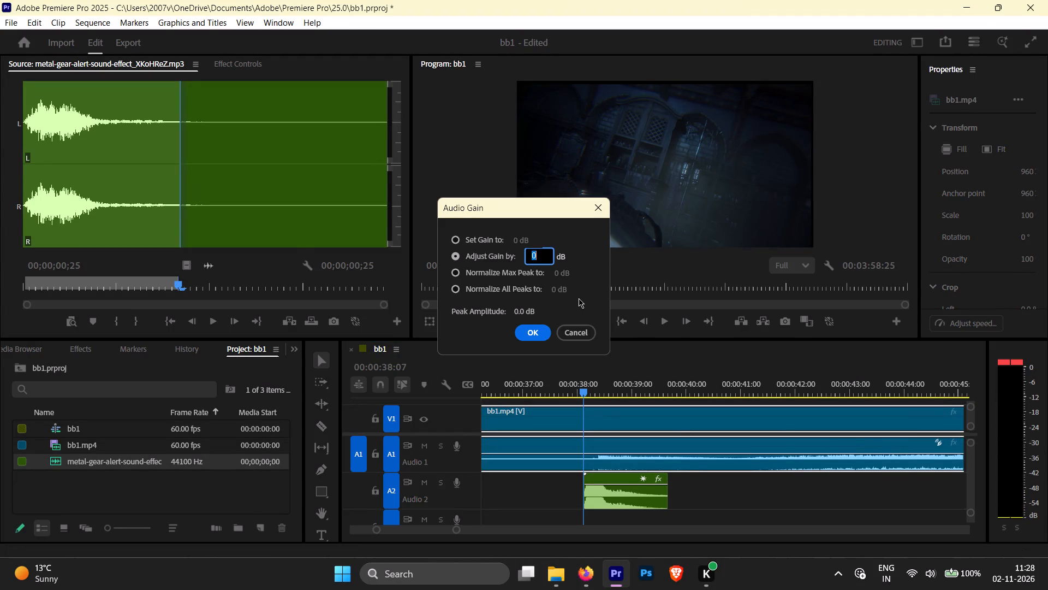
{"action": "key", "text": "6"}
{"action": "key", "text": "BackSpace"}
{"action": "type", "text": "-6"}
{"action": "left_click", "coordinate": [530, 334]}
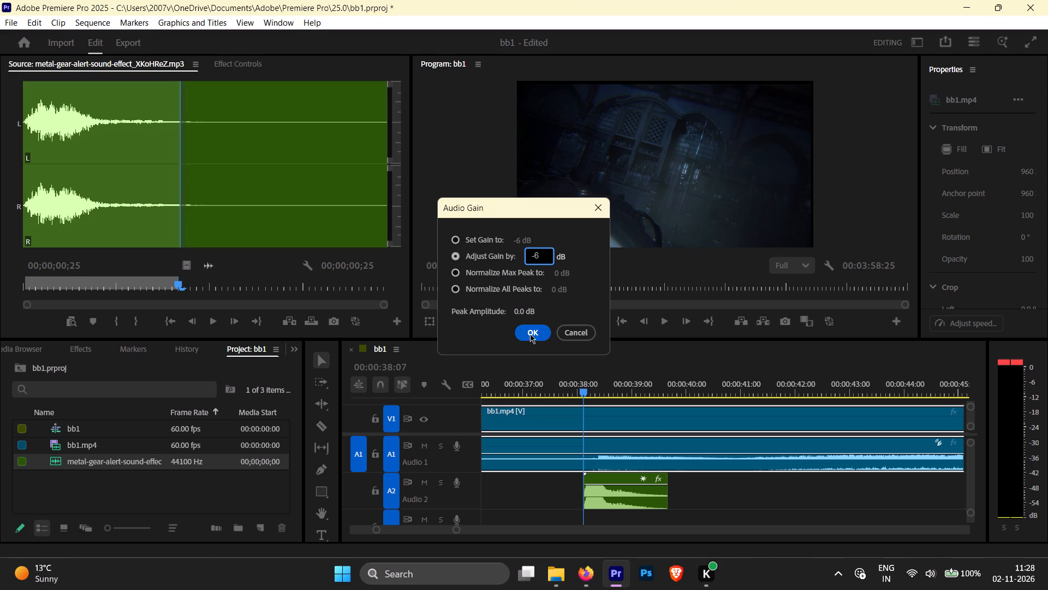
{"action": "key", "text": "space"}
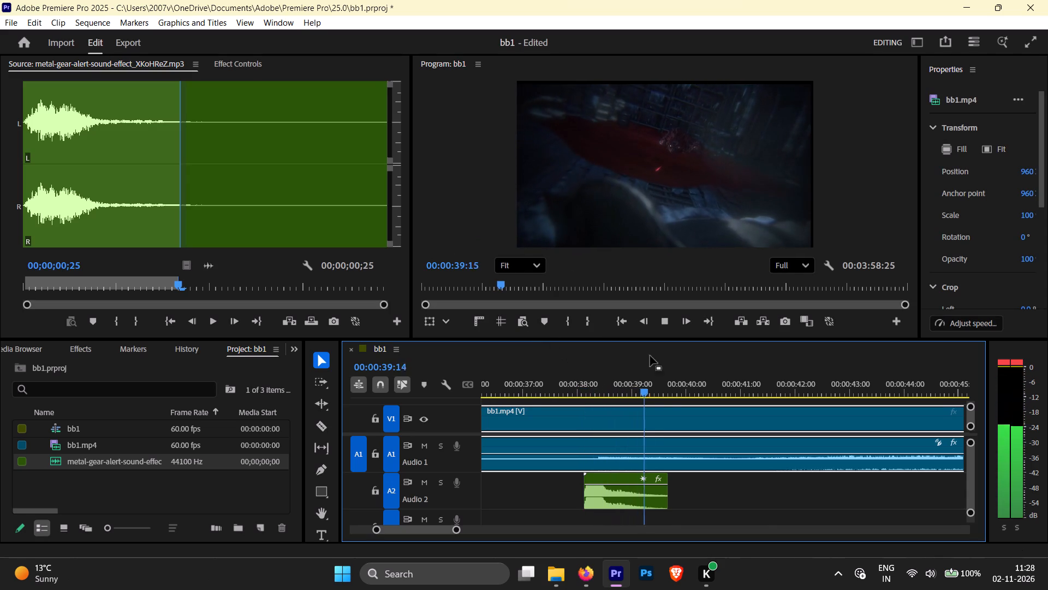
{"action": "key", "text": "space"}
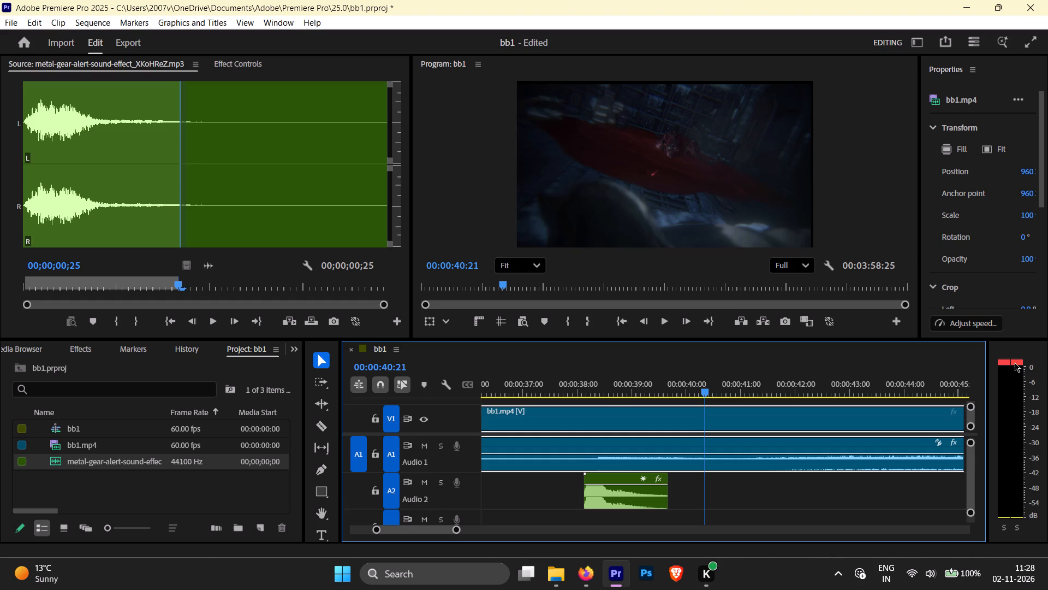
{"action": "left_click_drag", "start_coordinate": [1014, 365], "coordinate": [1013, 382]}
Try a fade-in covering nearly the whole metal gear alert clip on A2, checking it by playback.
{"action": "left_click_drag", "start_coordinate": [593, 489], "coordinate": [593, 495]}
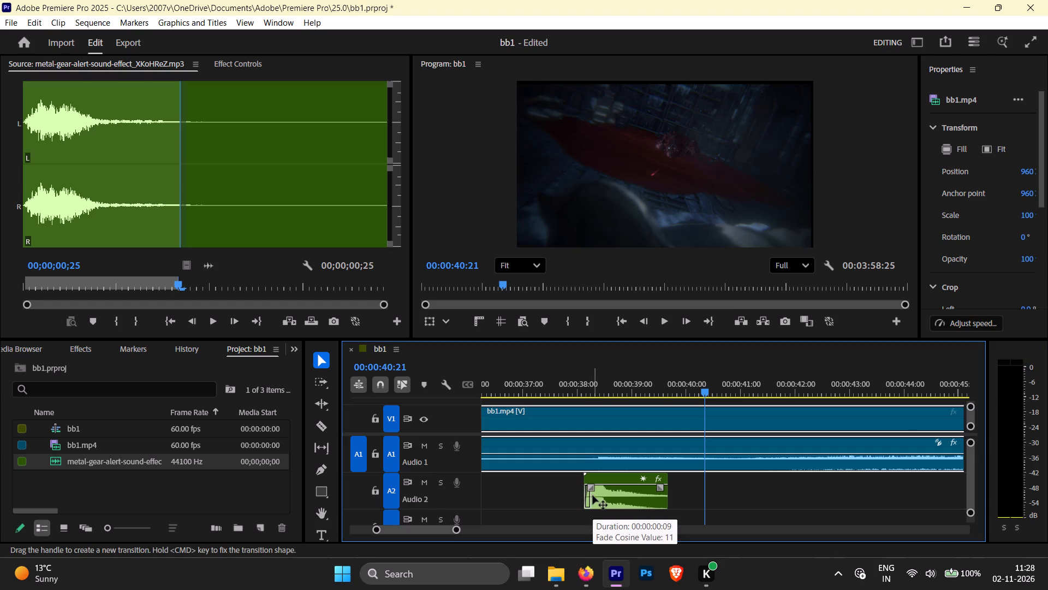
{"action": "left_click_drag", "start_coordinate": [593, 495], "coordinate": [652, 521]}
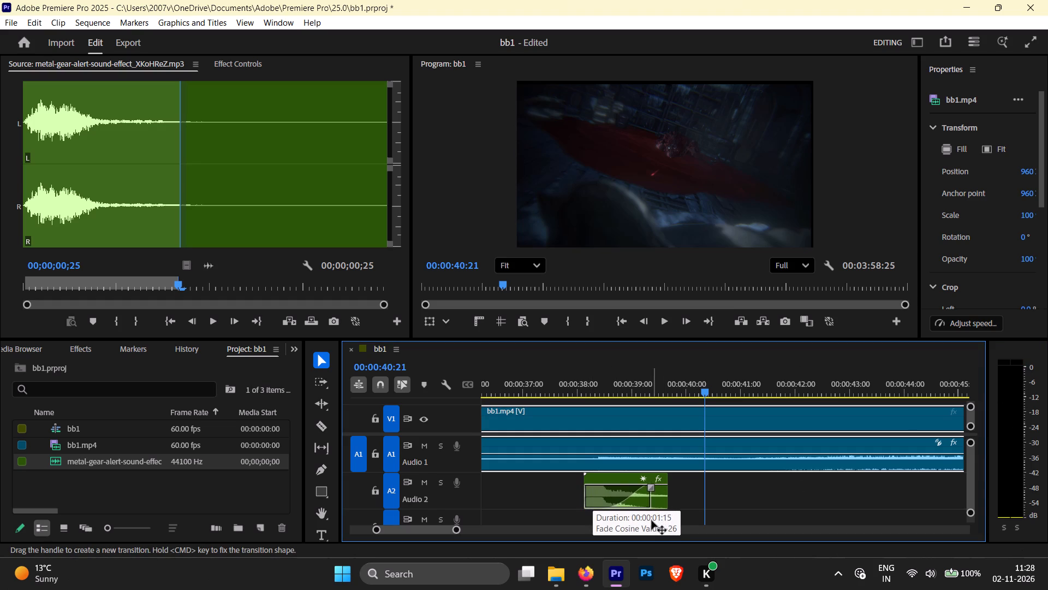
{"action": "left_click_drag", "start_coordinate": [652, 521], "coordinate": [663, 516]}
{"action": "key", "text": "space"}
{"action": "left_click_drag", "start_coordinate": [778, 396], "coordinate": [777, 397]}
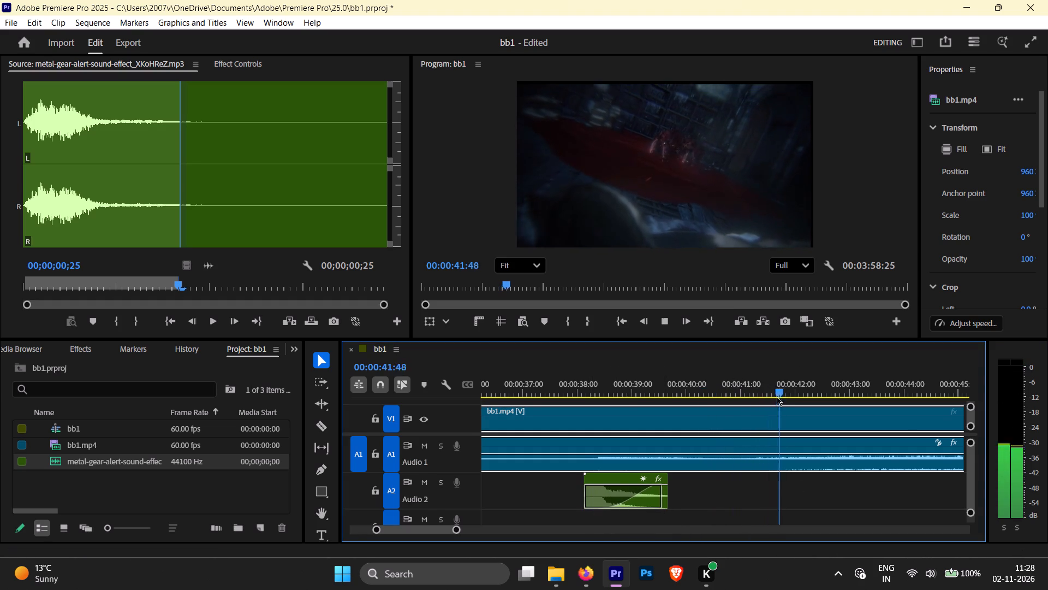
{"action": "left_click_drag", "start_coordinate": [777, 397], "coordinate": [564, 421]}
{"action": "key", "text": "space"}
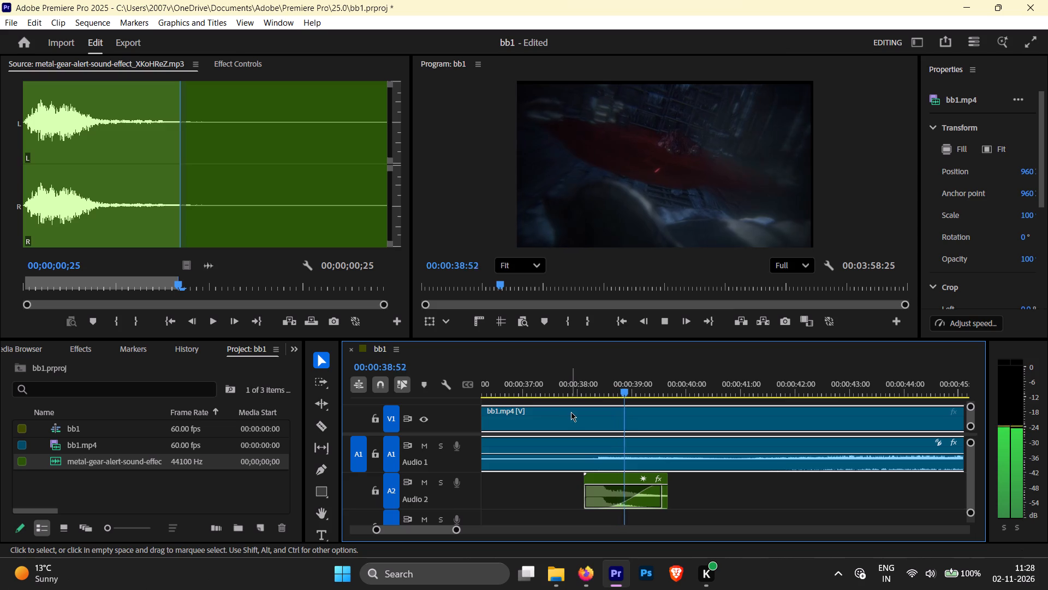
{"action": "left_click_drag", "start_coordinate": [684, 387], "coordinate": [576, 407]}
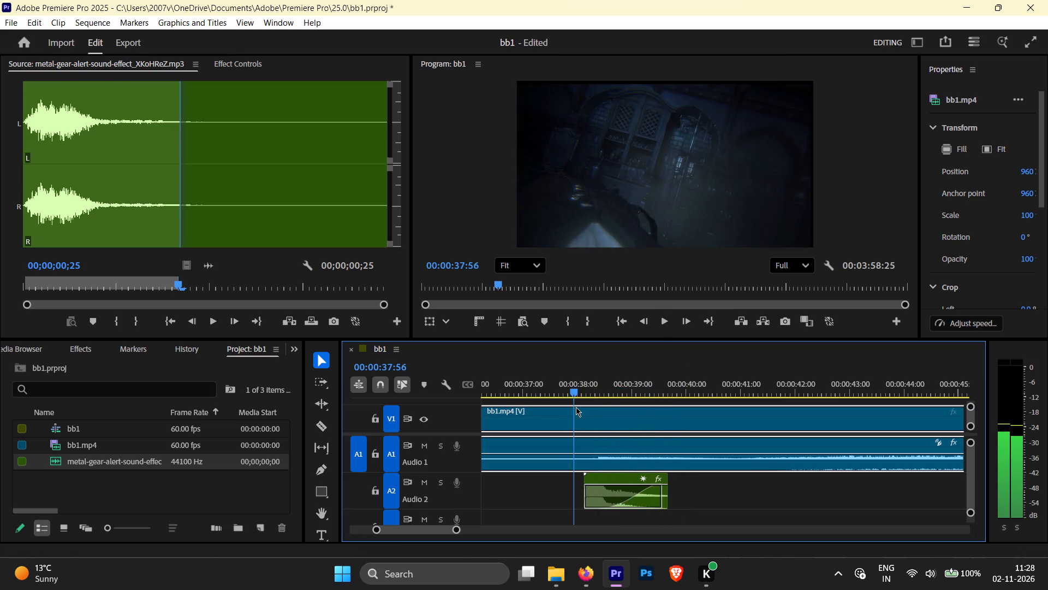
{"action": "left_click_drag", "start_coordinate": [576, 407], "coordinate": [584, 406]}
Shorten the fade-in on the metal gear alert clip to only a few frames at its start.
{"action": "left_click_drag", "start_coordinate": [644, 491], "coordinate": [630, 485]}
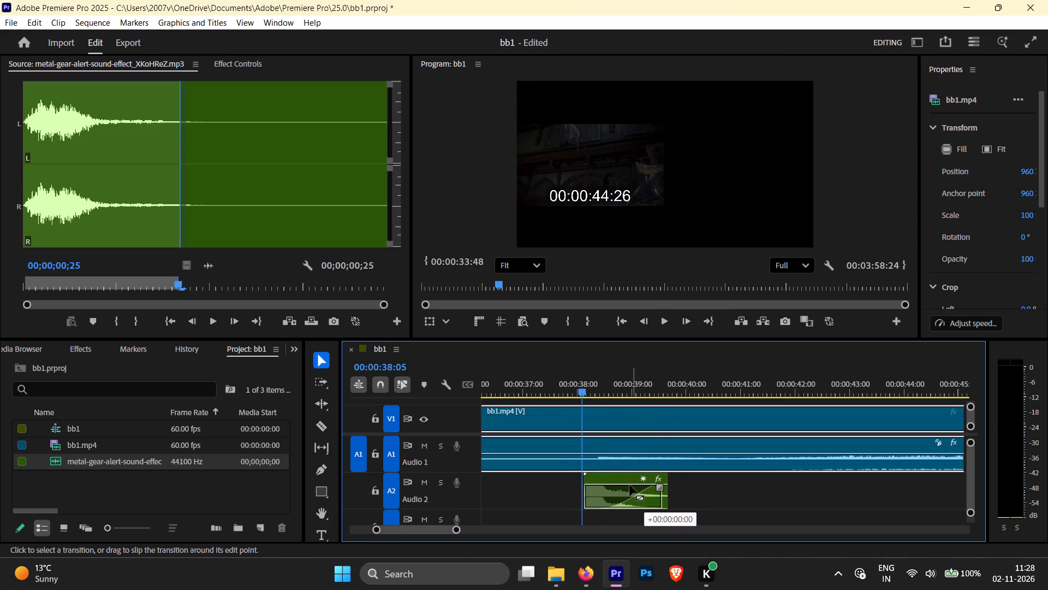
{"action": "left_click_drag", "start_coordinate": [630, 485], "coordinate": [611, 488]}
{"action": "left_click_drag", "start_coordinate": [612, 501], "coordinate": [611, 486]}
{"action": "left_click_drag", "start_coordinate": [659, 491], "coordinate": [589, 495]}
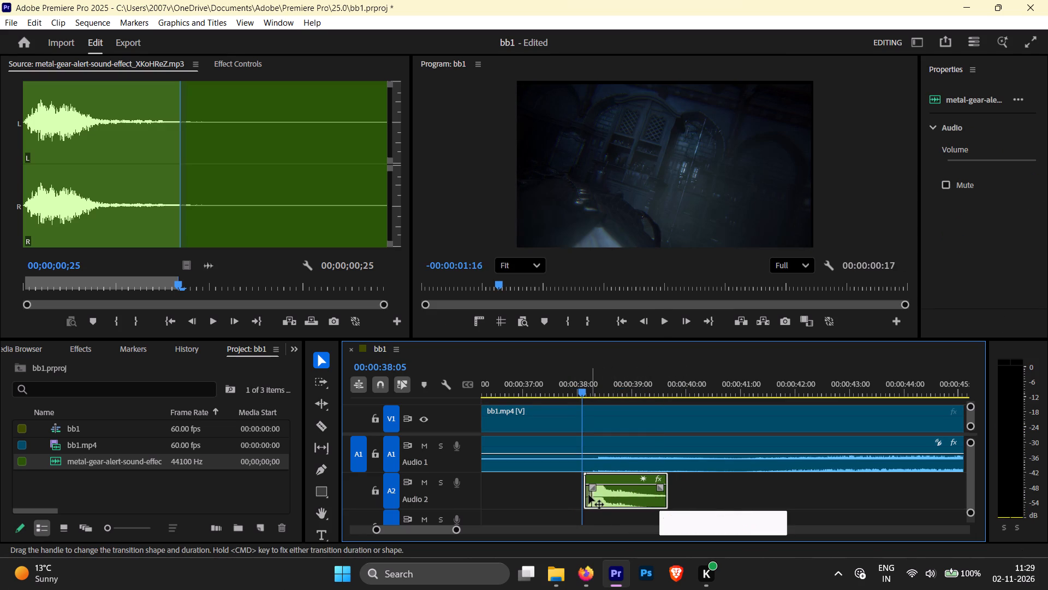
{"action": "left_click_drag", "start_coordinate": [589, 495], "coordinate": [586, 503]}
{"action": "left_click_drag", "start_coordinate": [593, 489], "coordinate": [594, 497]}
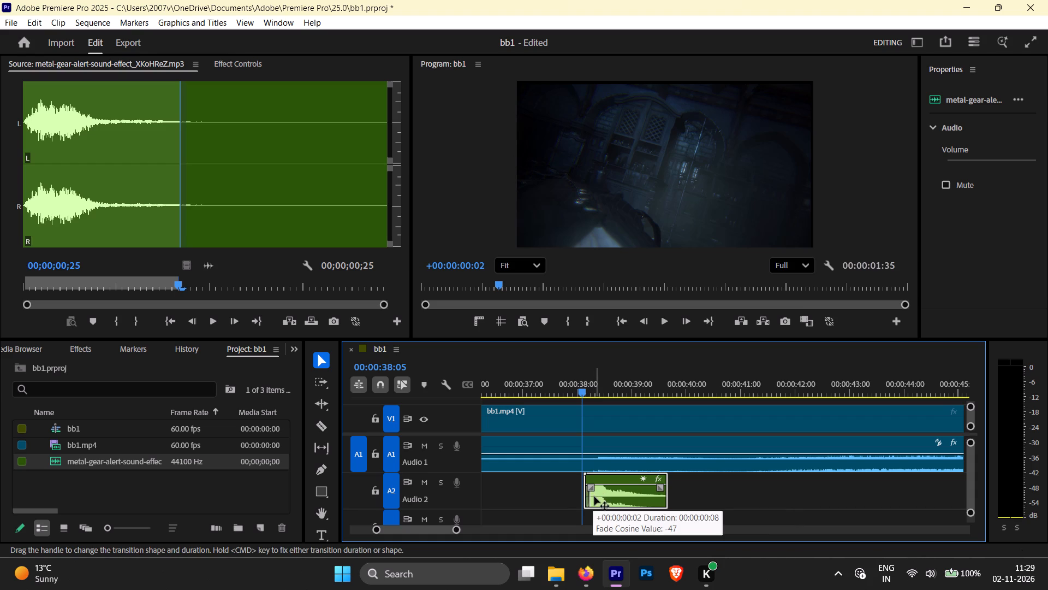
{"action": "left_click_drag", "start_coordinate": [594, 497], "coordinate": [592, 497]}
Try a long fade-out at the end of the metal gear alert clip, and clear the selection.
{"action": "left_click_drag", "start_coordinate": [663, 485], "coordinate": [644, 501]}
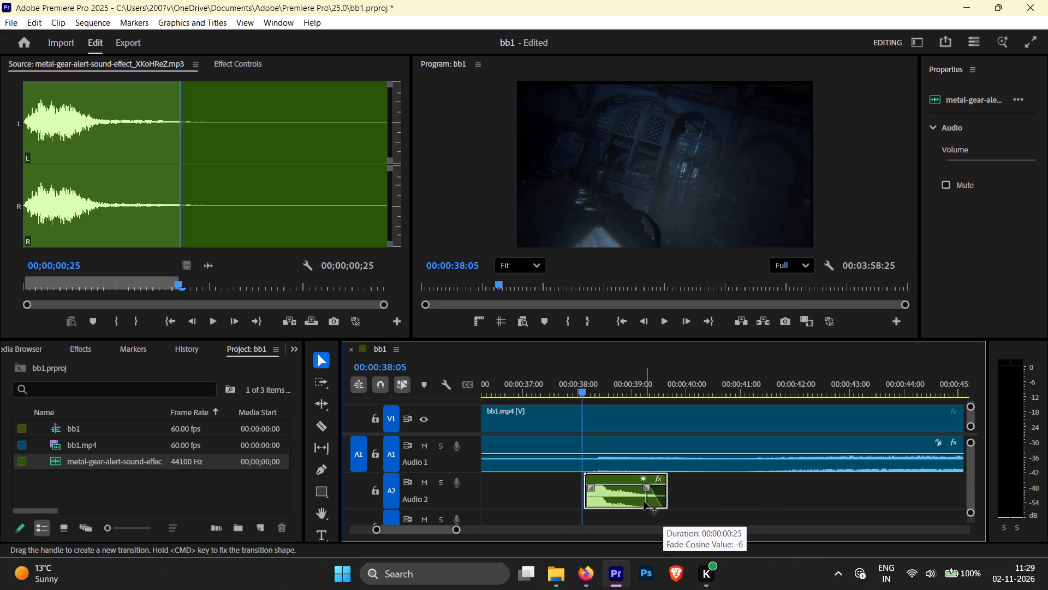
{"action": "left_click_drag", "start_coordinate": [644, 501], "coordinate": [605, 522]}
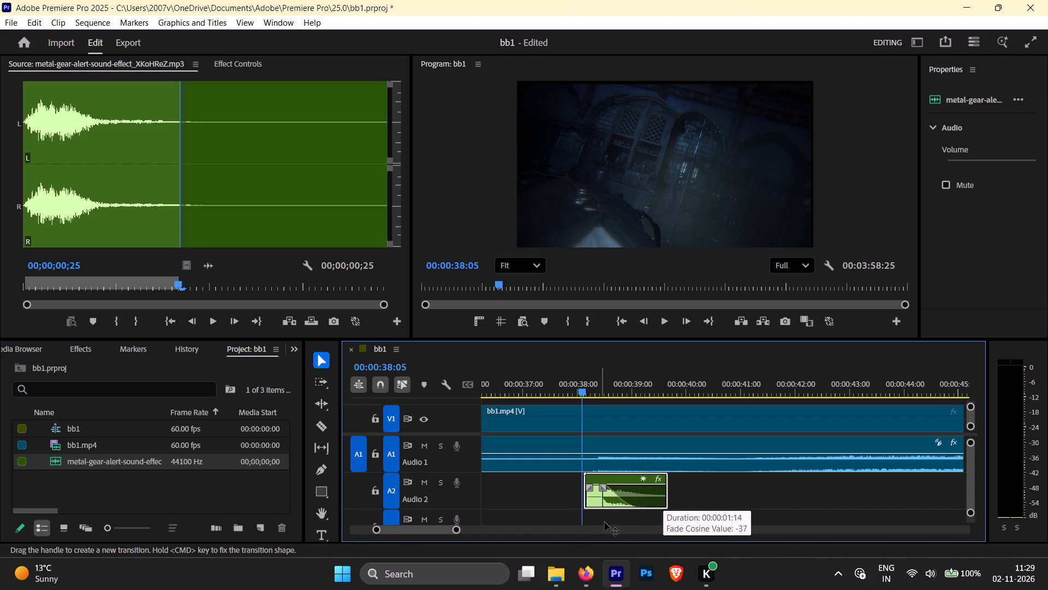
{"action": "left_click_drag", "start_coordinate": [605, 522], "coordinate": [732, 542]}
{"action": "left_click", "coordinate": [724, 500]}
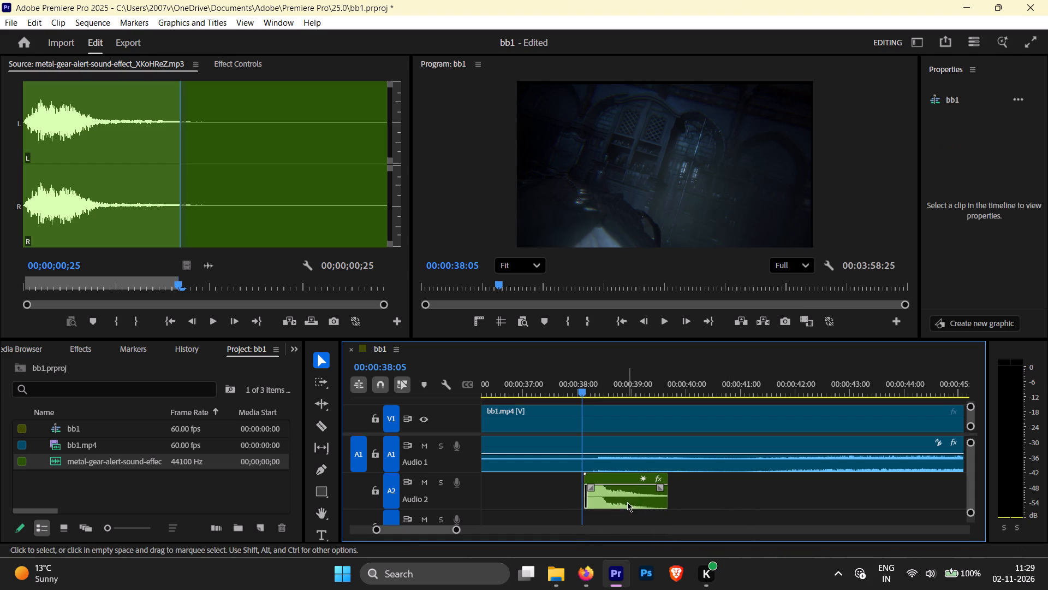
Shift the metal gear alert clip on A2 slightly earlier so that it starts at 00:00:38:05.
{"action": "left_click_drag", "start_coordinate": [615, 489], "coordinate": [613, 501]}
{"action": "left_click_drag", "start_coordinate": [616, 504], "coordinate": [616, 494]}
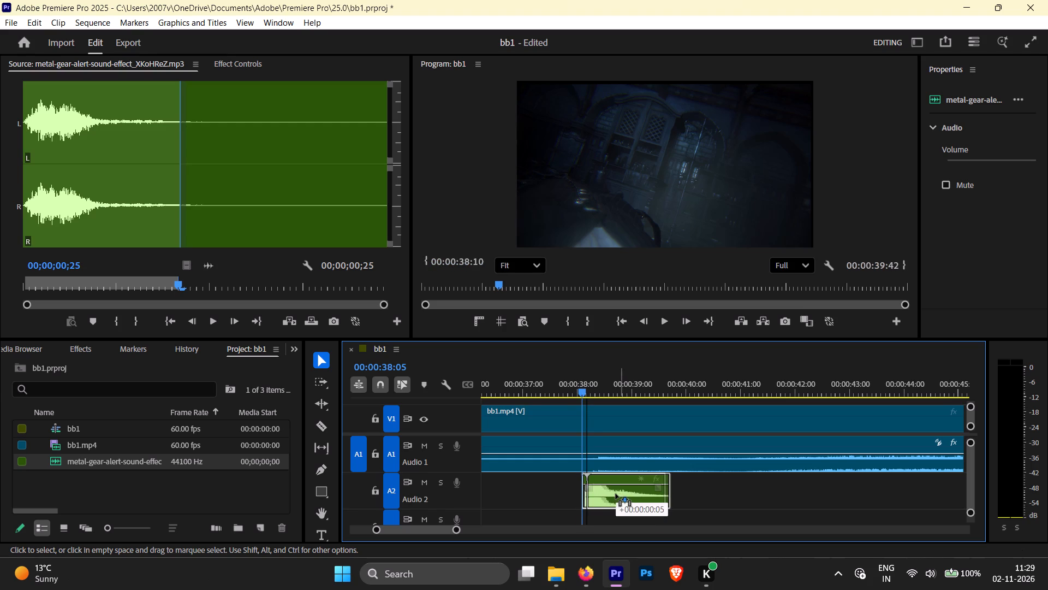
{"action": "left_click_drag", "start_coordinate": [616, 494], "coordinate": [614, 494]}
Rebalance the metal gear alert clip's volume, lowering it and raising it back partway, checking each level by playback from the clip's start.
{"action": "left_click_drag", "start_coordinate": [604, 485], "coordinate": [602, 493]}
{"action": "key", "text": "space"}
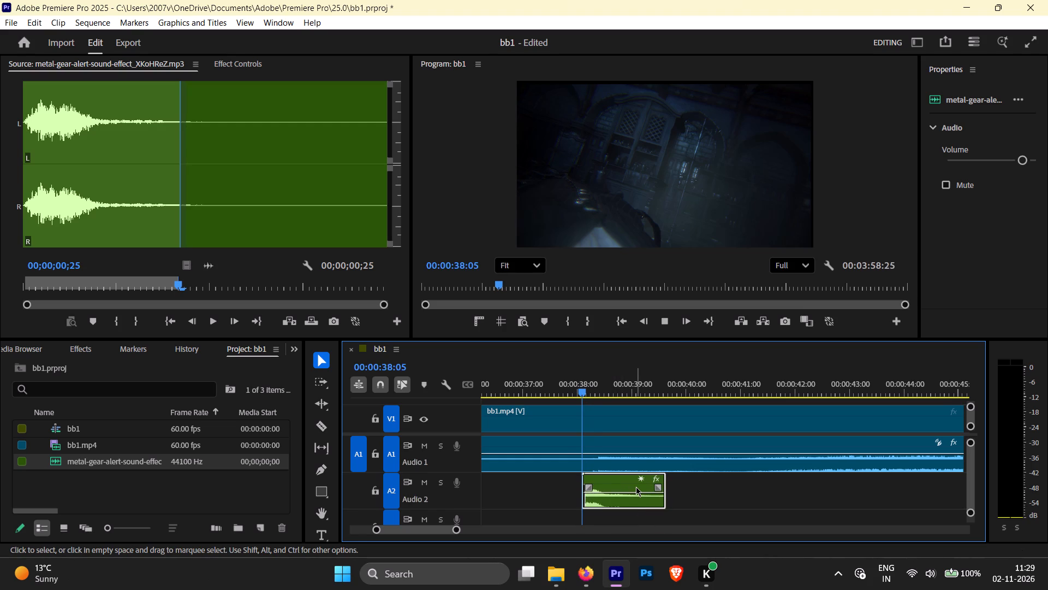
{"action": "key", "text": "space"}
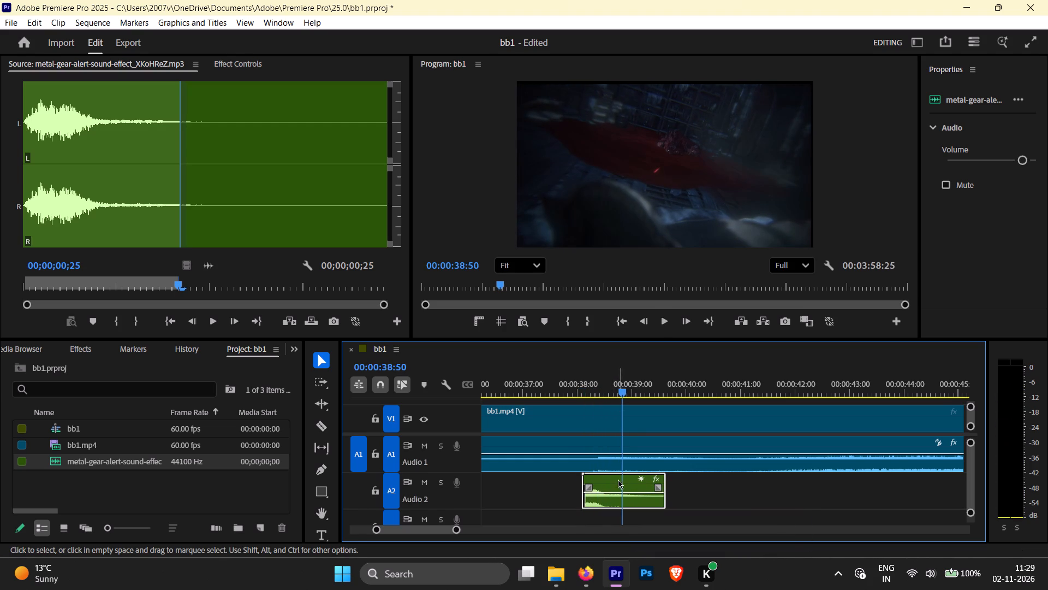
{"action": "left_click_drag", "start_coordinate": [610, 493], "coordinate": [610, 488]}
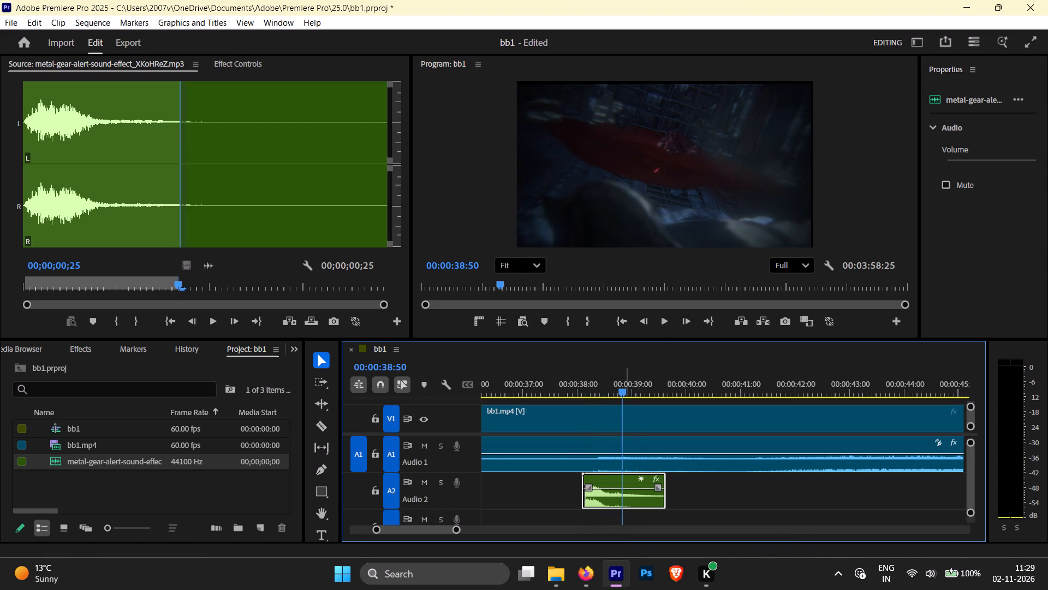
{"action": "left_click_drag", "start_coordinate": [622, 386], "coordinate": [586, 410]}
{"action": "key", "text": "space"}
{"action": "key", "text": "space"}
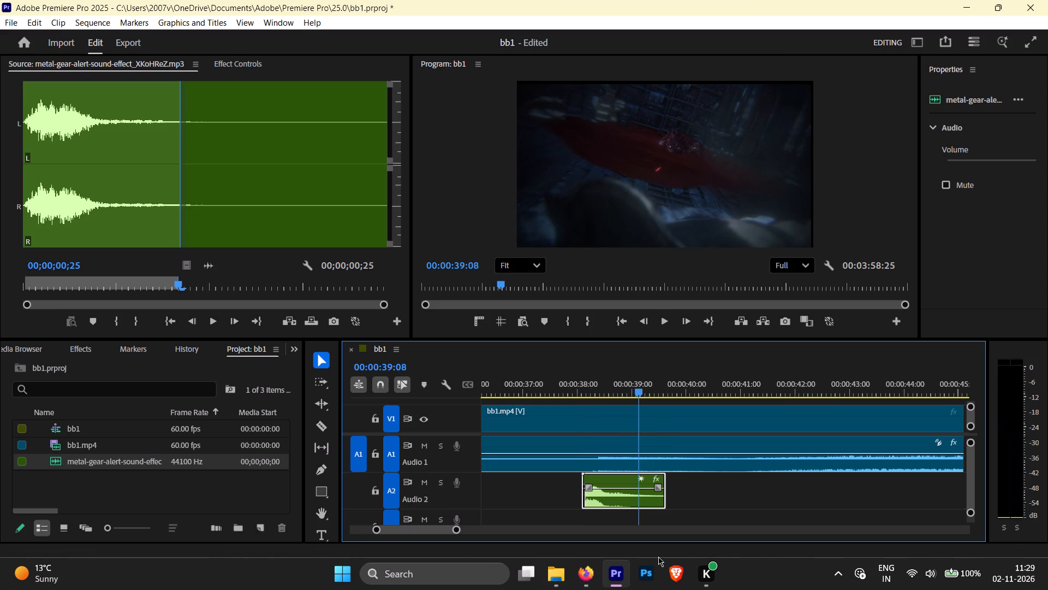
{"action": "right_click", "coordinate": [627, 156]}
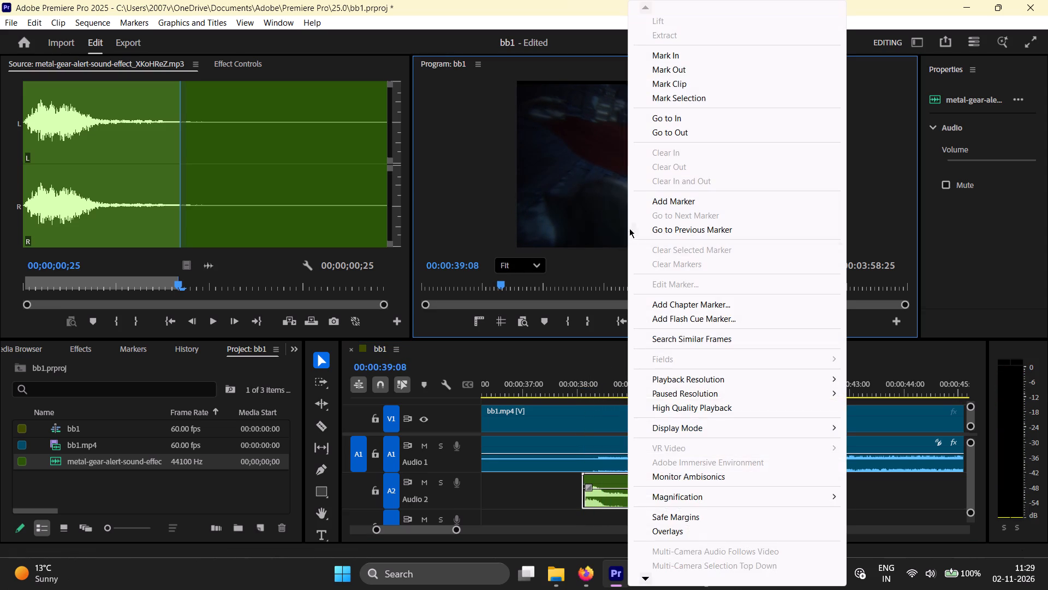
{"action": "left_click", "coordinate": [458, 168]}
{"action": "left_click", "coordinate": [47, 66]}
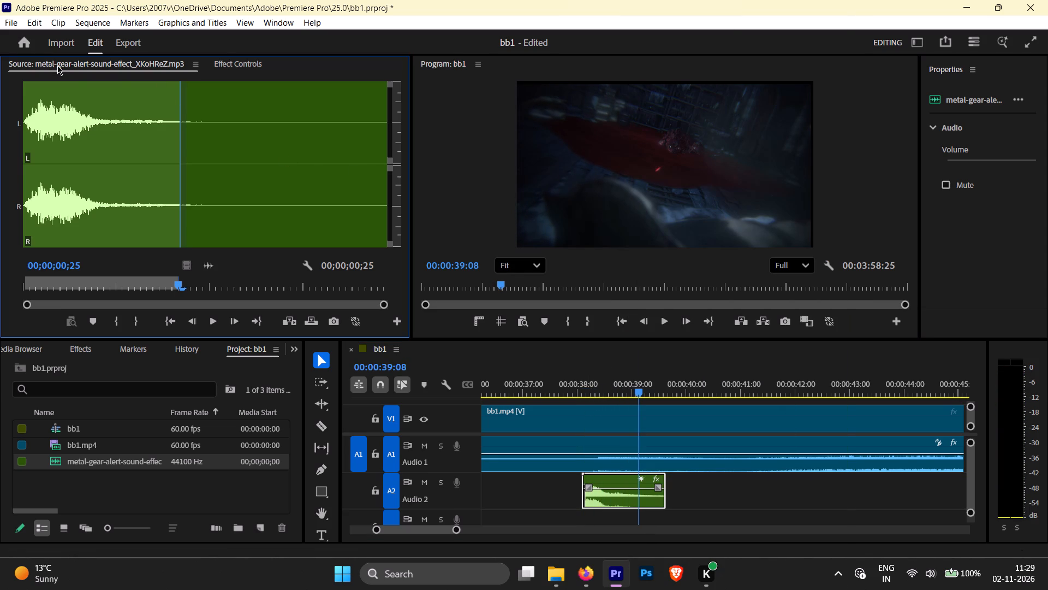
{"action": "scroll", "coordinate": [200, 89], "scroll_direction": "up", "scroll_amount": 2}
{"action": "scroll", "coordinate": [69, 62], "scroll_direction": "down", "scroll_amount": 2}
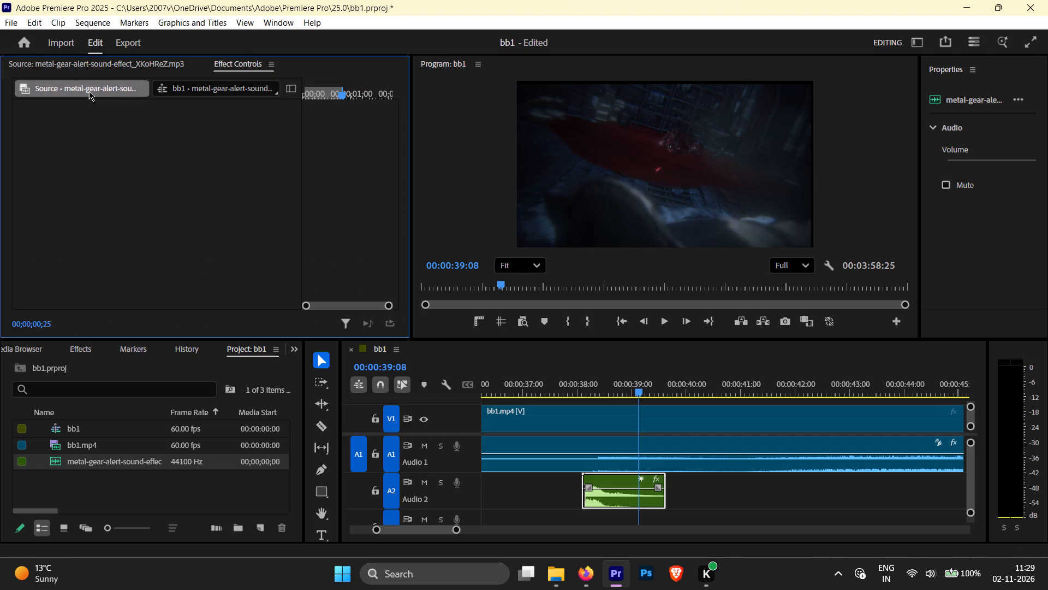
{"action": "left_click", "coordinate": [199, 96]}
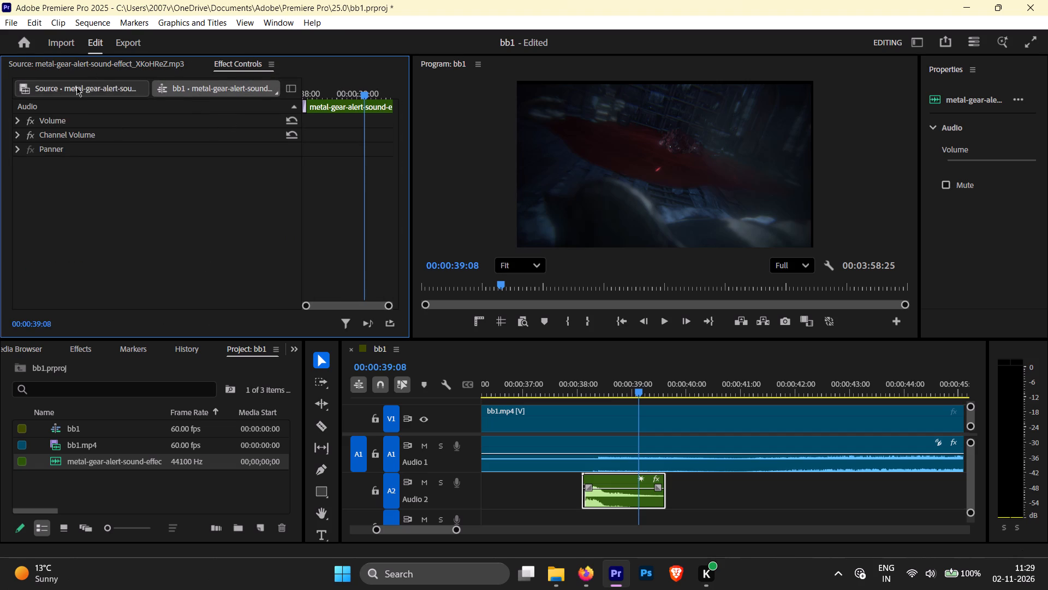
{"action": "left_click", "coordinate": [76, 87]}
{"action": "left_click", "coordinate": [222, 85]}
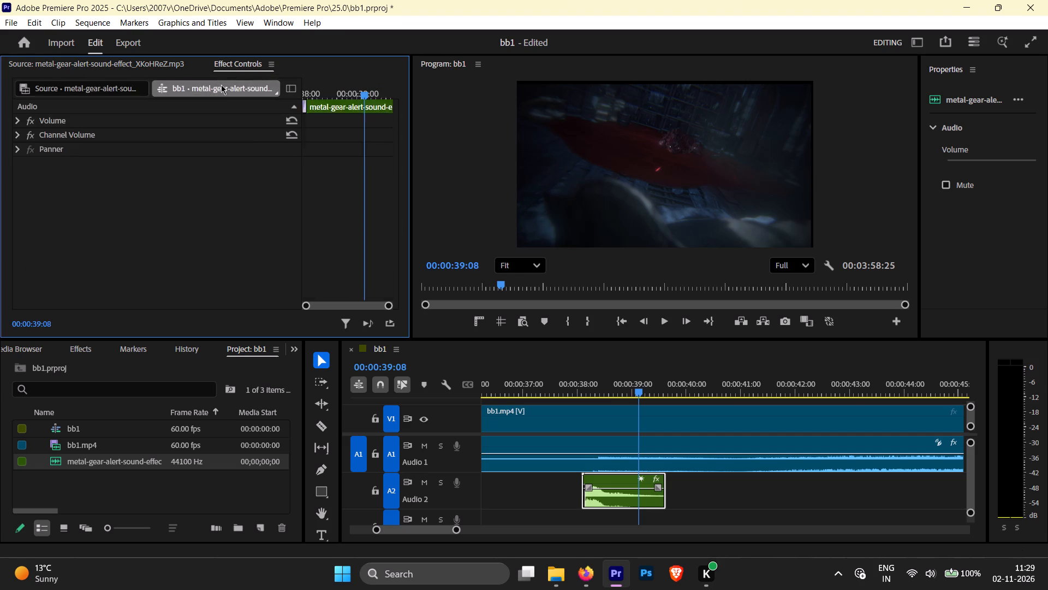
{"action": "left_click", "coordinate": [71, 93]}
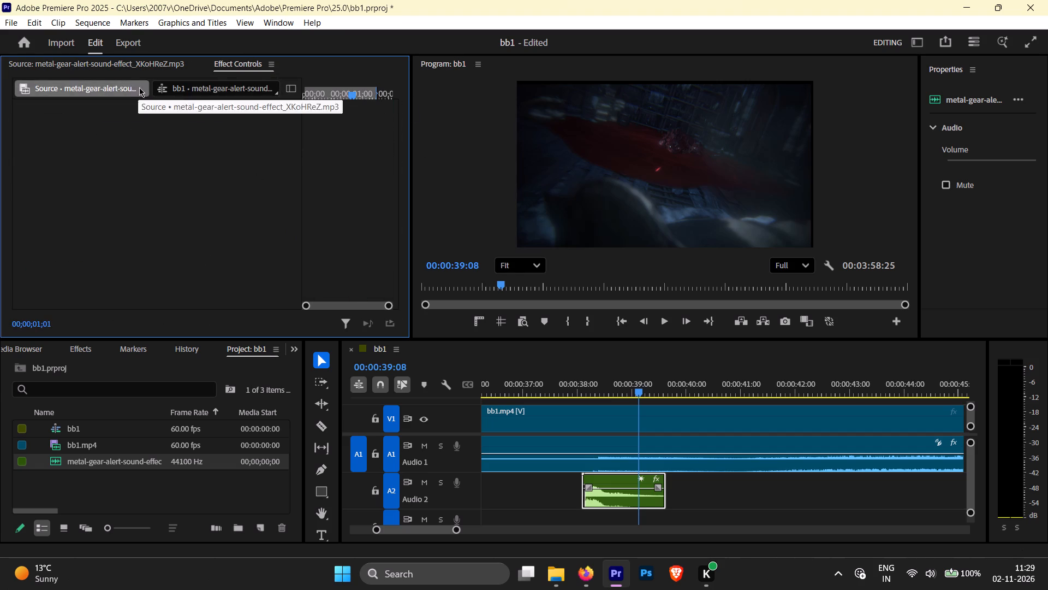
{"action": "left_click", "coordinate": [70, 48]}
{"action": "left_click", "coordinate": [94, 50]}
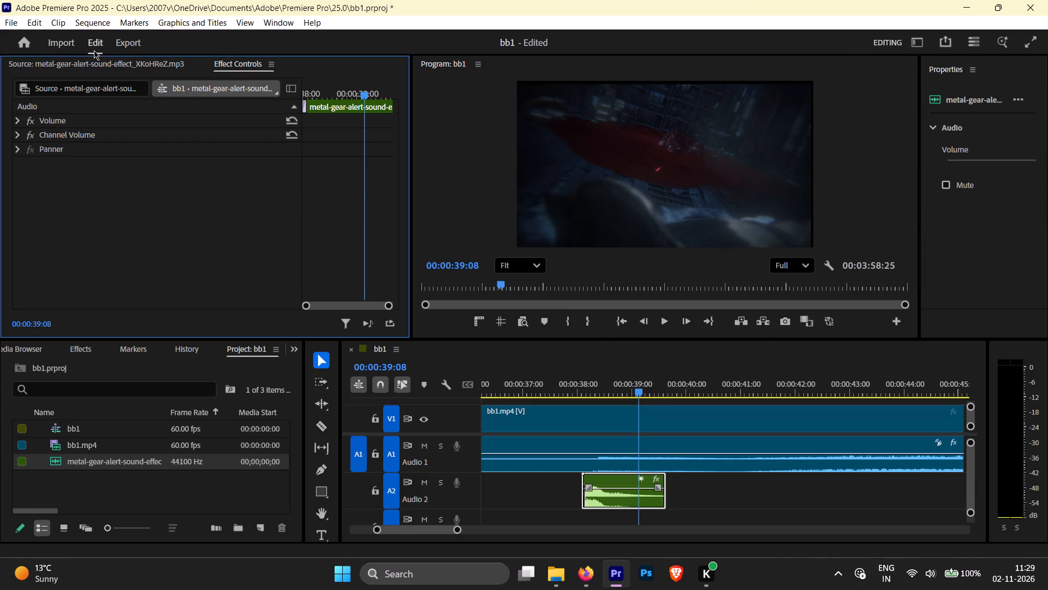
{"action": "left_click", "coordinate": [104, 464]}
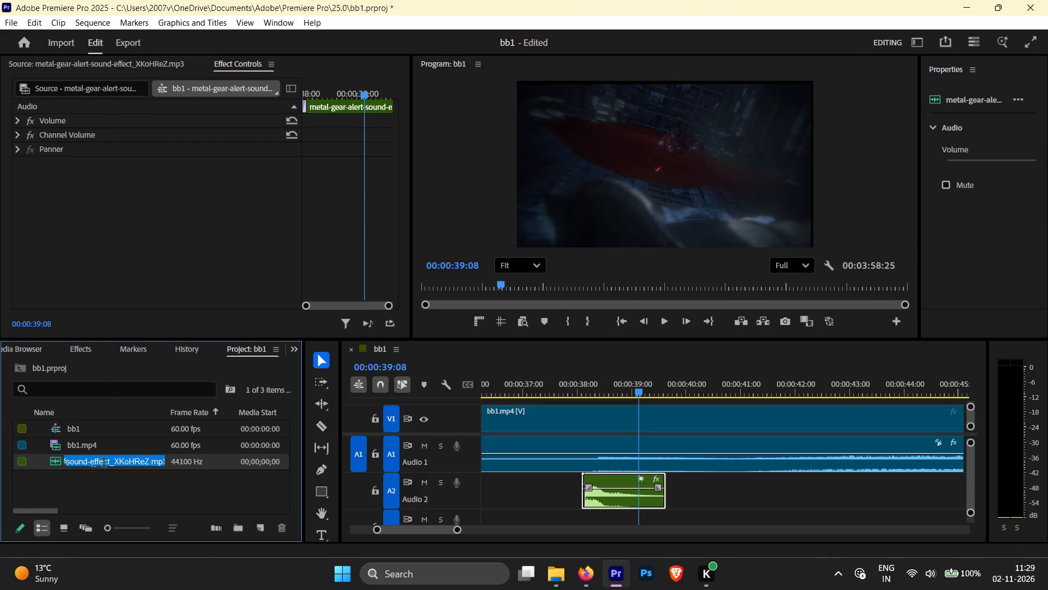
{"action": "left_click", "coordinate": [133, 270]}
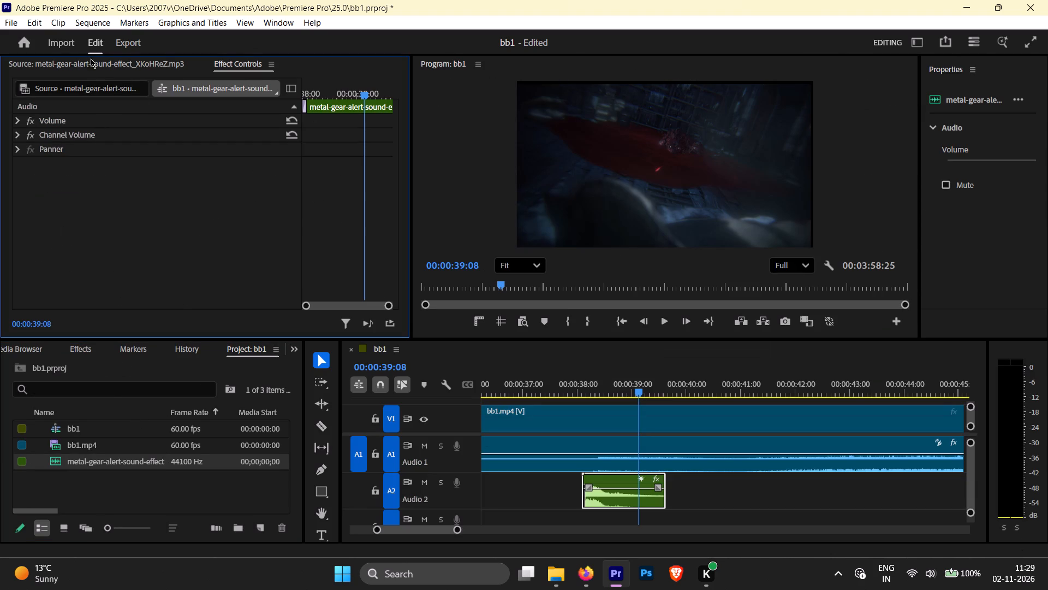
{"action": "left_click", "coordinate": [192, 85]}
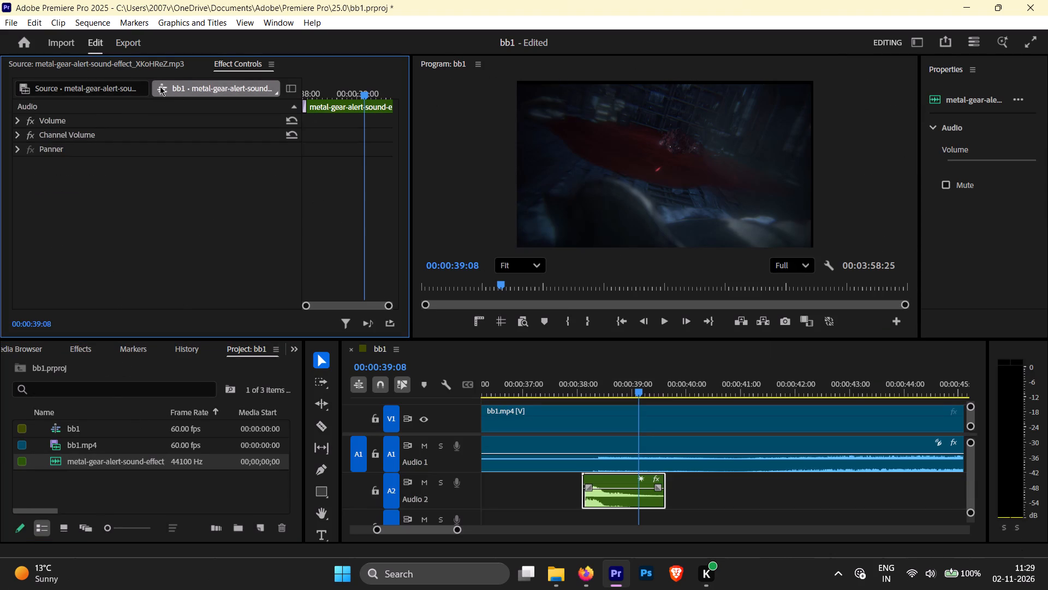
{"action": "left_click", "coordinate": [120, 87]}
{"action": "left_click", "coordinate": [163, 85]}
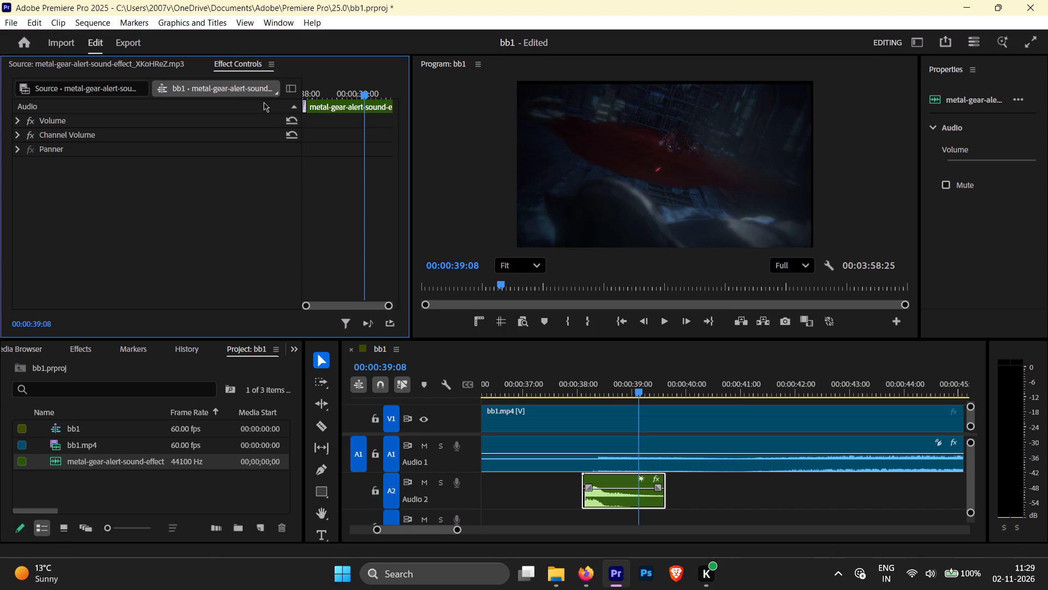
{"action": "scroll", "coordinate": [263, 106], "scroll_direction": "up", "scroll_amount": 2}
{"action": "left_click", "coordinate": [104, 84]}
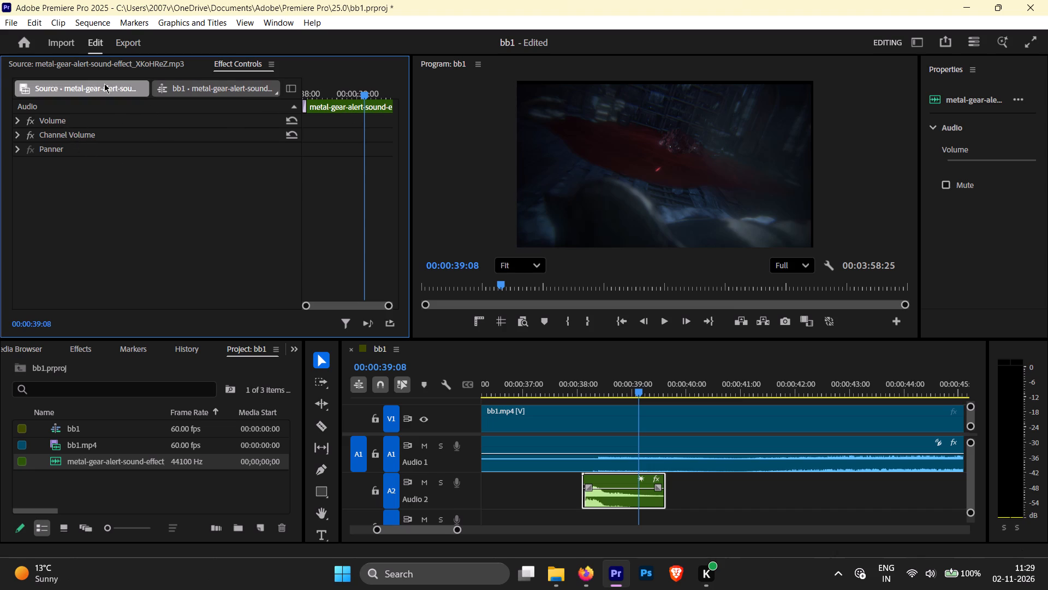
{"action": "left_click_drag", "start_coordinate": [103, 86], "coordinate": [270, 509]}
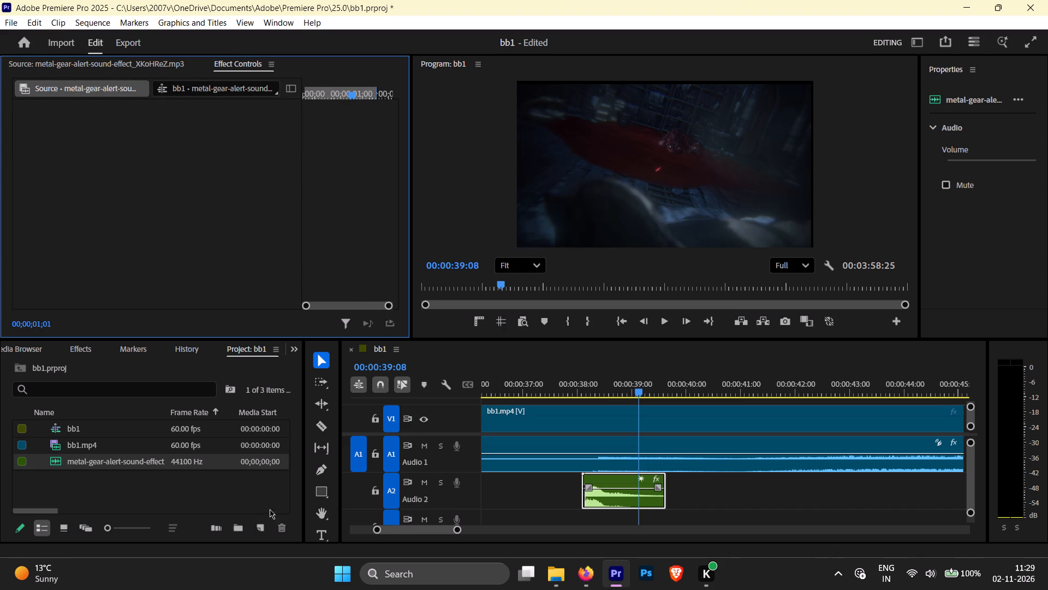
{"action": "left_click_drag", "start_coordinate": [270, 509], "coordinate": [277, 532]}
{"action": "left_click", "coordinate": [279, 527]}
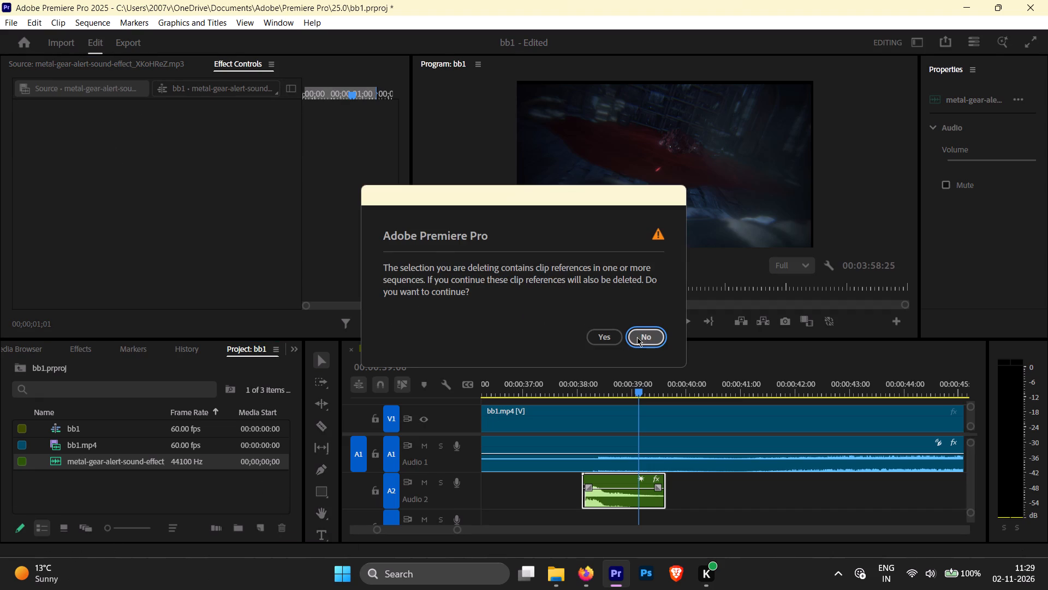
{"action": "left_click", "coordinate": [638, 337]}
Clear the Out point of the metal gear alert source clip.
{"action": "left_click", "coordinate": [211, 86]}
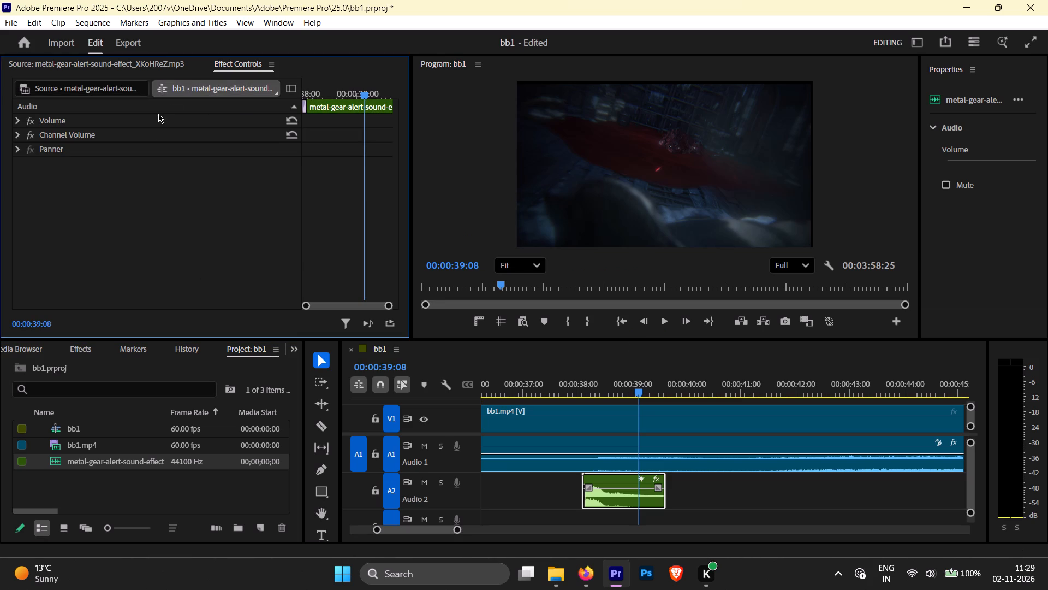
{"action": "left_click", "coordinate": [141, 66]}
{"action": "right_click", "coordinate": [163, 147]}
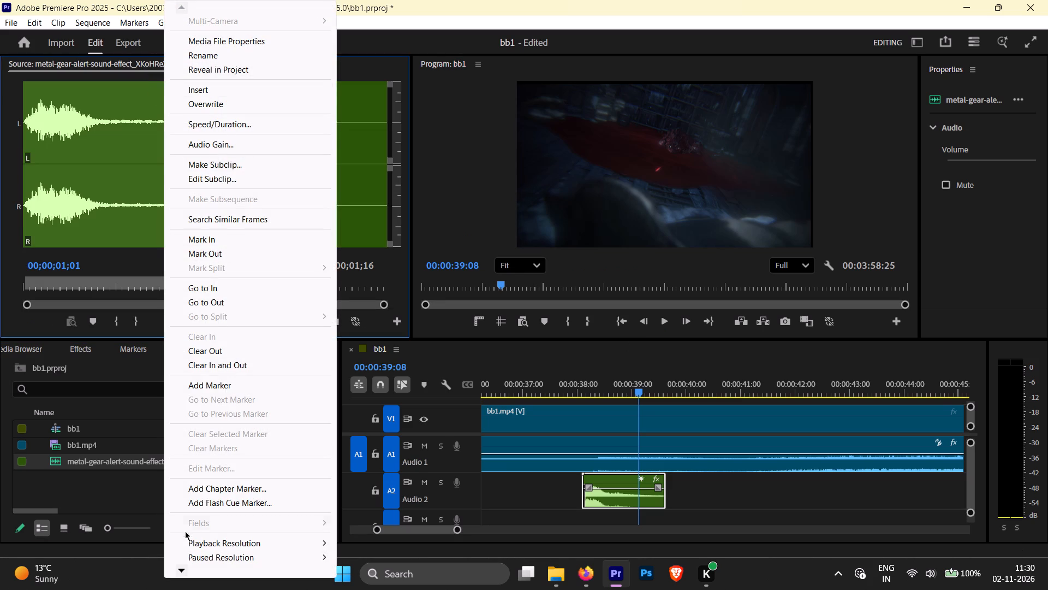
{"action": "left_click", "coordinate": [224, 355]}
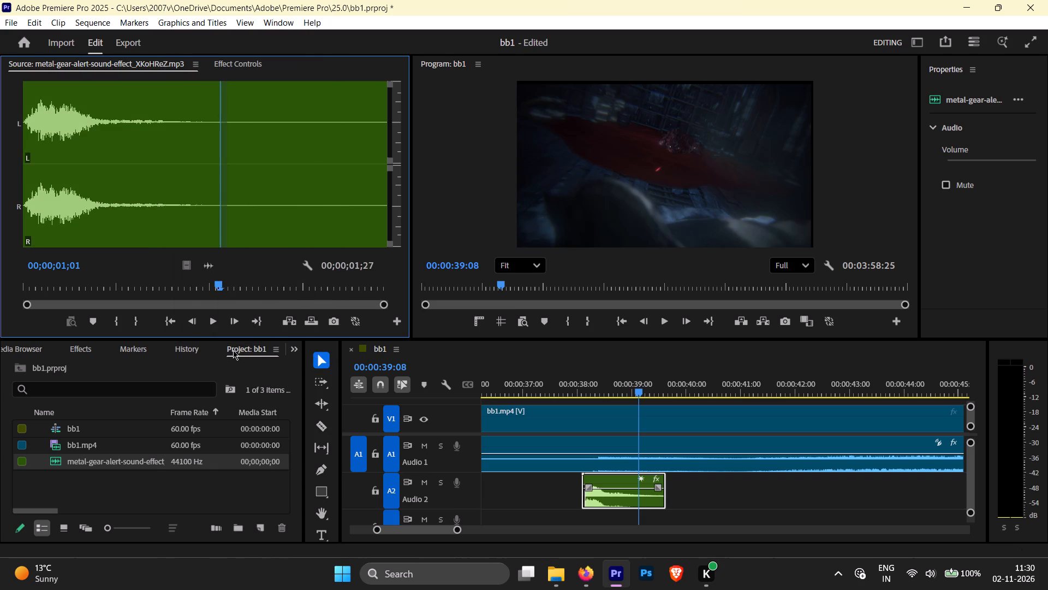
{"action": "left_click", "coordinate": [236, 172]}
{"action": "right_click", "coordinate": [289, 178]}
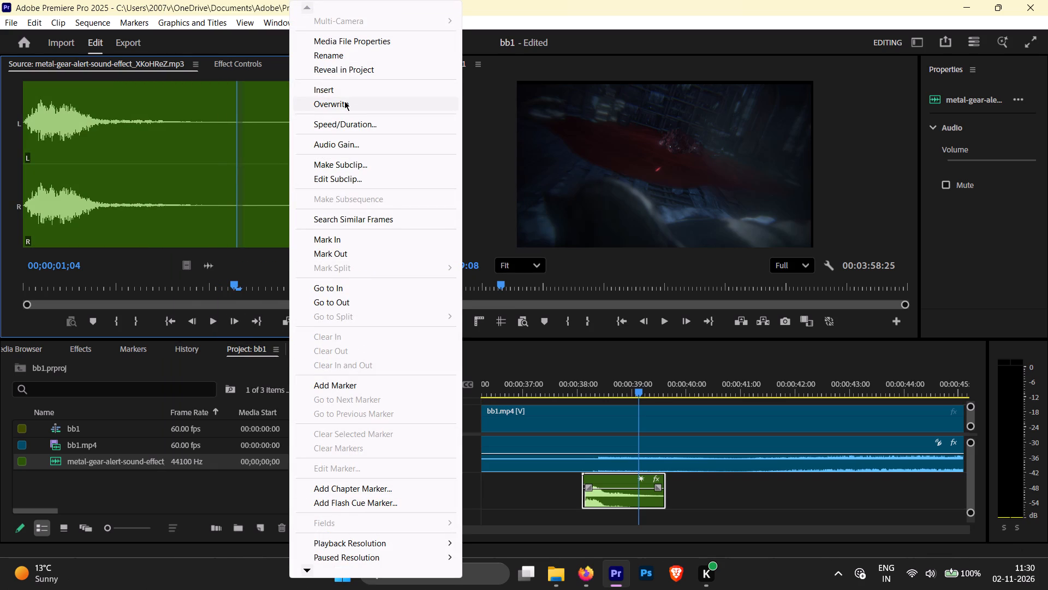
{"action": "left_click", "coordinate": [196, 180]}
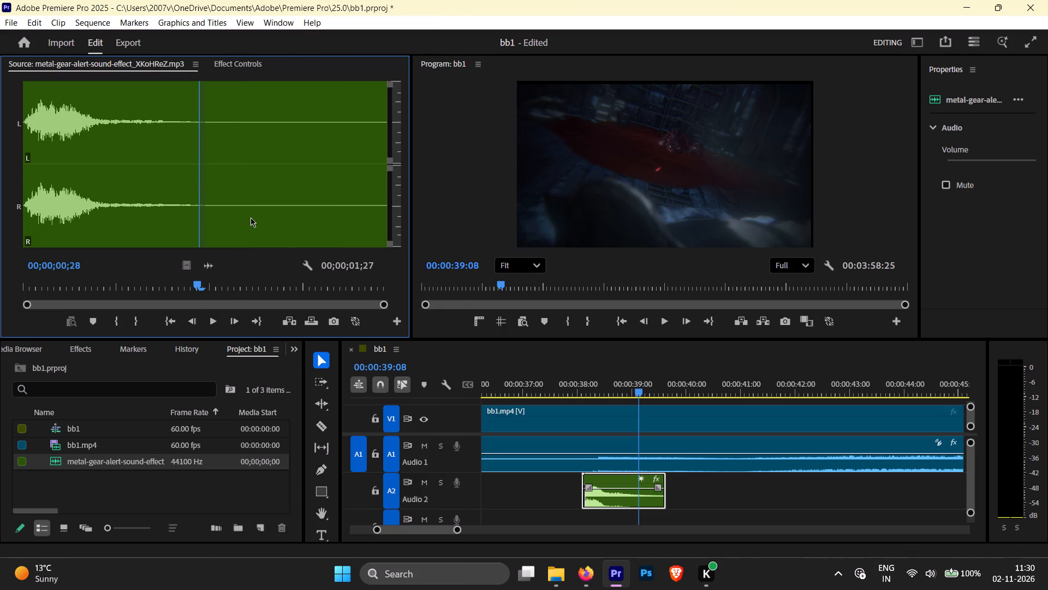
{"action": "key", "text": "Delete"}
Delete the metal gear alert sound from the project together with its clip in the bb1 sequence.
{"action": "right_click", "coordinate": [149, 461]}
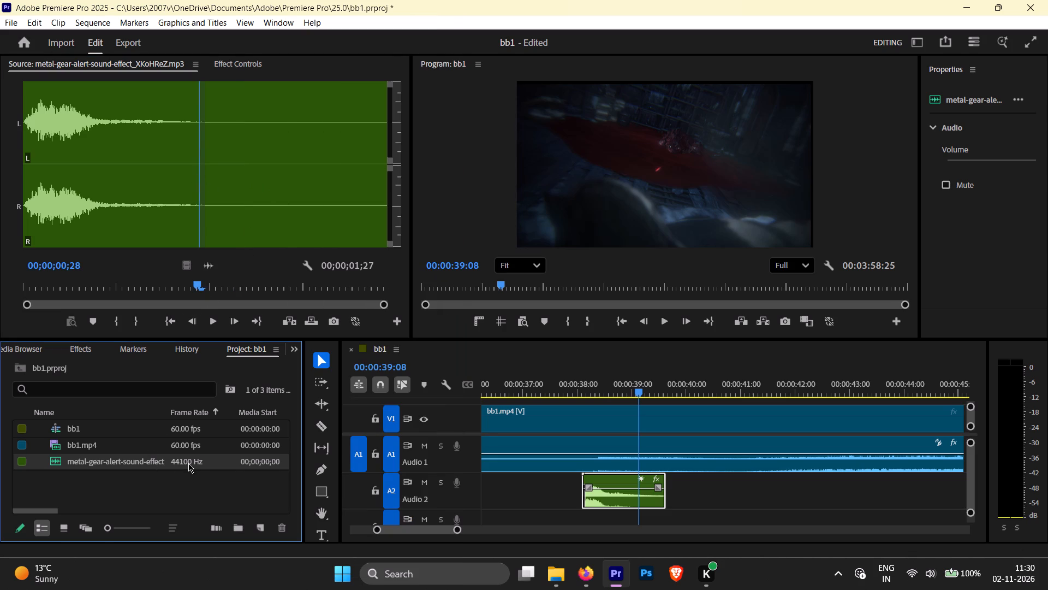
{"action": "left_click_drag", "start_coordinate": [174, 461], "coordinate": [273, 524]}
{"action": "left_click", "coordinate": [46, 459]}
{"action": "left_click_drag", "start_coordinate": [46, 459], "coordinate": [51, 462]}
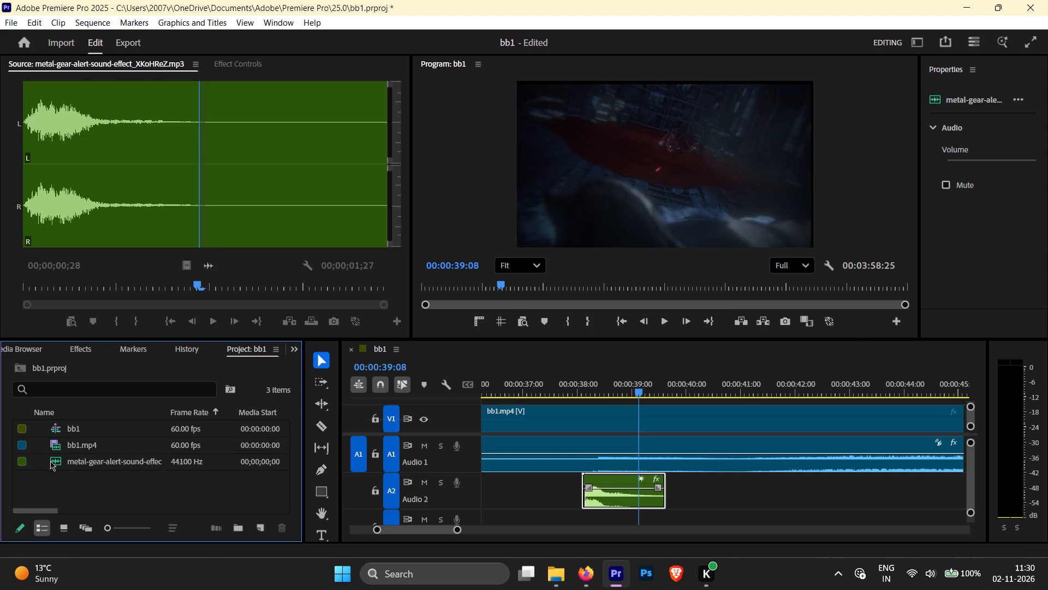
{"action": "left_click_drag", "start_coordinate": [51, 462], "coordinate": [293, 524]}
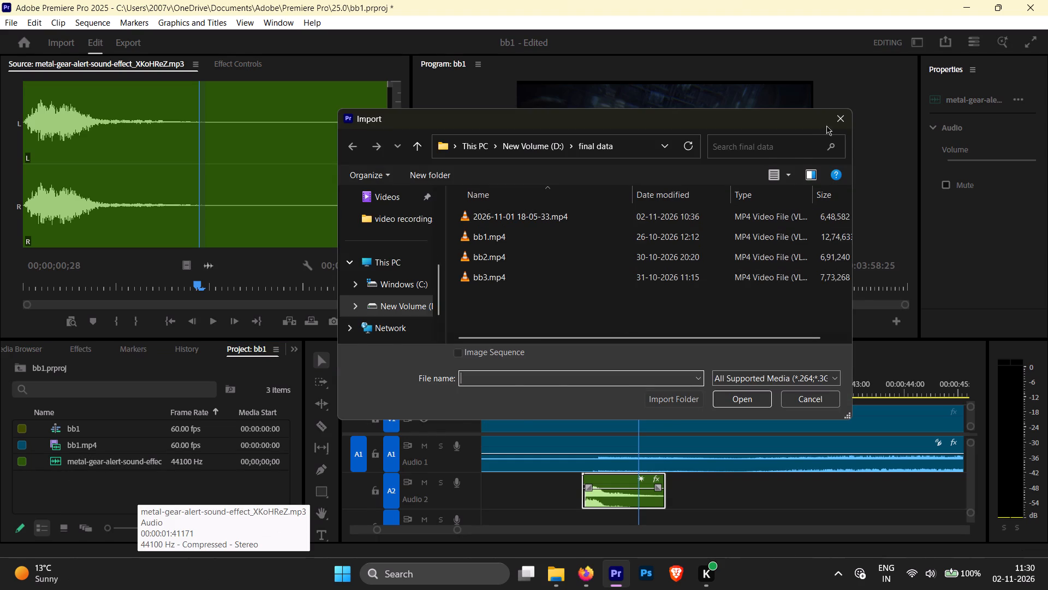
{"action": "left_click", "coordinate": [836, 123]}
{"action": "left_click_drag", "start_coordinate": [45, 461], "coordinate": [219, 515]}
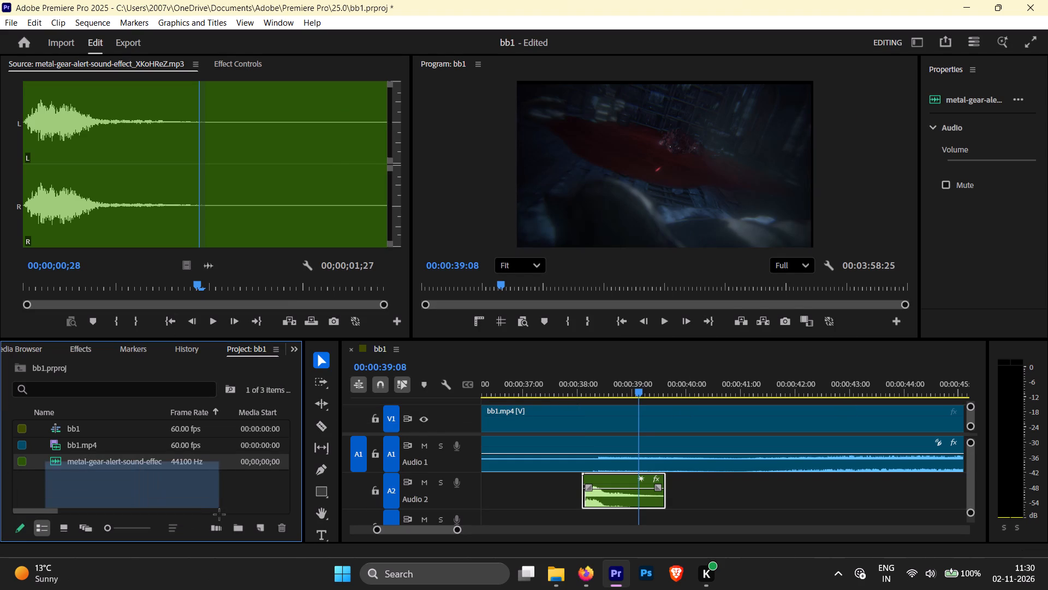
{"action": "left_click_drag", "start_coordinate": [219, 515], "coordinate": [256, 476]}
{"action": "left_click", "coordinate": [284, 524]}
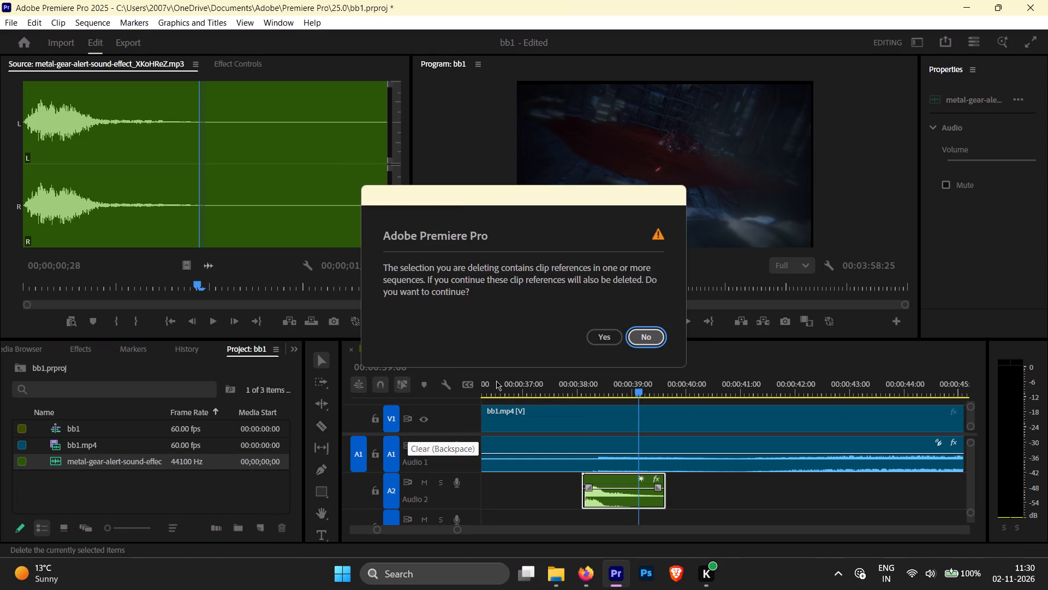
{"action": "left_click", "coordinate": [602, 339]}
Audition the metal gear alert source and mark its Out point at 00;00;00;28.
{"action": "left_click_drag", "start_coordinate": [186, 168], "coordinate": [186, 168]}
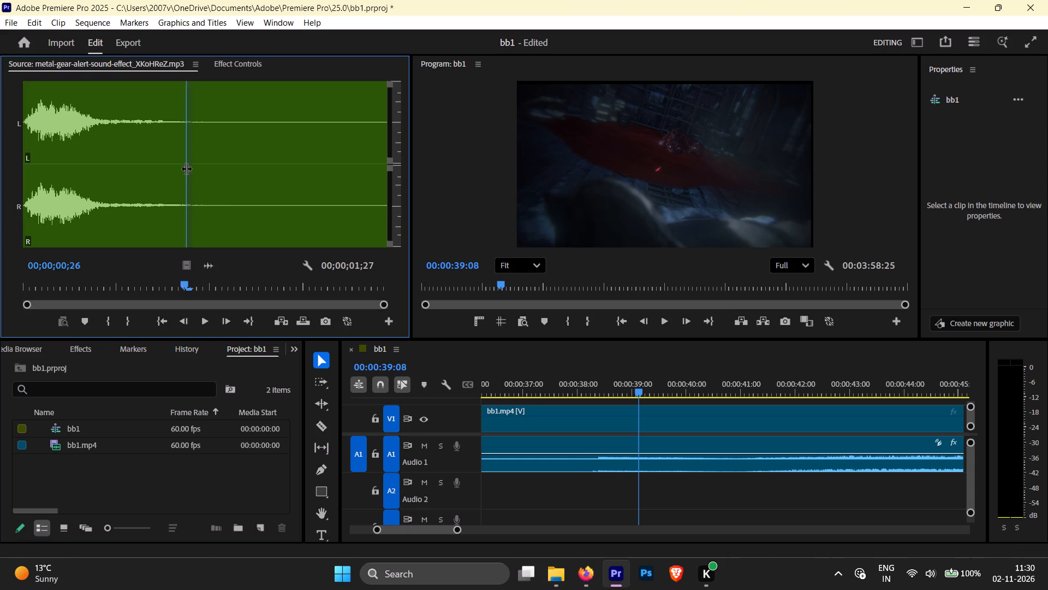
{"action": "left_click_drag", "start_coordinate": [186, 168], "coordinate": [197, 255]}
{"action": "key", "text": "space"}
{"action": "key", "text": "space"}
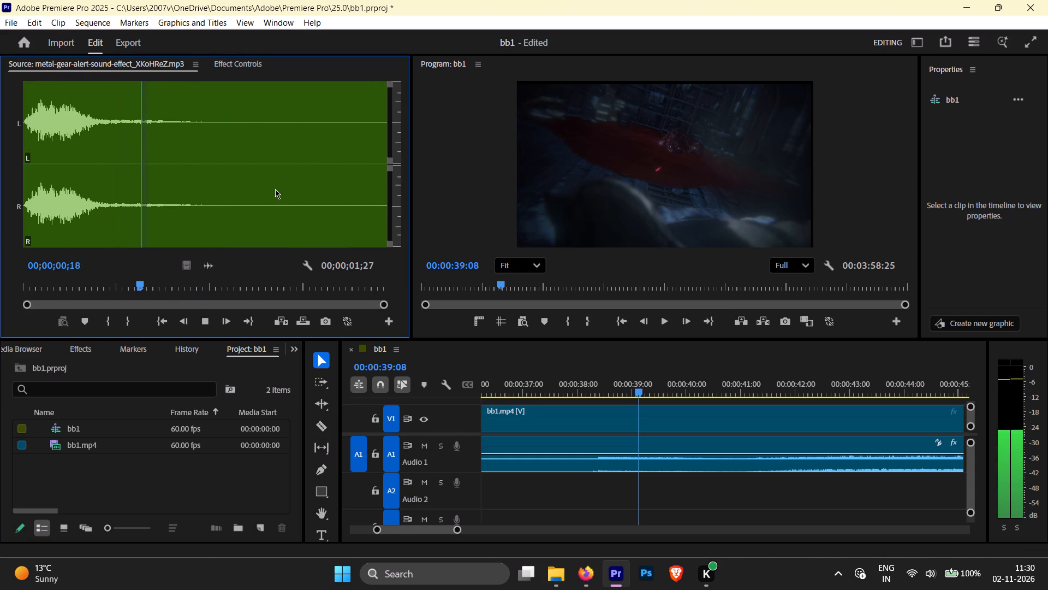
{"action": "key", "text": "space"}
{"action": "key", "text": "space"}
{"action": "key", "text": "space"}
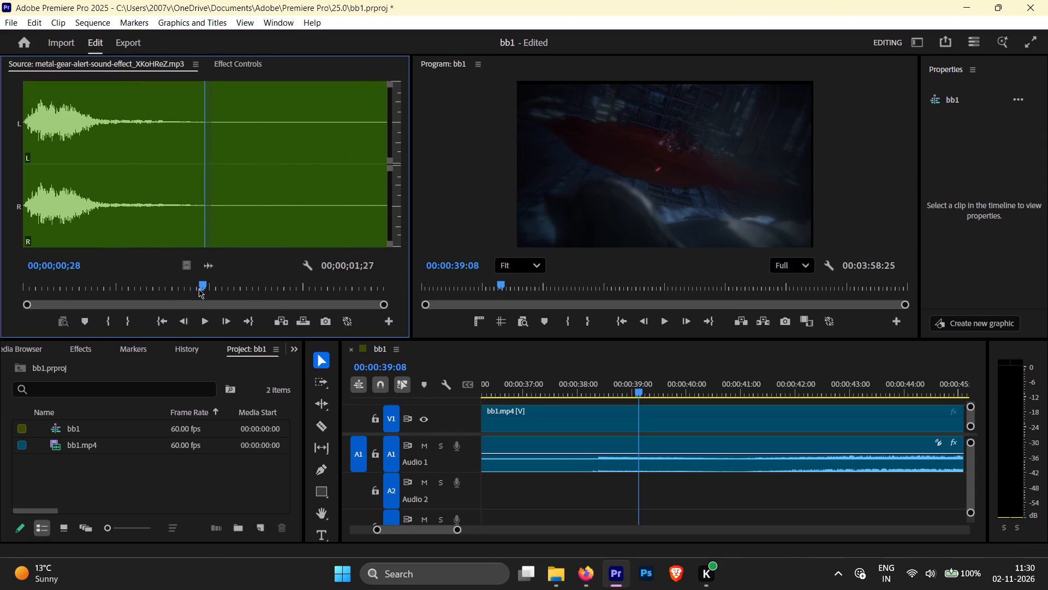
{"action": "key", "text": "o"}
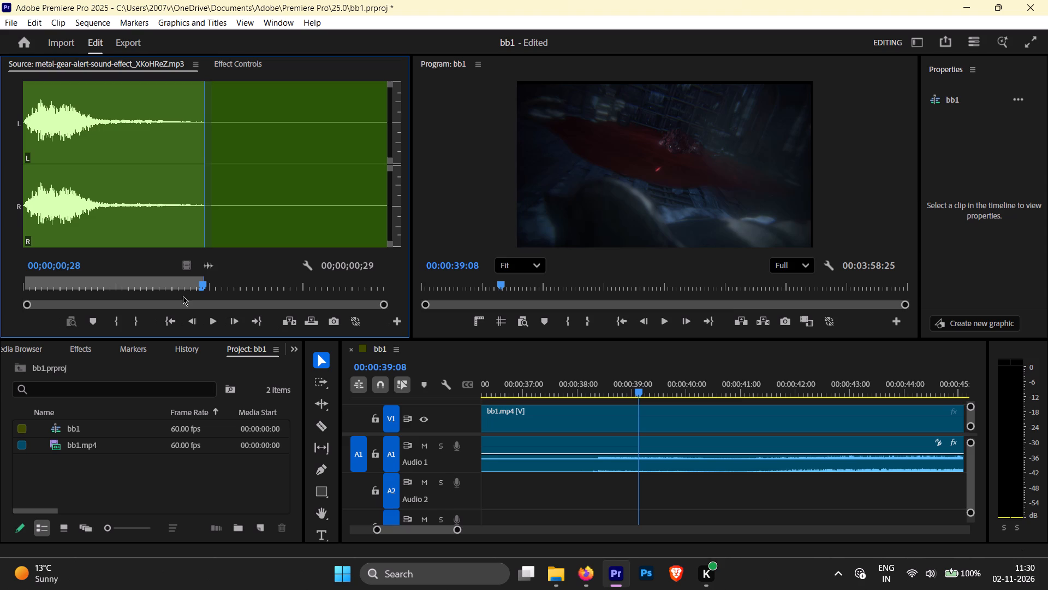
Place the trimmed metal gear alert sound on A2 starting at 00:00:39:08, and check its timing against the cutscene by playback.
{"action": "left_click_drag", "start_coordinate": [210, 267], "coordinate": [378, 366]}
{"action": "left_click_drag", "start_coordinate": [378, 366], "coordinate": [636, 487]}
{"action": "key", "text": "space"}
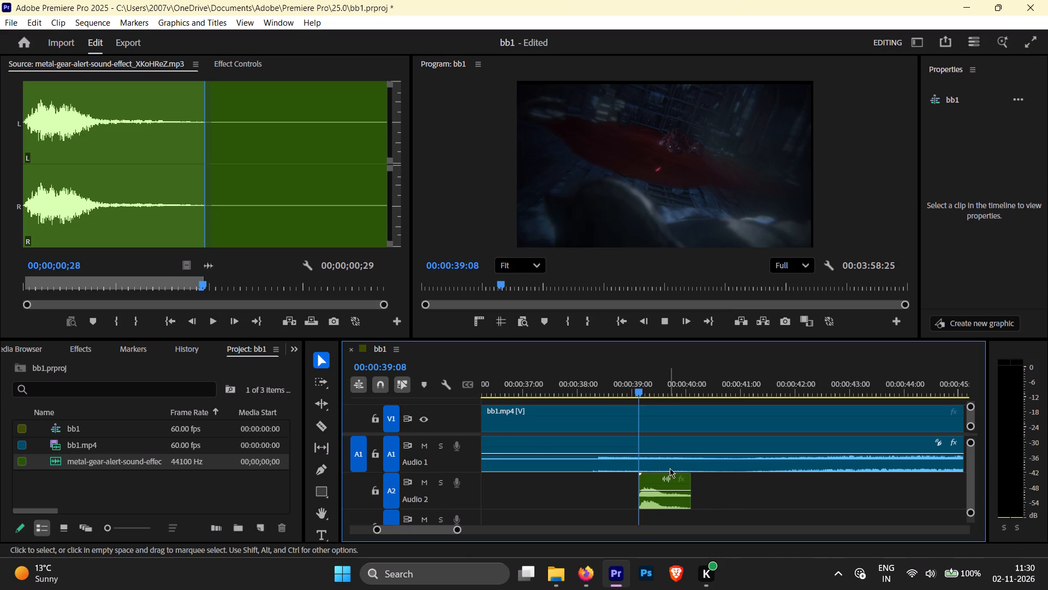
{"action": "key", "text": "space"}
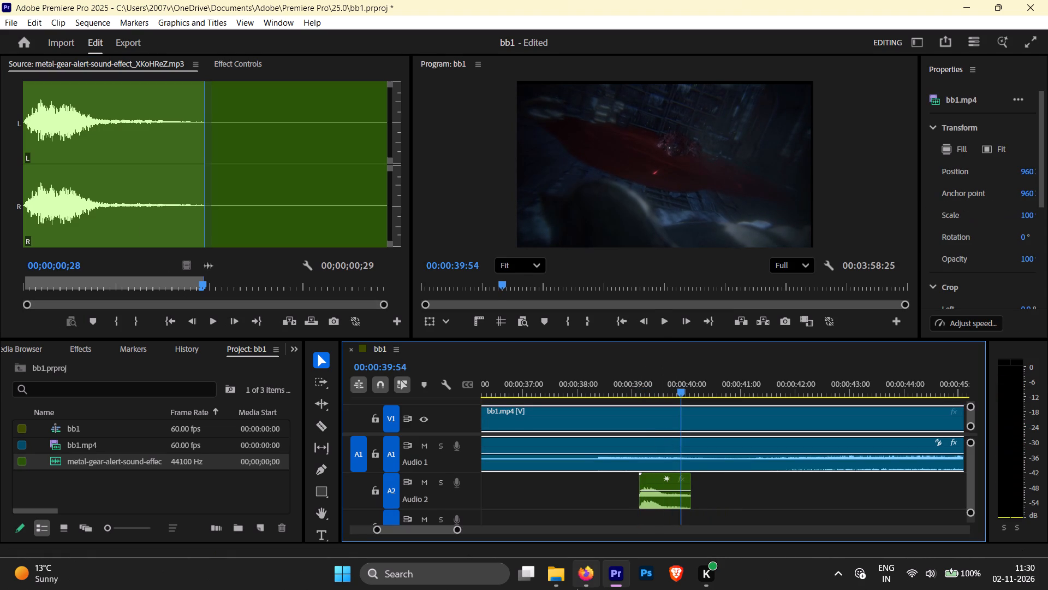
{"action": "key", "text": "space"}
{"action": "left_click_drag", "start_coordinate": [710, 392], "coordinate": [634, 404]}
{"action": "key", "text": "space"}
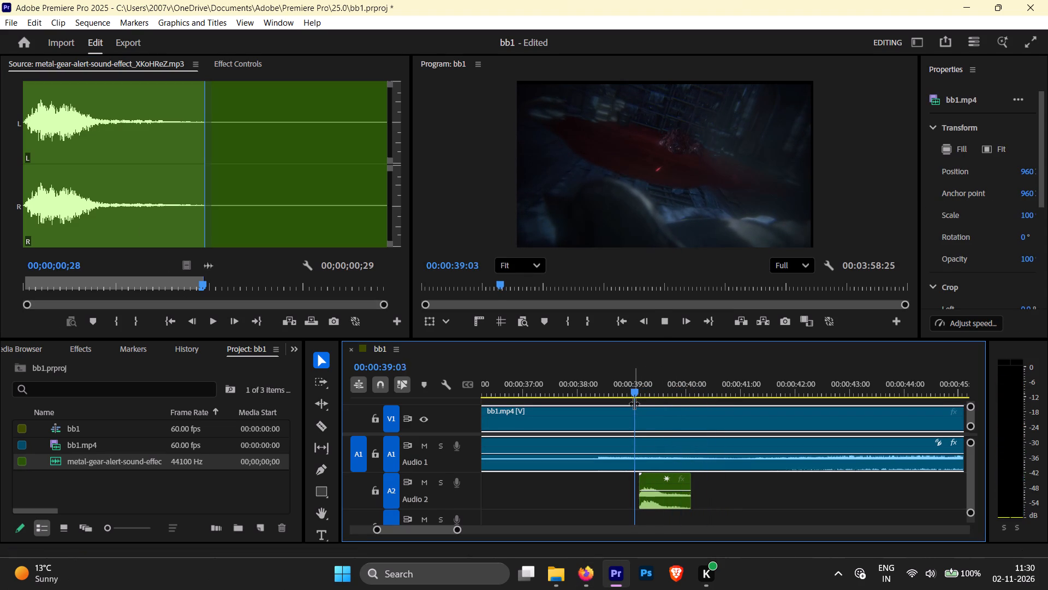
{"action": "key", "text": "space"}
{"action": "left_click_drag", "start_coordinate": [656, 391], "coordinate": [650, 390]}
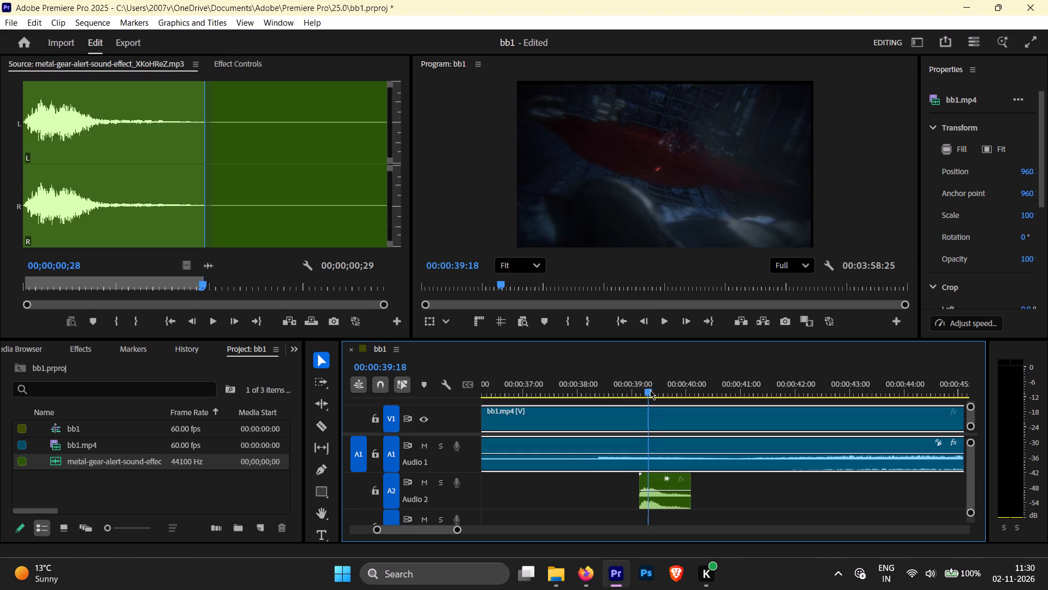
Play back the cutscene around the metal gear alert and park the playhead at 00:00:38:19.
{"action": "left_click_drag", "start_coordinate": [650, 390], "coordinate": [642, 396]}
{"action": "key", "text": "space"}
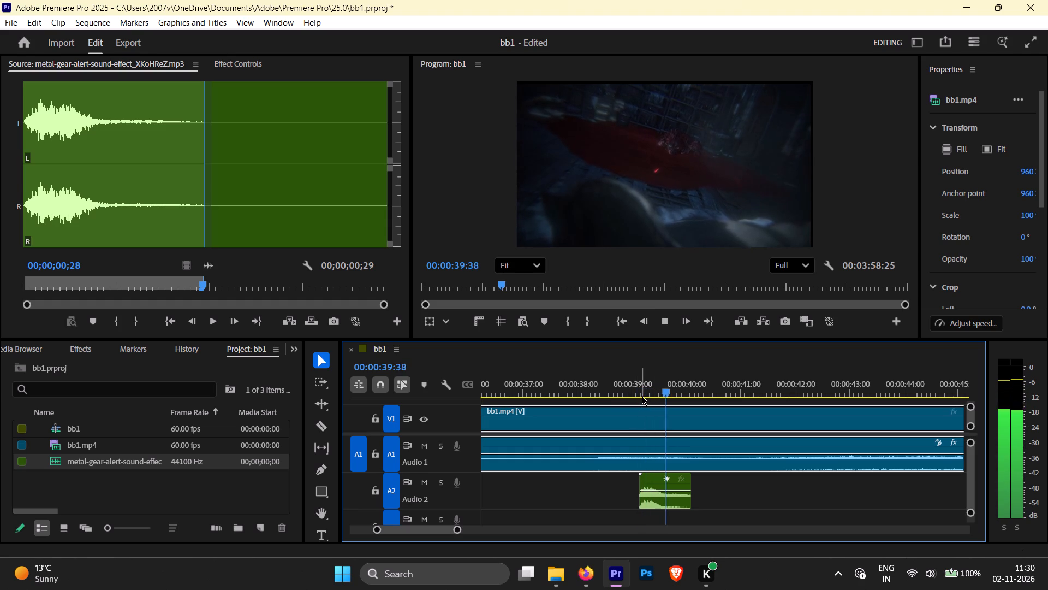
{"action": "left_click_drag", "start_coordinate": [742, 390], "coordinate": [622, 397]}
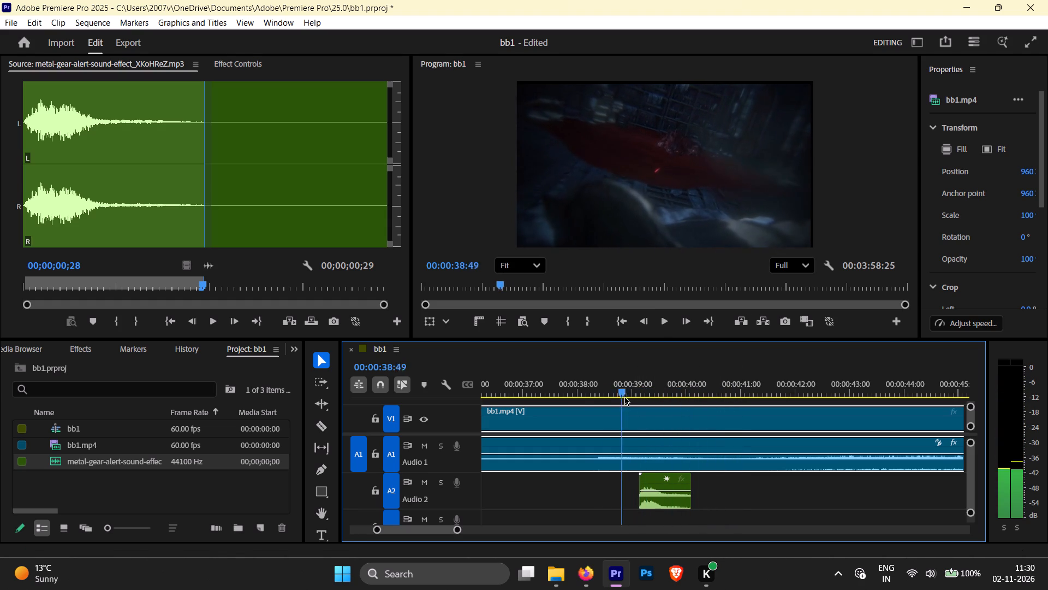
{"action": "left_click_drag", "start_coordinate": [622, 397], "coordinate": [569, 398]}
{"action": "key", "text": "space"}
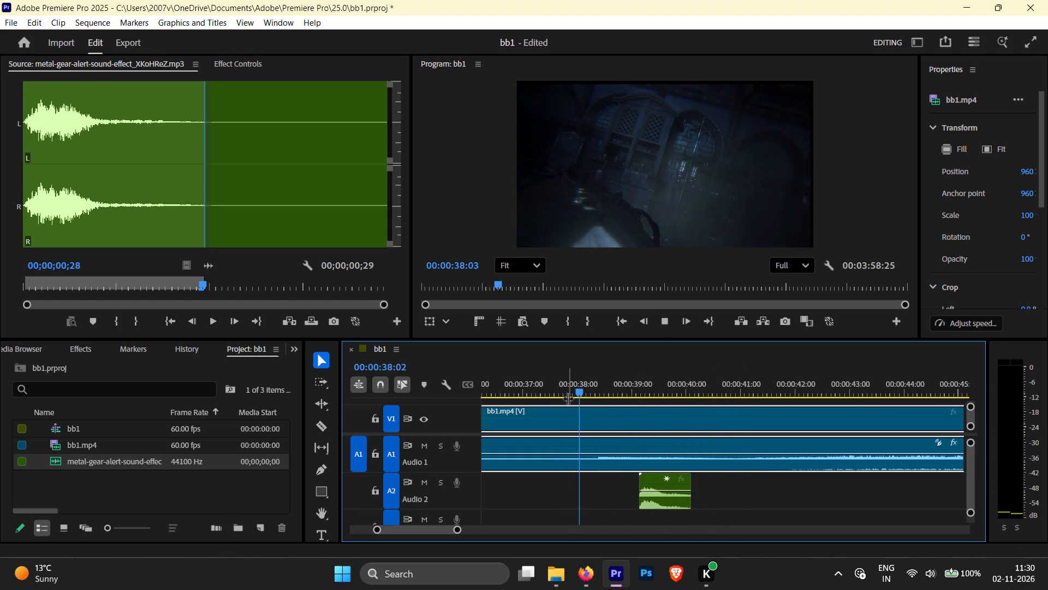
{"action": "key", "text": "space"}
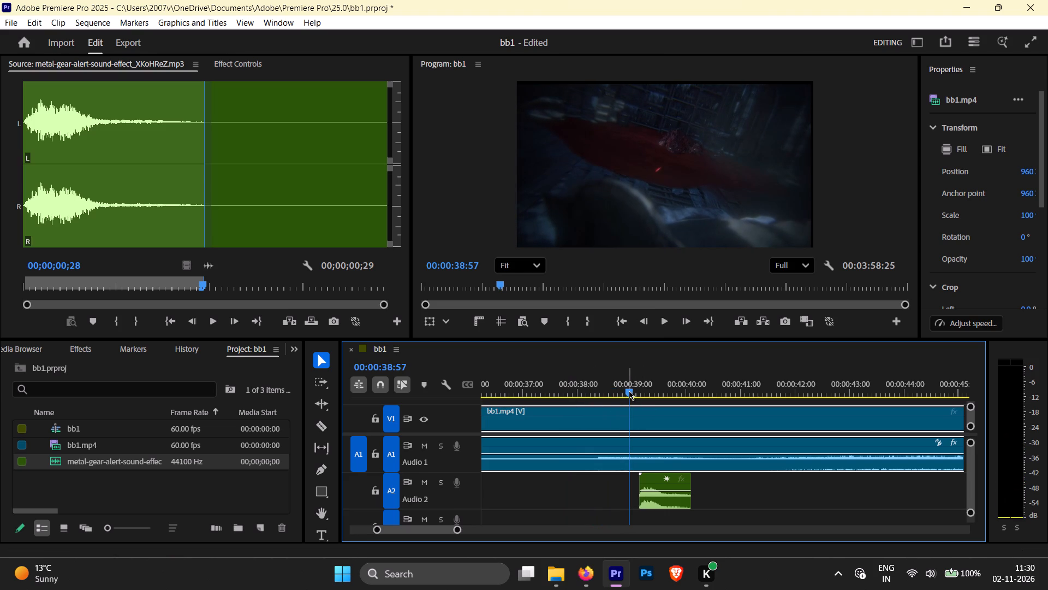
{"action": "left_click_drag", "start_coordinate": [626, 390], "coordinate": [581, 395]}
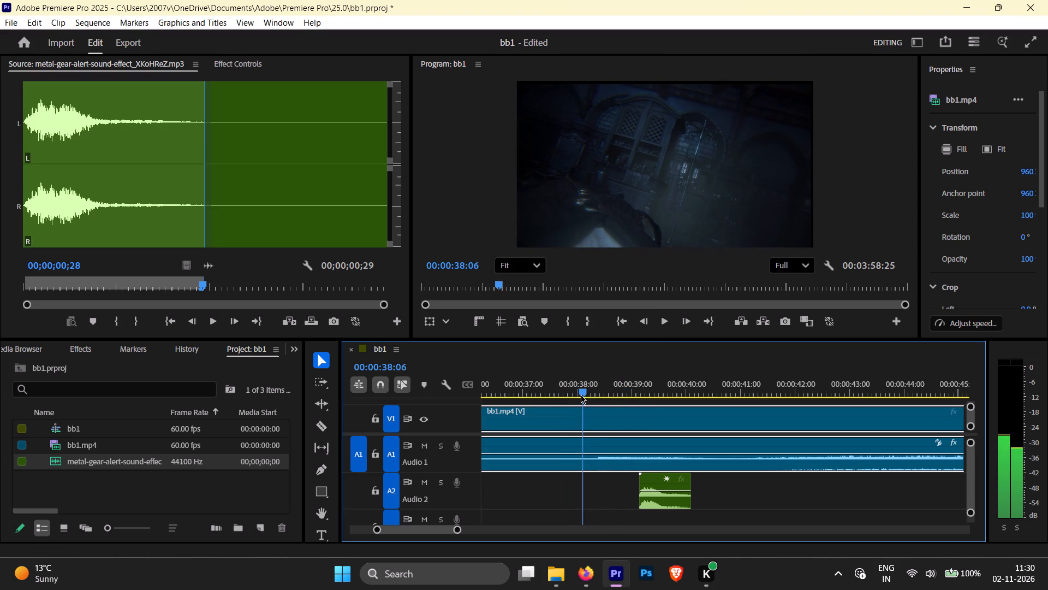
{"action": "left_click_drag", "start_coordinate": [581, 395], "coordinate": [592, 396]}
Extend the end of the metal gear alert clip on A2 to the full length of its media.
{"action": "left_click_drag", "start_coordinate": [639, 488], "coordinate": [609, 491]}
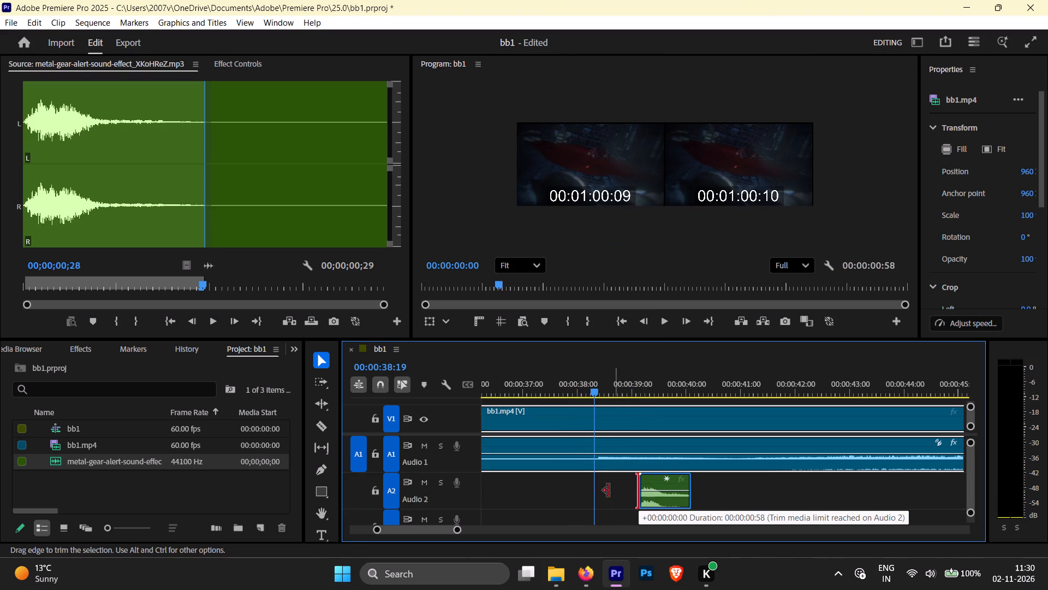
{"action": "left_click_drag", "start_coordinate": [609, 491], "coordinate": [603, 491]}
{"action": "left_click_drag", "start_coordinate": [642, 492], "coordinate": [626, 494]}
{"action": "left_click_drag", "start_coordinate": [691, 487], "coordinate": [624, 493]}
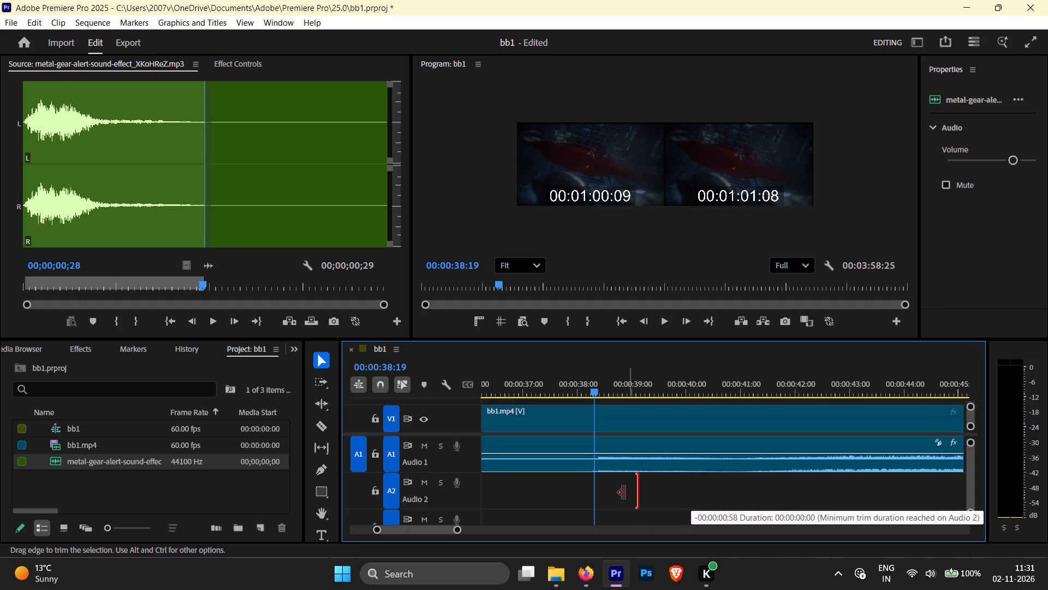
{"action": "left_click_drag", "start_coordinate": [624, 493], "coordinate": [789, 499]}
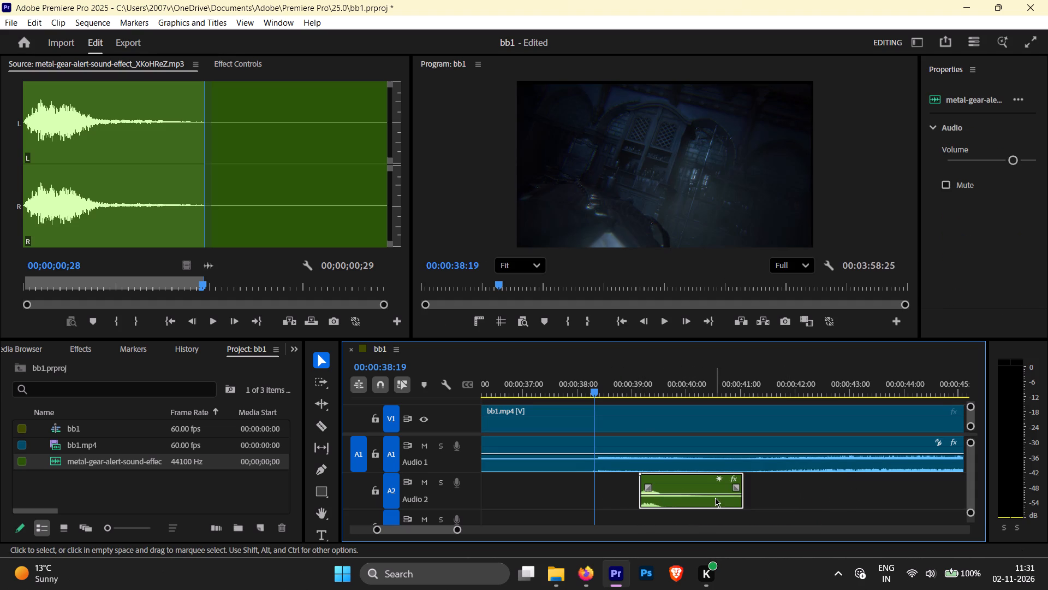
Move the metal gear alert clip on A2 to start at 00:00:38:19 and check its timing by playback.
{"action": "left_click_drag", "start_coordinate": [702, 487], "coordinate": [664, 491]}
{"action": "key", "text": "space"}
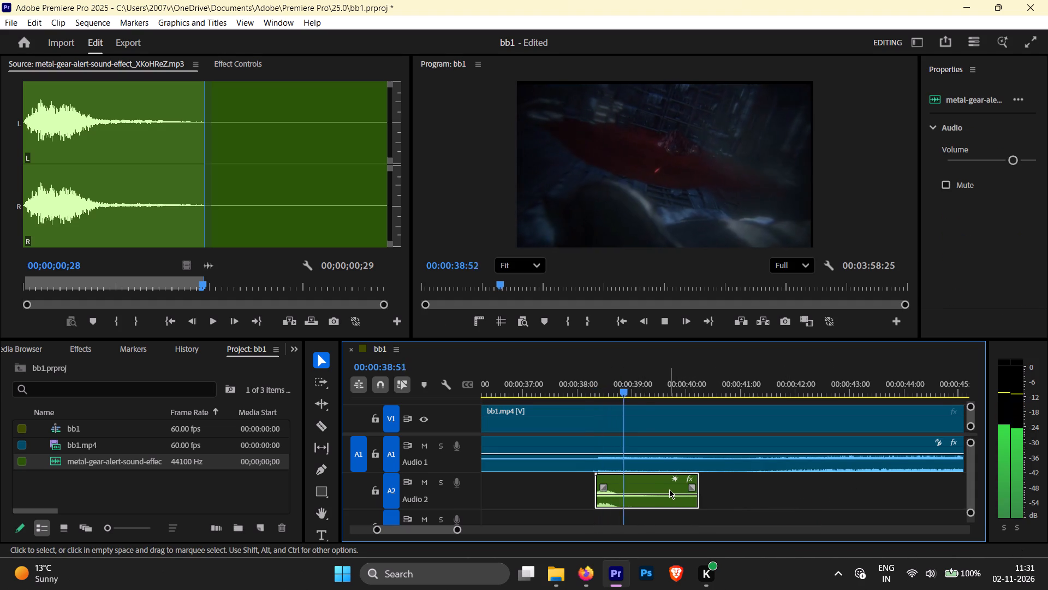
{"action": "key", "text": "space"}
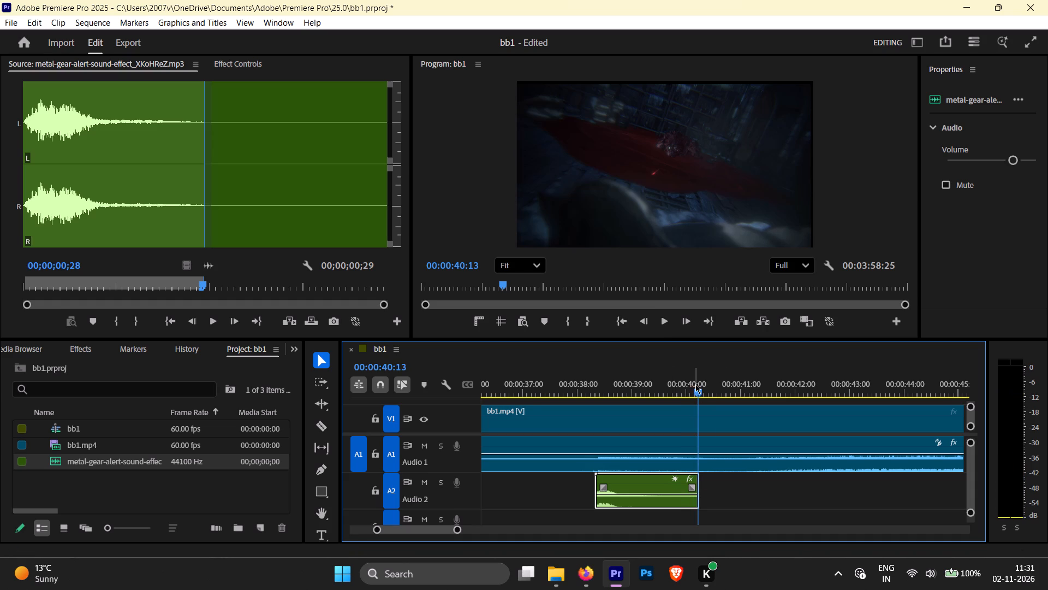
Raise the metal gear alert clip's volume level on A2, checking the loudness by playback from 00:00:38:19.
{"action": "left_click_drag", "start_coordinate": [699, 396], "coordinate": [594, 412]}
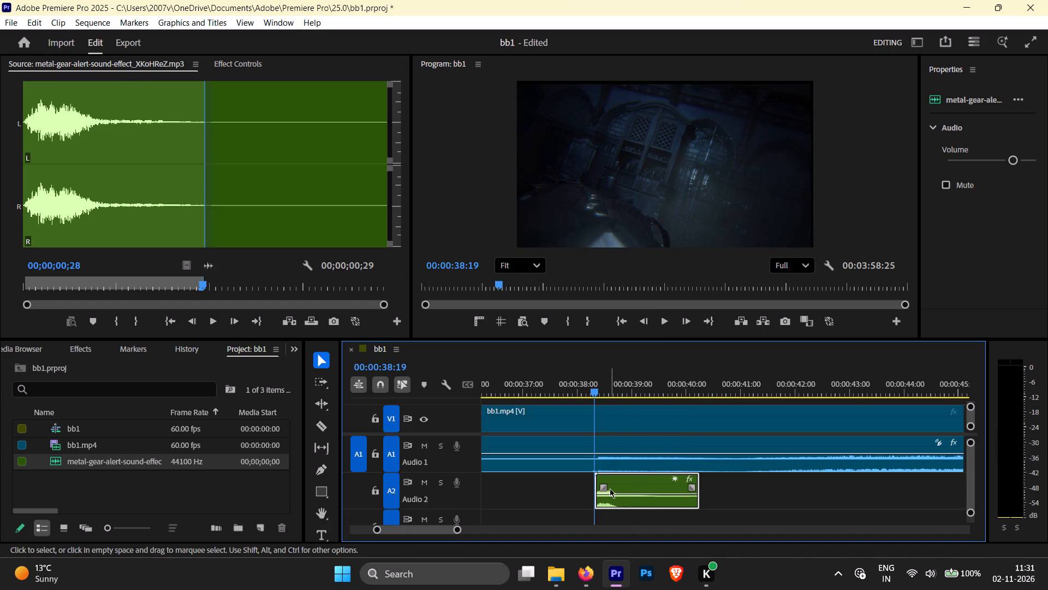
{"action": "left_click_drag", "start_coordinate": [615, 492], "coordinate": [617, 485]}
{"action": "key", "text": "space"}
{"action": "key", "text": "space"}
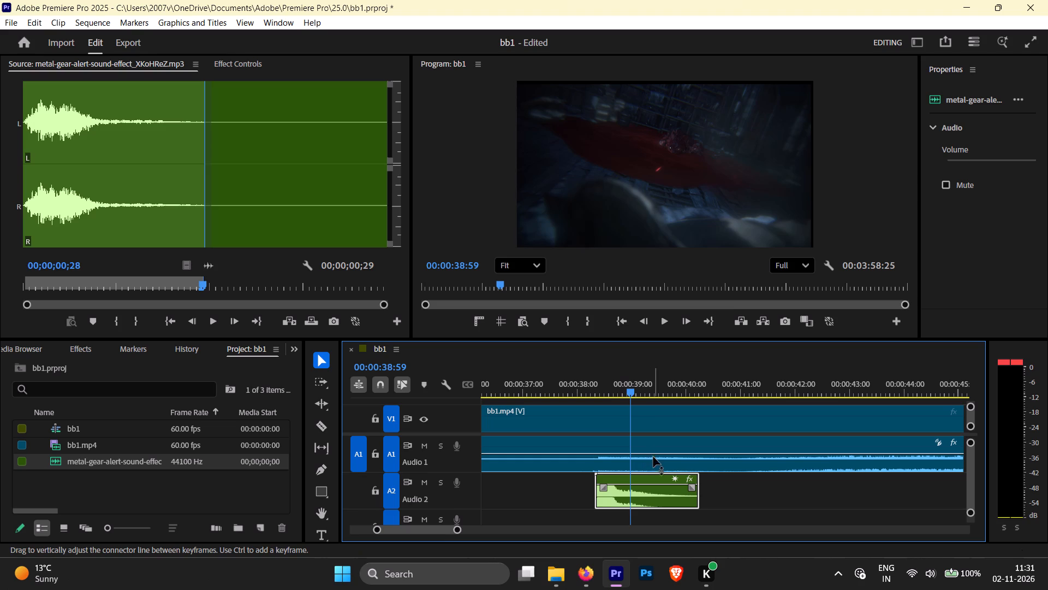
{"action": "left_click", "coordinate": [630, 483]}
{"action": "key", "text": "space"}
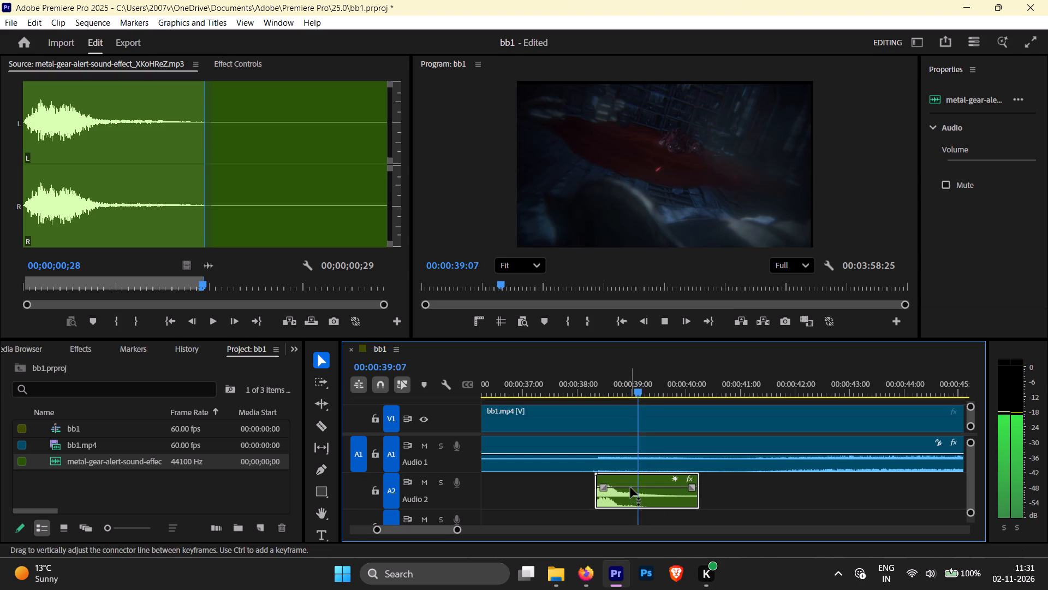
{"action": "left_click_drag", "start_coordinate": [740, 394], "coordinate": [596, 430]}
Enlarge the video track area of the bb1 sequence to reveal track V2, and clear the clip selection.
{"action": "scroll", "coordinate": [538, 427], "scroll_direction": "up", "scroll_amount": 2}
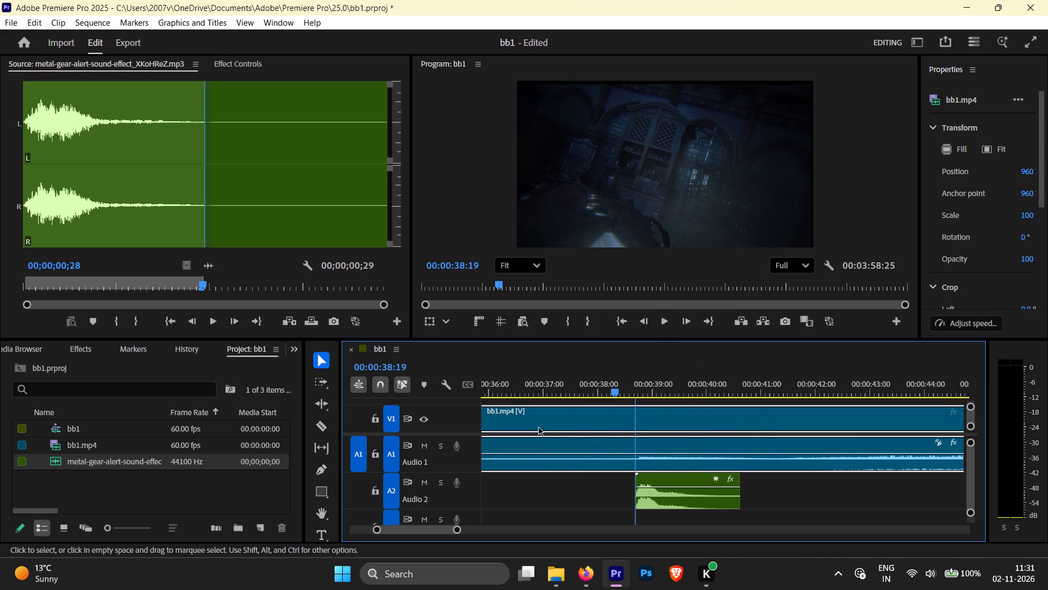
{"action": "scroll", "coordinate": [538, 427], "scroll_direction": "up", "scroll_amount": 1}
{"action": "scroll", "coordinate": [547, 449], "scroll_direction": "down", "scroll_amount": 3}
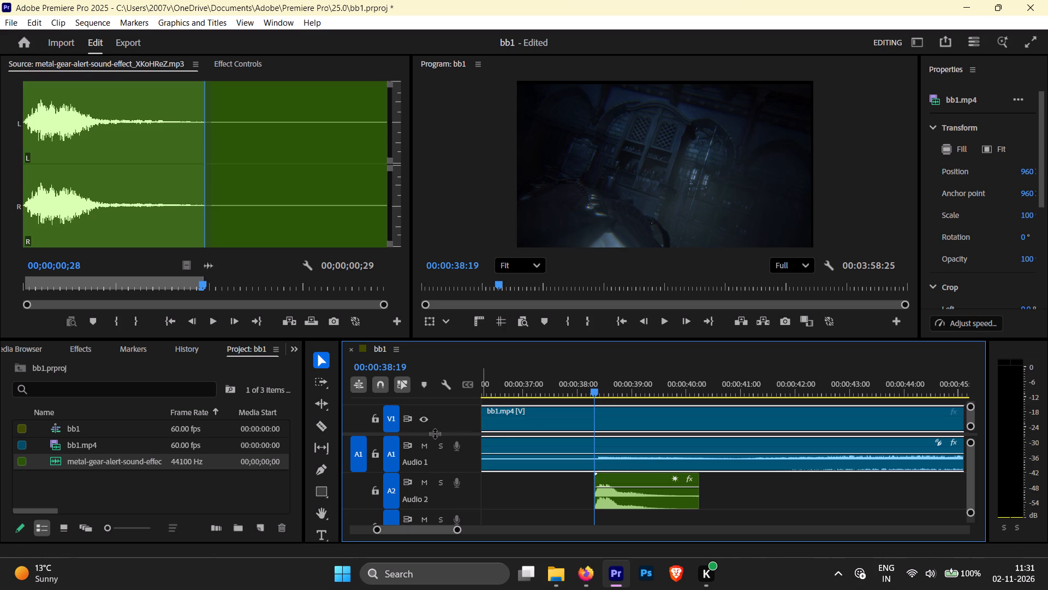
{"action": "left_click_drag", "start_coordinate": [431, 435], "coordinate": [434, 462]}
{"action": "left_click", "coordinate": [507, 407]}
{"action": "left_click", "coordinate": [519, 421]}
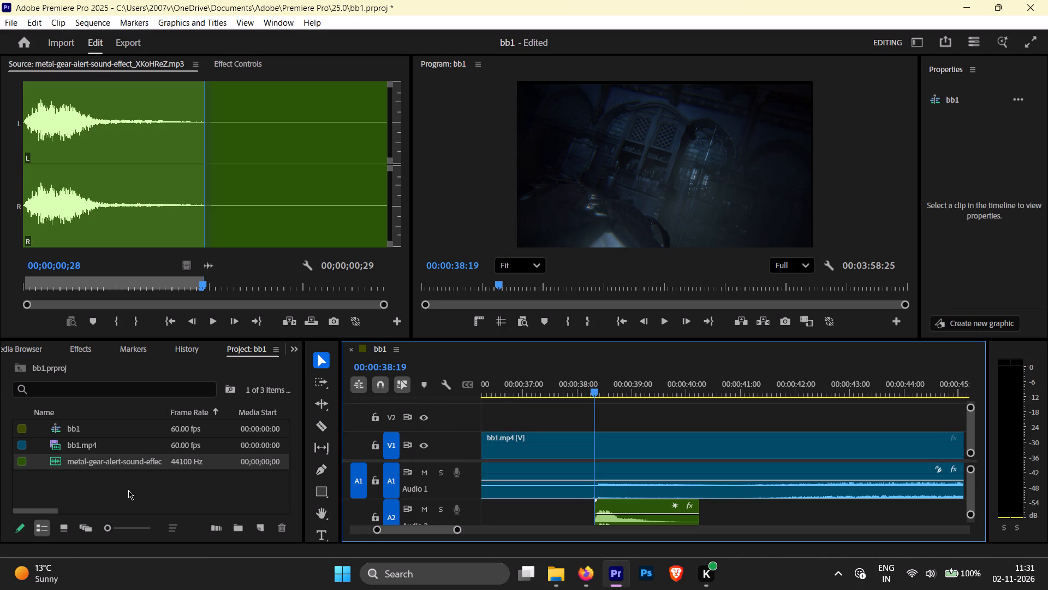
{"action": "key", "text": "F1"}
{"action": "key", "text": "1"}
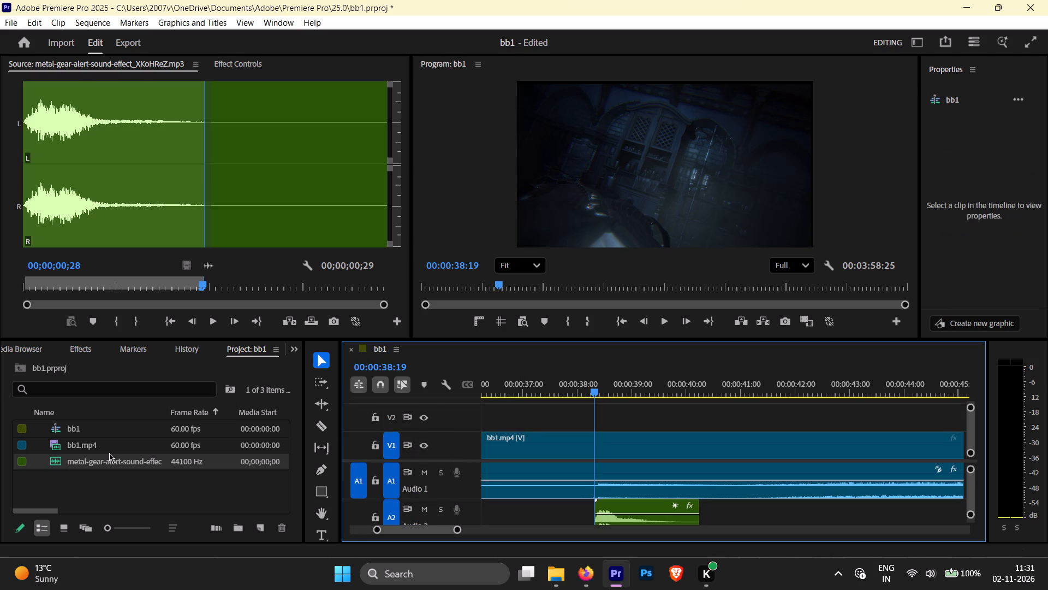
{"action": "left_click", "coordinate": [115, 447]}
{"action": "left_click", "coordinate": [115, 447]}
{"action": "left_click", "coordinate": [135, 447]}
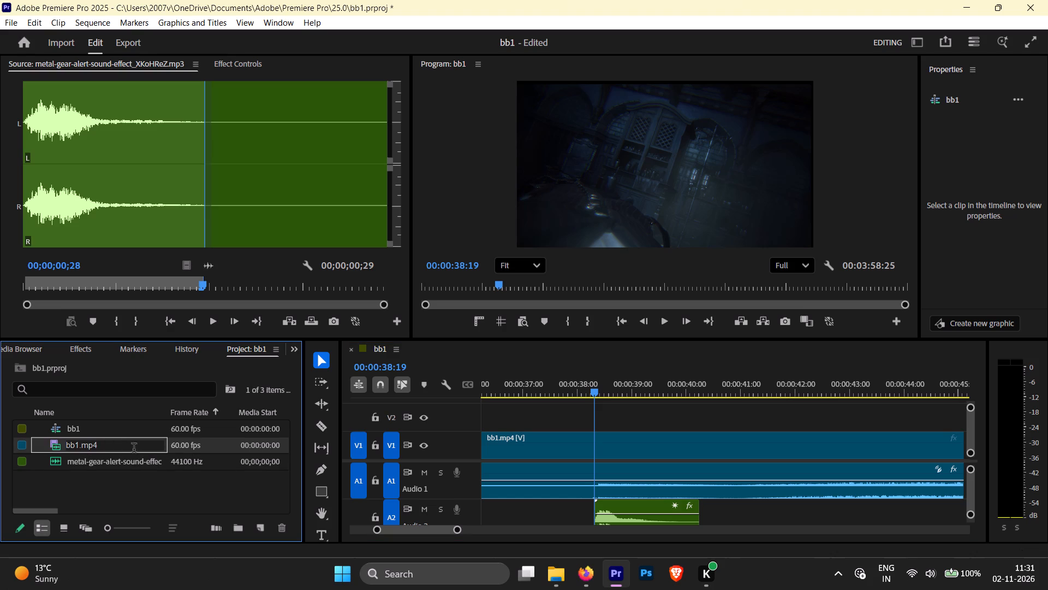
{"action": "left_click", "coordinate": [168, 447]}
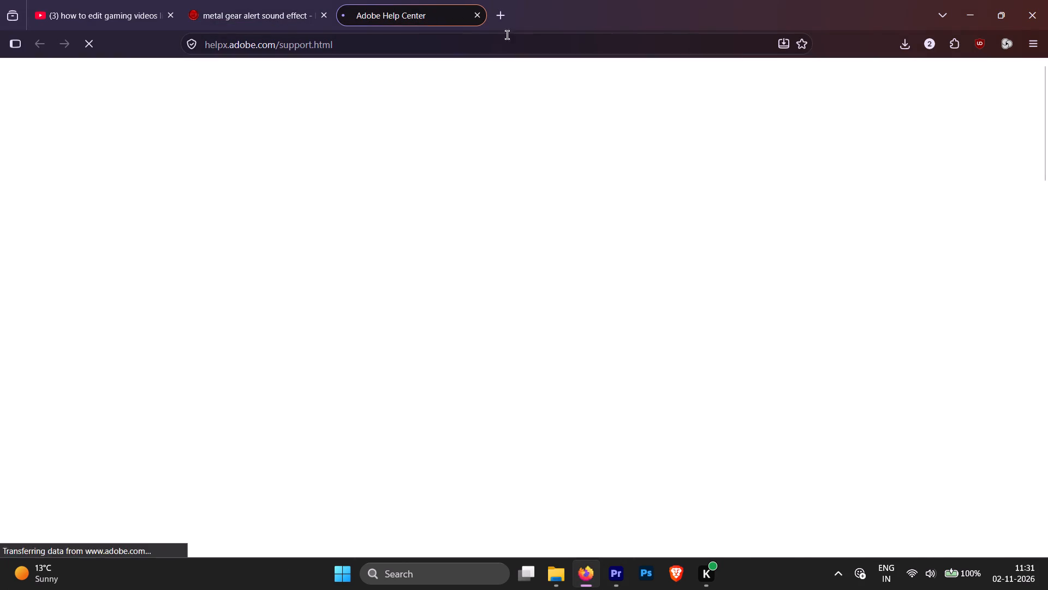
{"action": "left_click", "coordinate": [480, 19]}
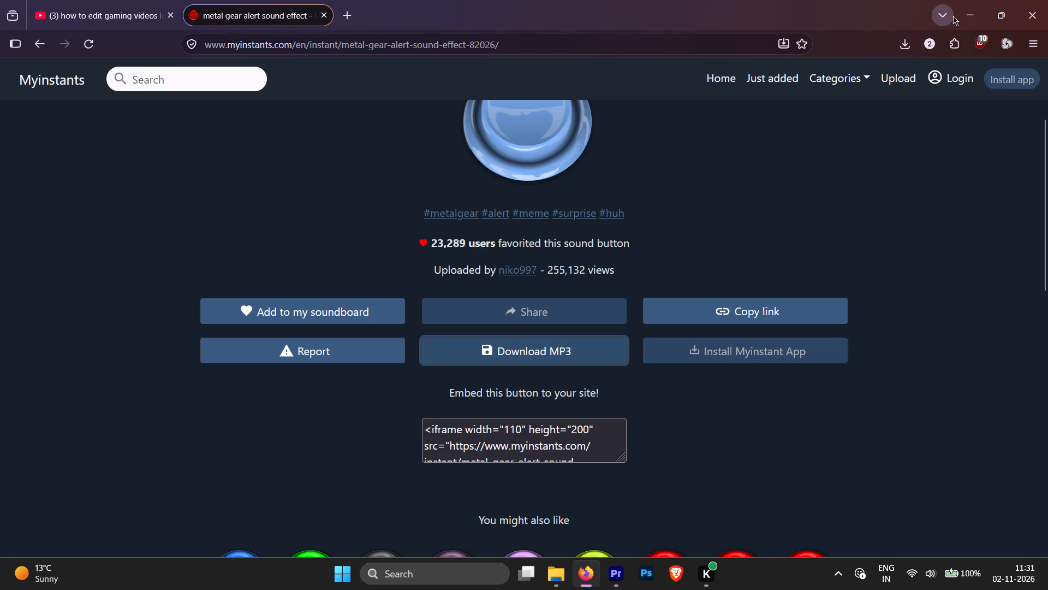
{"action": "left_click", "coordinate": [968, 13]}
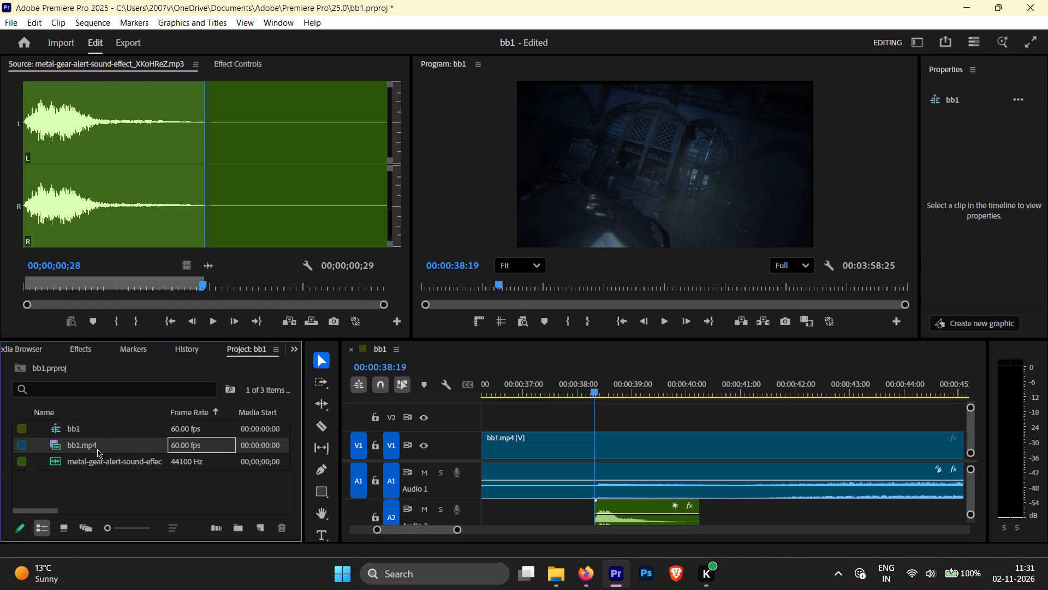
Open bb1.mp4 in the Source Monitor and preview its opening.
{"action": "double_click", "coordinate": [100, 446]}
{"action": "left_click", "coordinate": [118, 510]}
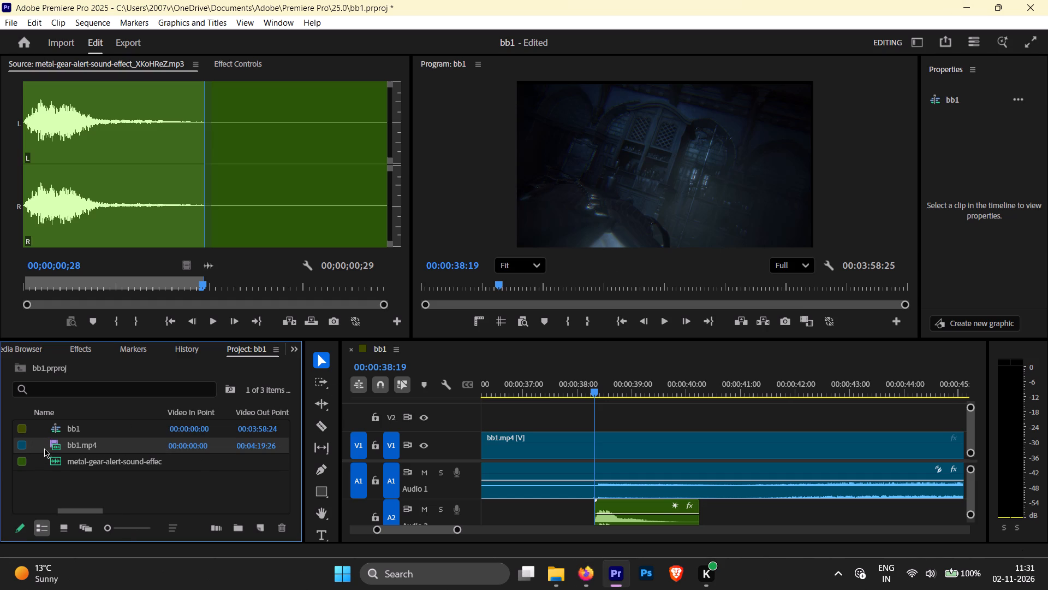
{"action": "double_click", "coordinate": [53, 442]}
{"action": "left_click", "coordinate": [186, 172]}
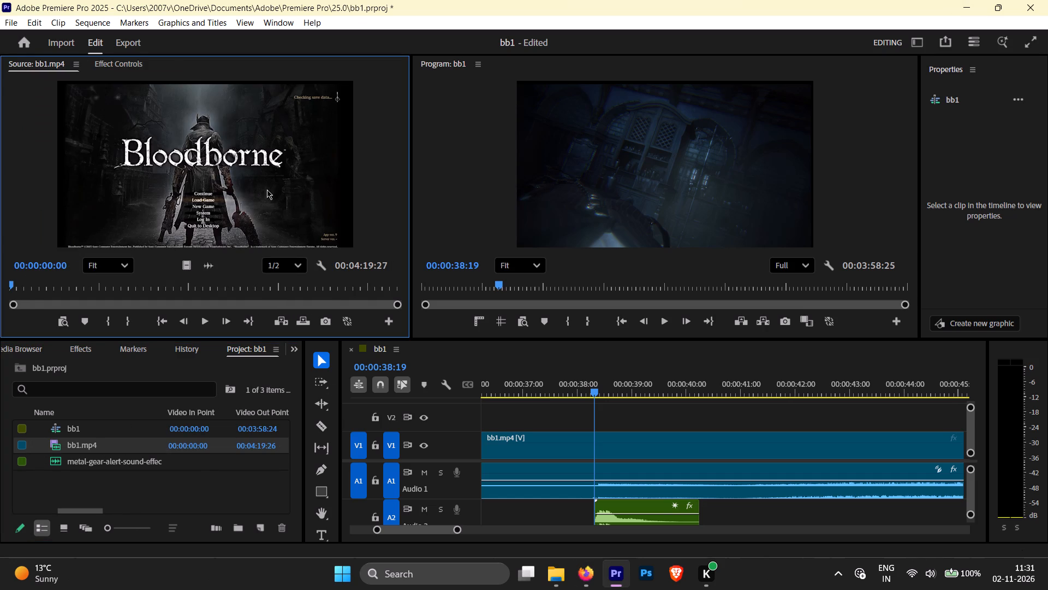
{"action": "key", "text": "space"}
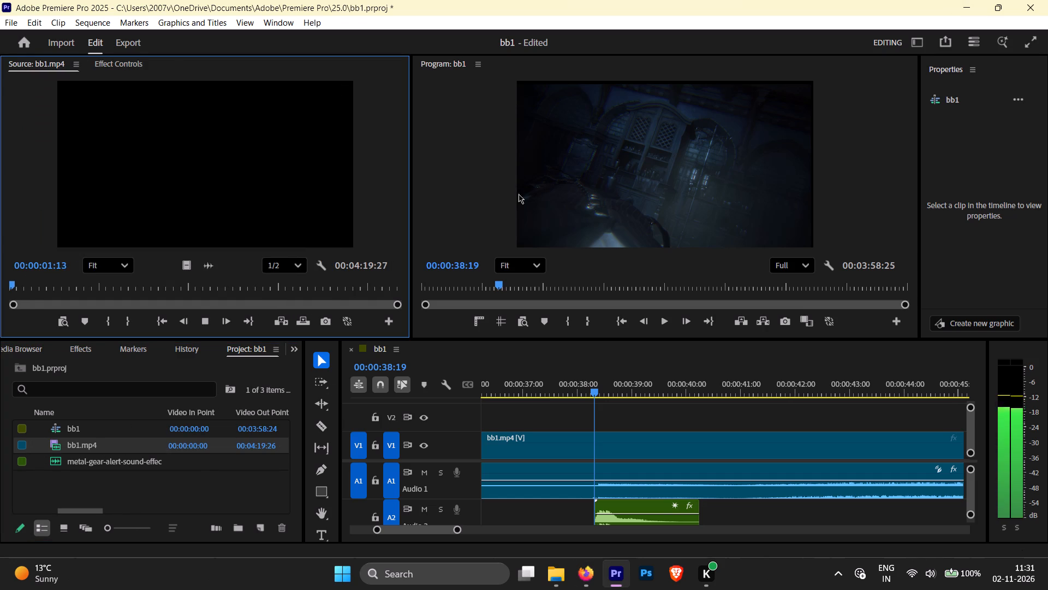
Set the Scale of the bb1.mp4 clip above the metal gear alert to 0 in its Motion settings, and play it back.
{"action": "left_click", "coordinate": [544, 182]}
{"action": "key", "text": "space"}
{"action": "key", "text": "space"}
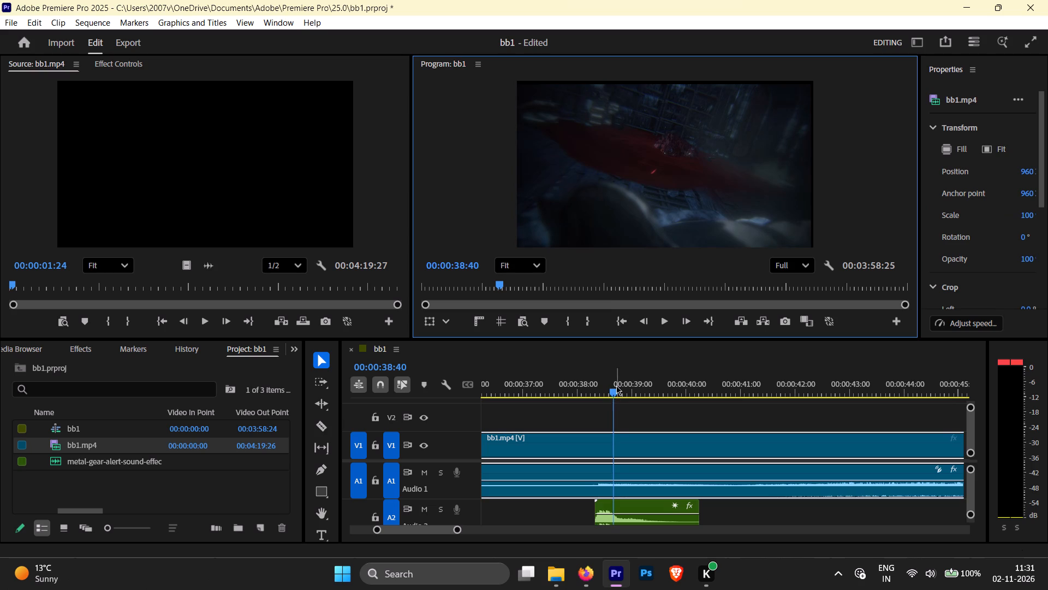
{"action": "left_click_drag", "start_coordinate": [616, 386], "coordinate": [597, 394]}
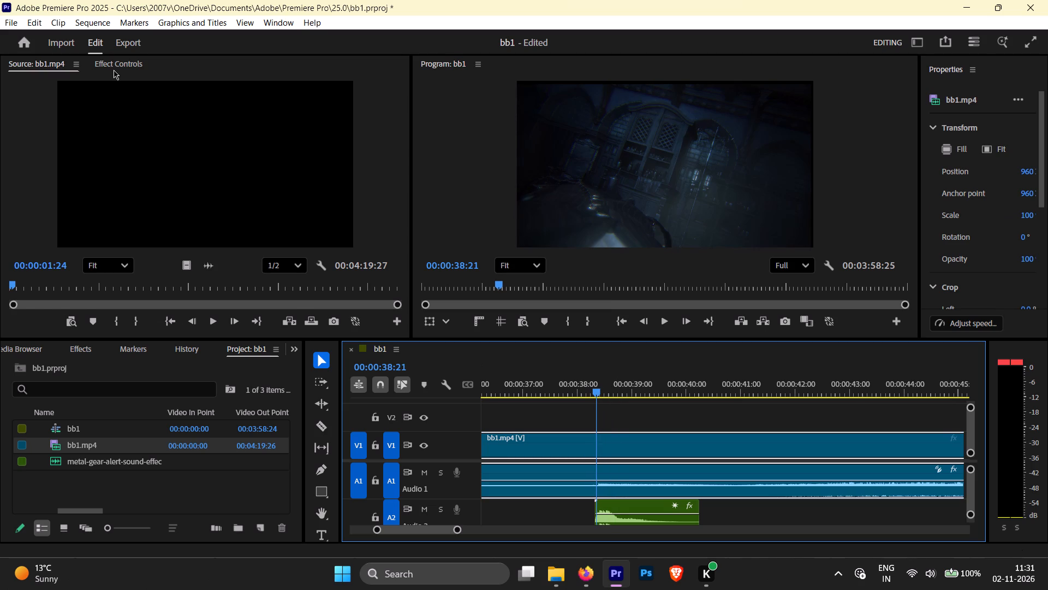
{"action": "left_click", "coordinate": [113, 69]}
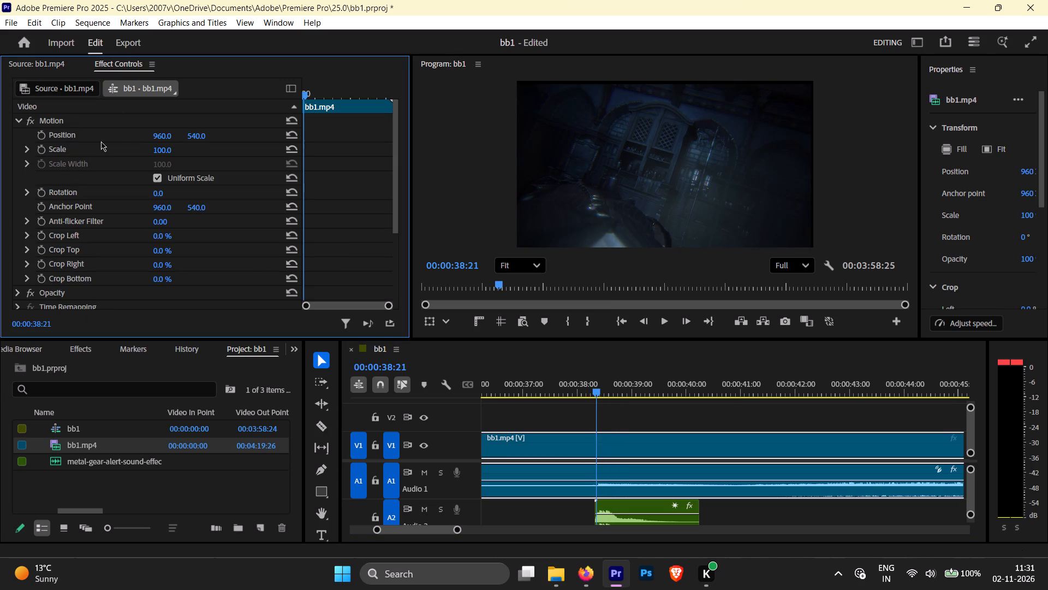
{"action": "left_click", "coordinate": [97, 148]}
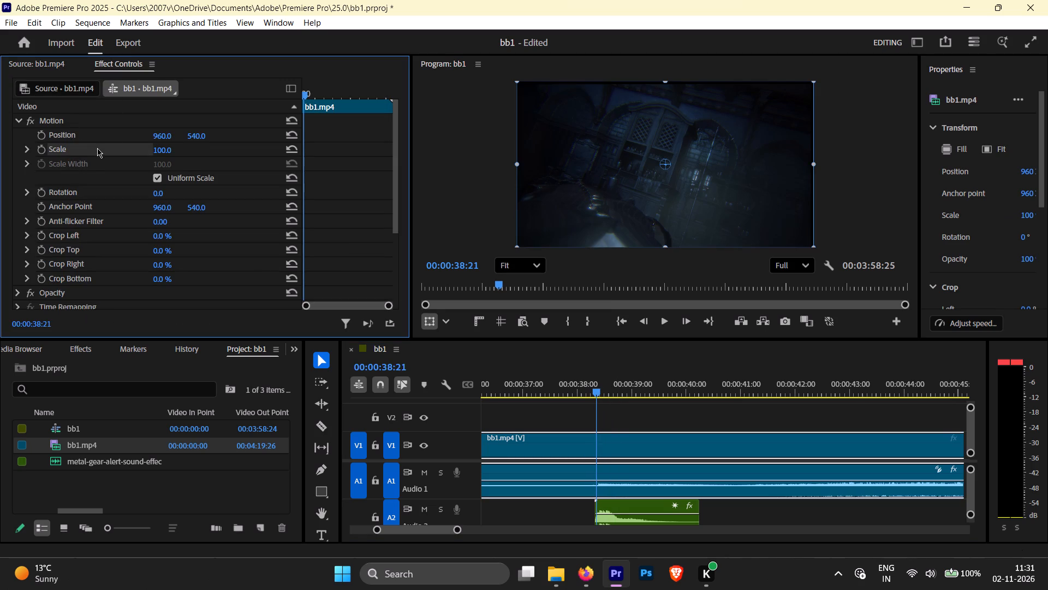
{"action": "left_click", "coordinate": [155, 145]}
{"action": "left_click", "coordinate": [170, 149]}
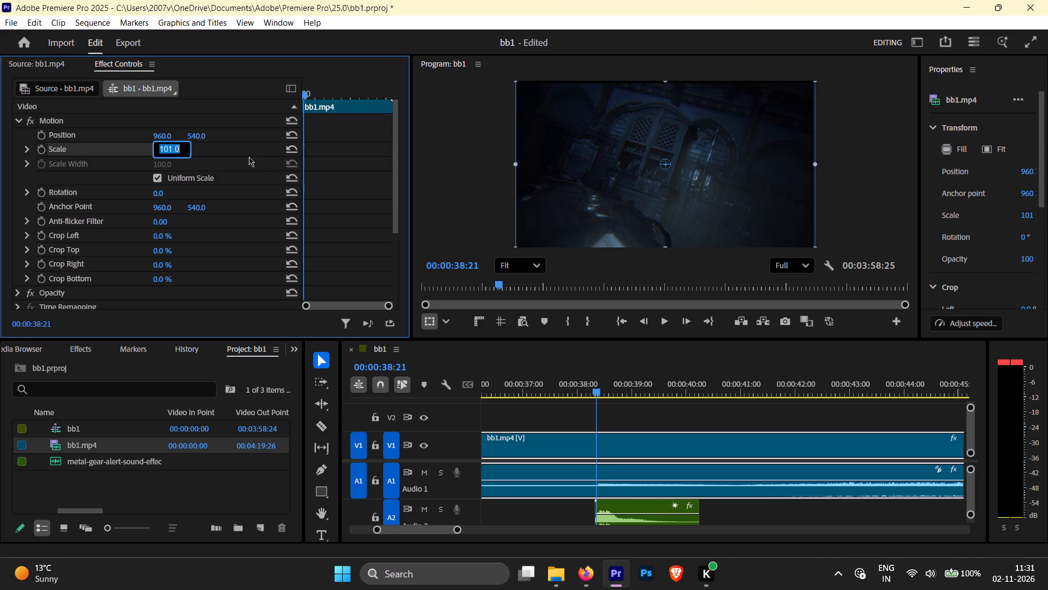
{"action": "key", "text": "BackSpace"}
{"action": "key", "text": "space"}
{"action": "left_click", "coordinate": [621, 182]}
{"action": "key", "text": "space"}
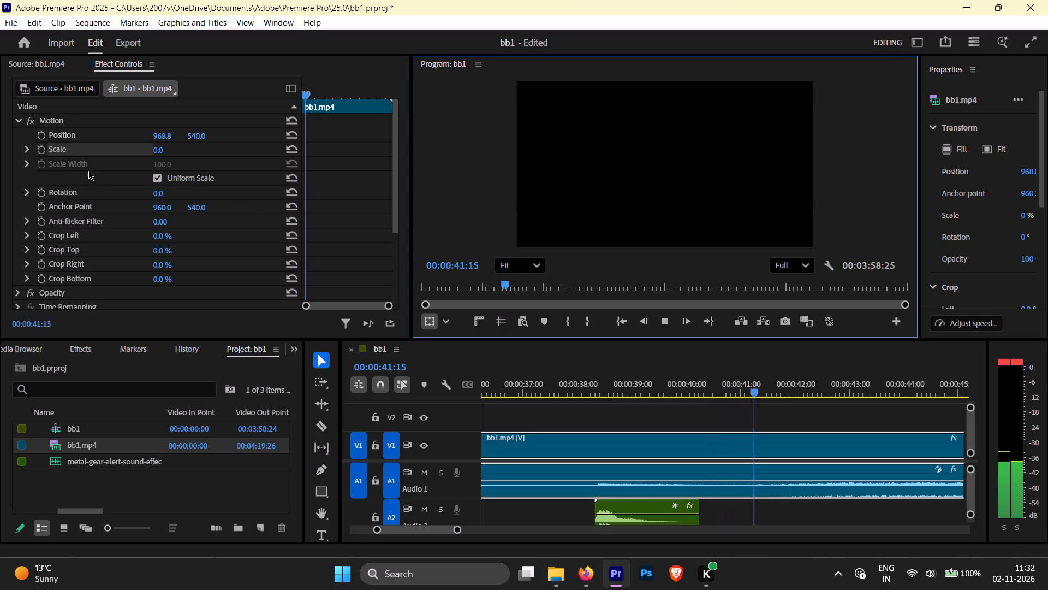
Turn on Scale keyframing for the bb1.mp4 clip at 00:00:38:14, just before the metal gear alert.
{"action": "left_click_drag", "start_coordinate": [836, 394], "coordinate": [661, 412]}
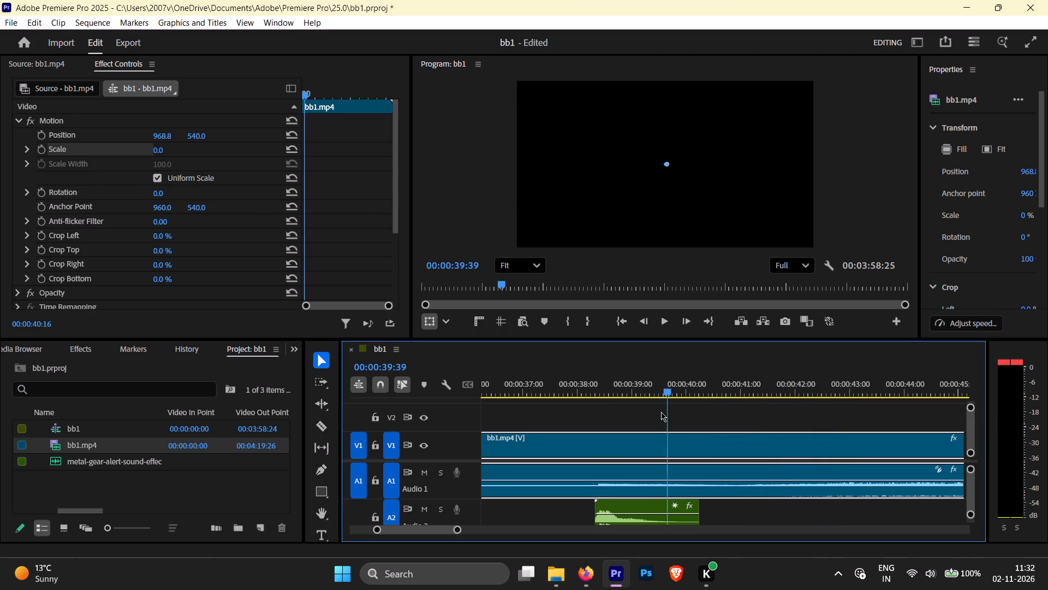
{"action": "left_click_drag", "start_coordinate": [661, 412], "coordinate": [756, 424]}
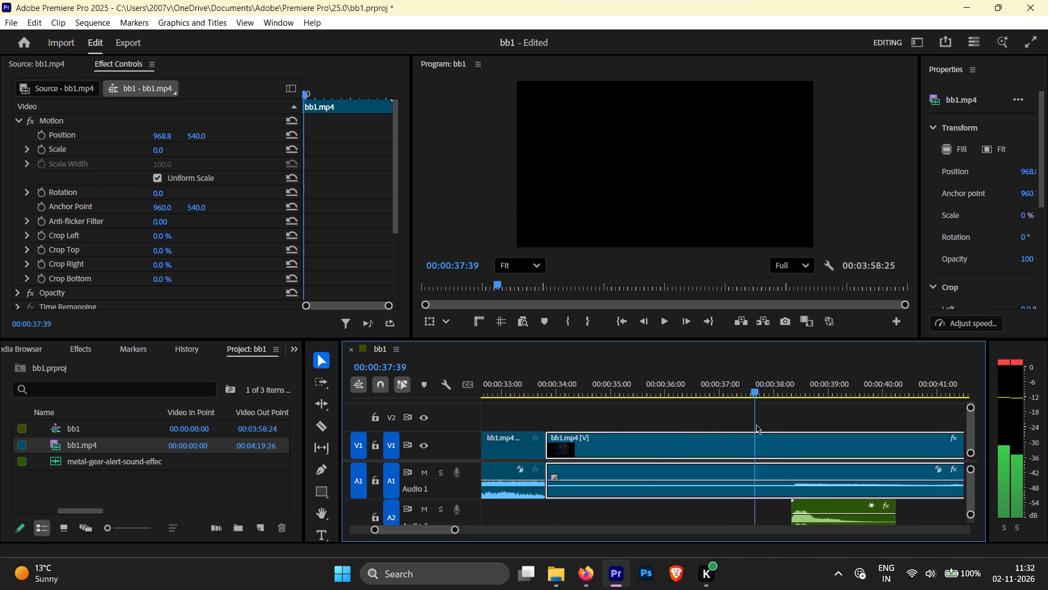
{"action": "left_click_drag", "start_coordinate": [756, 424], "coordinate": [788, 432]}
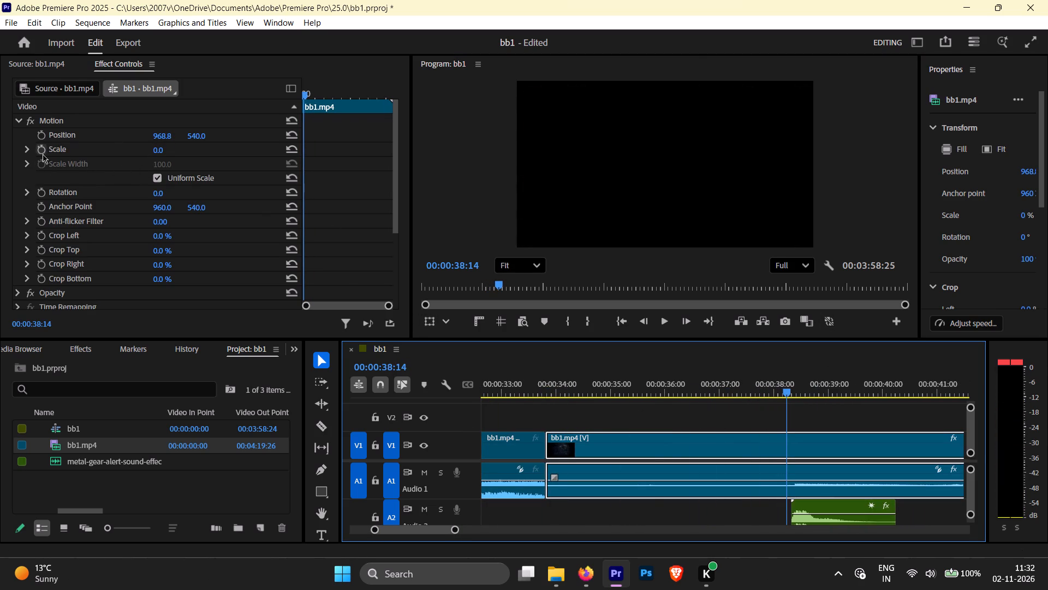
{"action": "left_click", "coordinate": [47, 151]}
{"action": "left_click", "coordinate": [37, 151]}
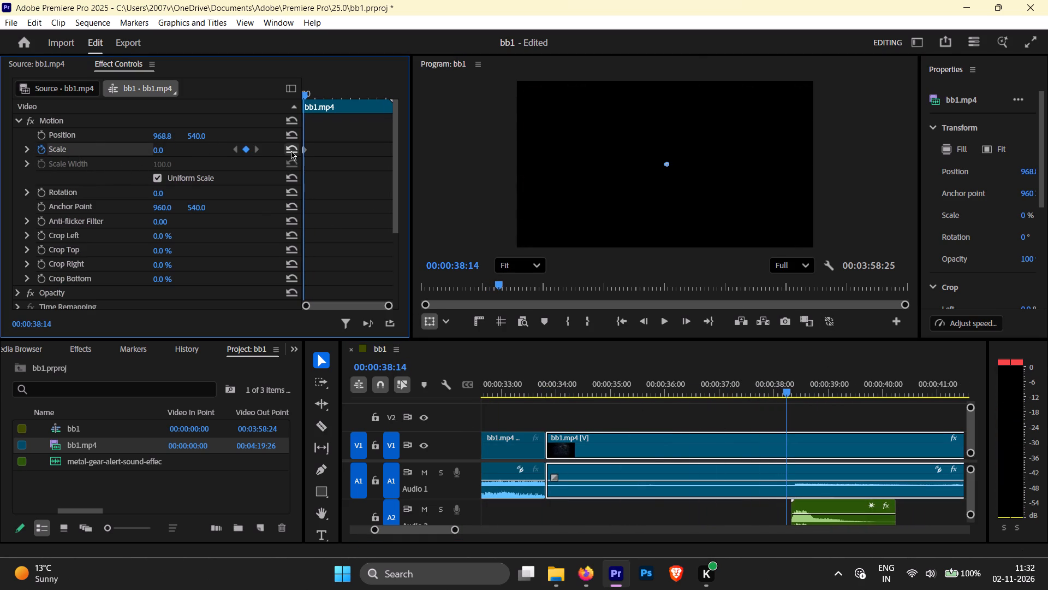
Reset the bb1.mp4 clip's Scale to 100 at 00:00:38:14 and play back the shot.
{"action": "left_click", "coordinate": [291, 151]}
{"action": "key", "text": "space"}
{"action": "key", "text": "space"}
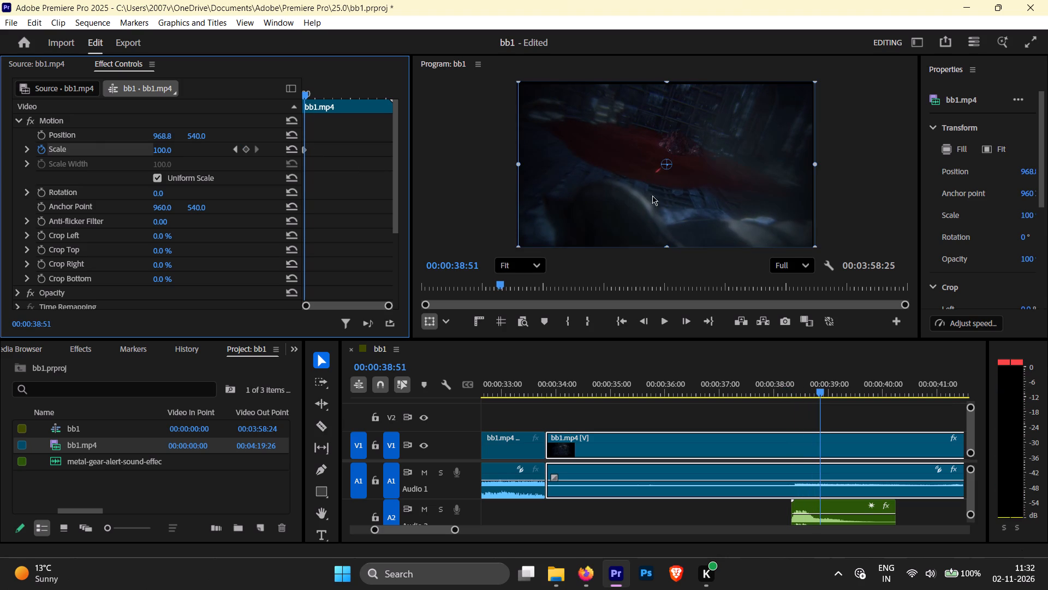
Add a Scale keyframe to the bb1.mp4 clip at 00:00:38:22, where the shot of the creature begins.
{"action": "left_click_drag", "start_coordinate": [824, 392], "coordinate": [798, 400]}
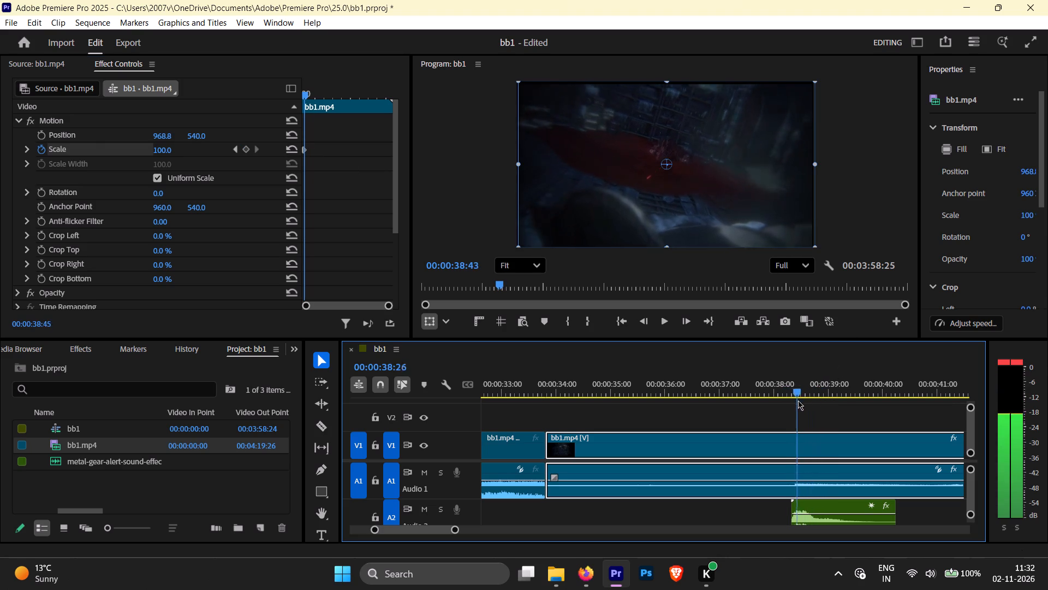
{"action": "left_click_drag", "start_coordinate": [798, 400], "coordinate": [794, 402]}
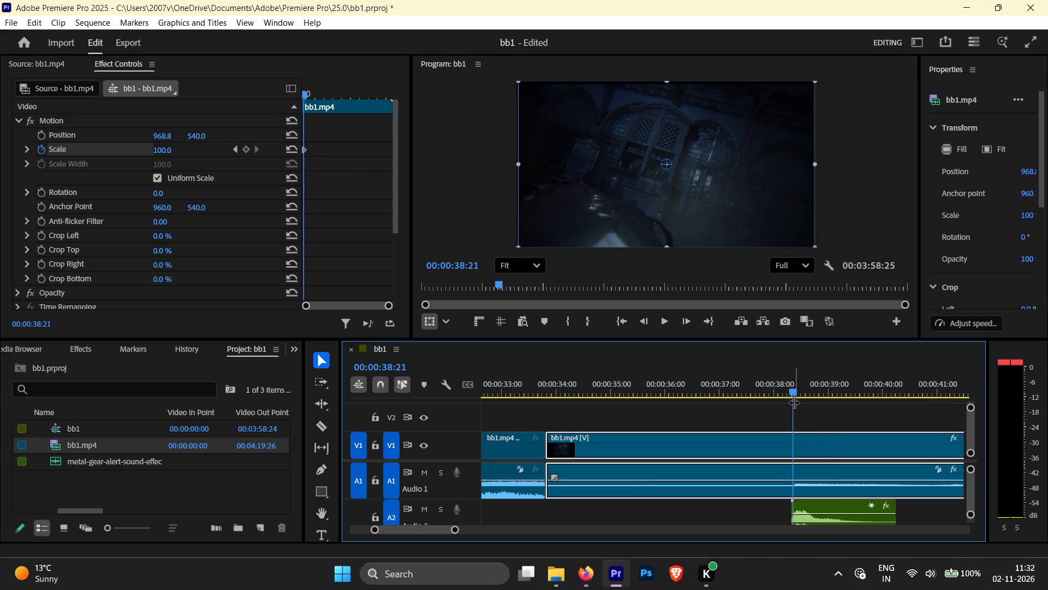
{"action": "key", "text": "space"}
{"action": "key", "text": "space"}
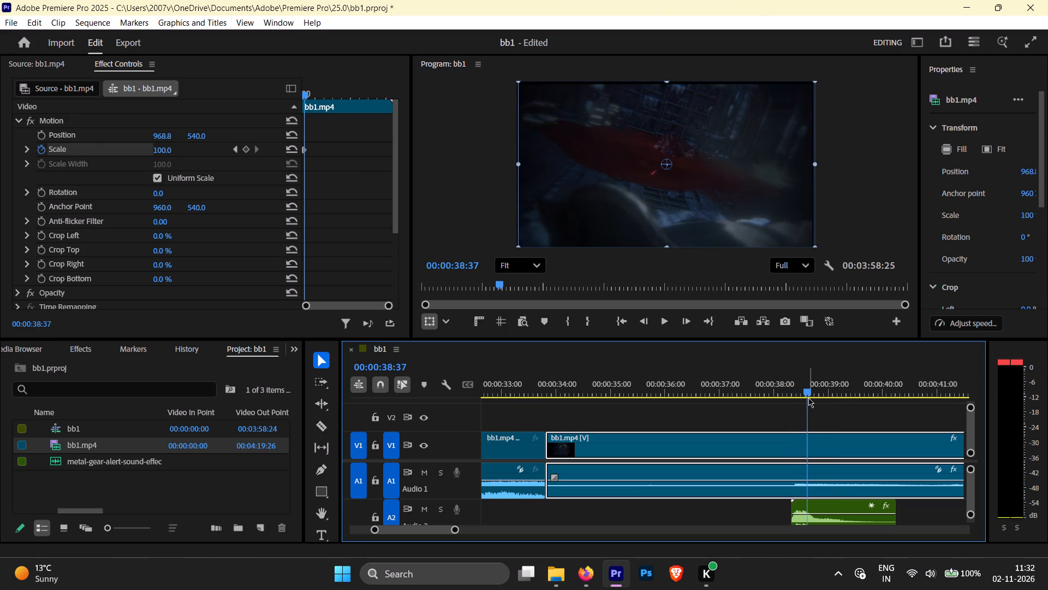
{"action": "left_click", "coordinate": [808, 397]}
{"action": "left_click_drag", "start_coordinate": [805, 391], "coordinate": [799, 395]}
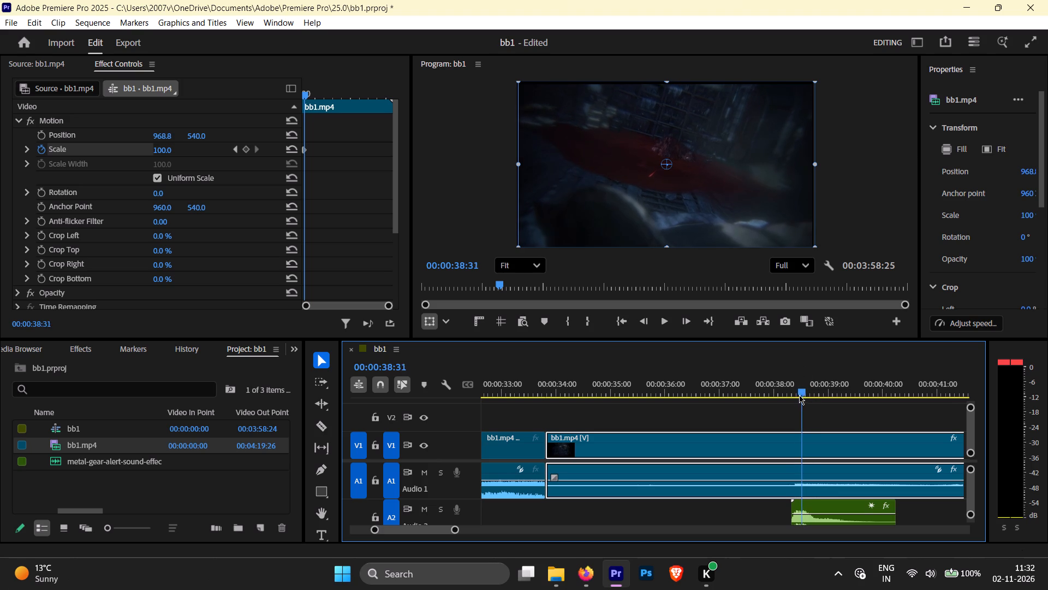
{"action": "left_click_drag", "start_coordinate": [799, 395], "coordinate": [791, 398]}
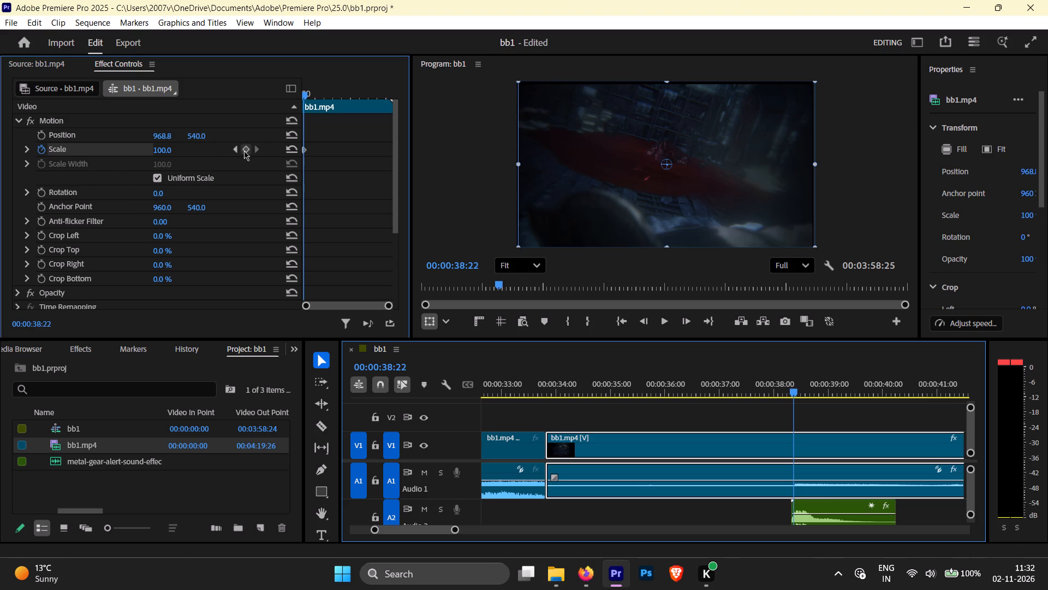
{"action": "left_click", "coordinate": [244, 151]}
Set the Scale keyframe at 00:00:38:22 to 300.
{"action": "scroll", "coordinate": [315, 116], "scroll_direction": "up", "scroll_amount": 1}
{"action": "scroll", "coordinate": [315, 116], "scroll_direction": "down", "scroll_amount": 2}
{"action": "scroll", "coordinate": [315, 118], "scroll_direction": "up", "scroll_amount": 2}
{"action": "left_click_drag", "start_coordinate": [386, 305], "coordinate": [372, 308]}
{"action": "left_click", "coordinate": [181, 150]}
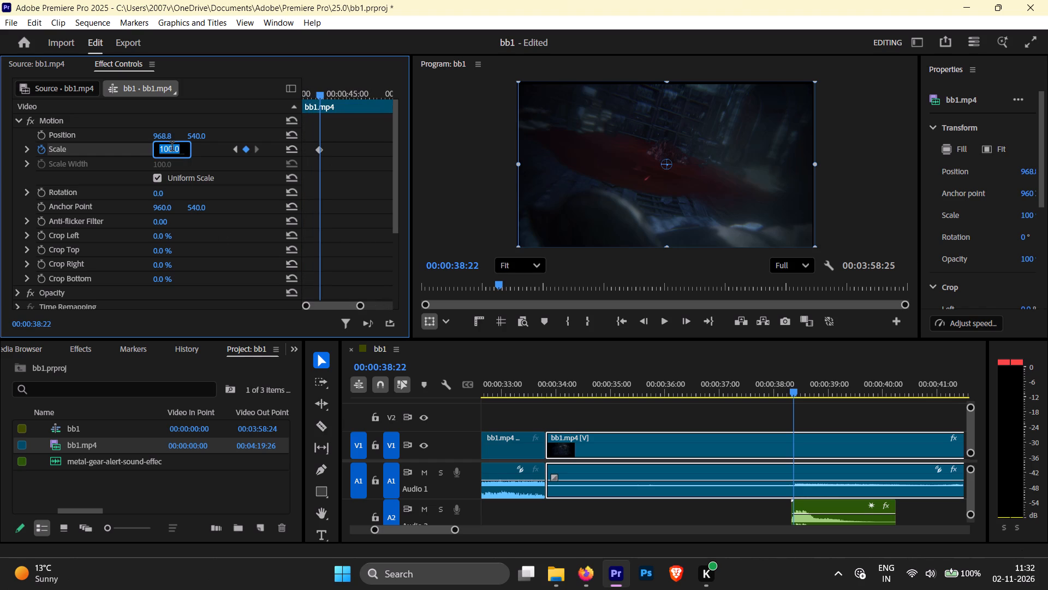
{"action": "key", "text": "BackSpace"}
{"action": "type", "text": "300"}
{"action": "key", "text": "space"}
{"action": "left_click", "coordinate": [72, 136]}
Turn on Position keyframing for the bb1.mp4 clip at 00:00:38:22.
{"action": "left_click", "coordinate": [43, 133]}
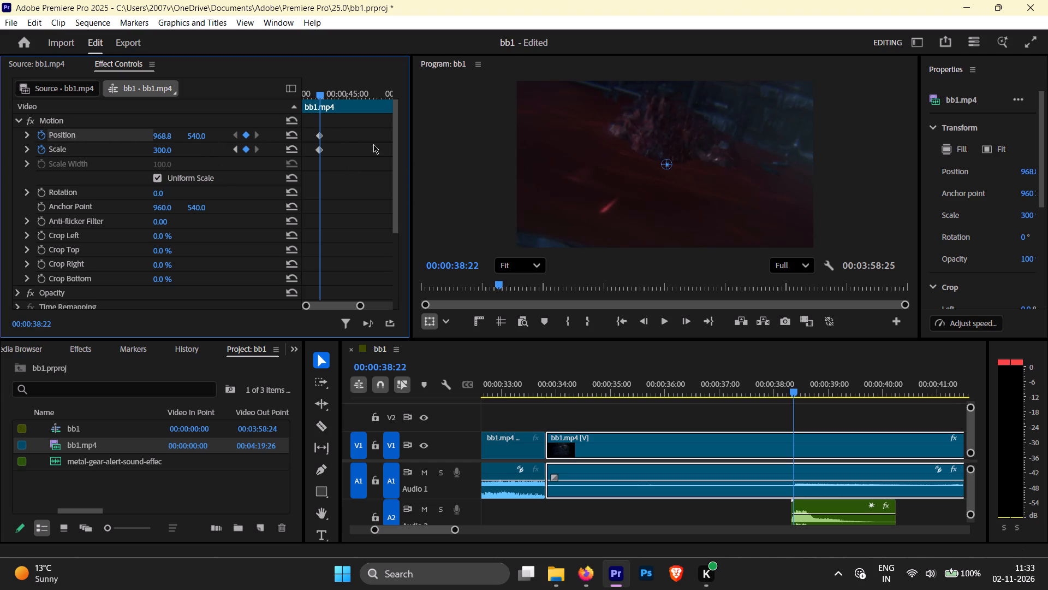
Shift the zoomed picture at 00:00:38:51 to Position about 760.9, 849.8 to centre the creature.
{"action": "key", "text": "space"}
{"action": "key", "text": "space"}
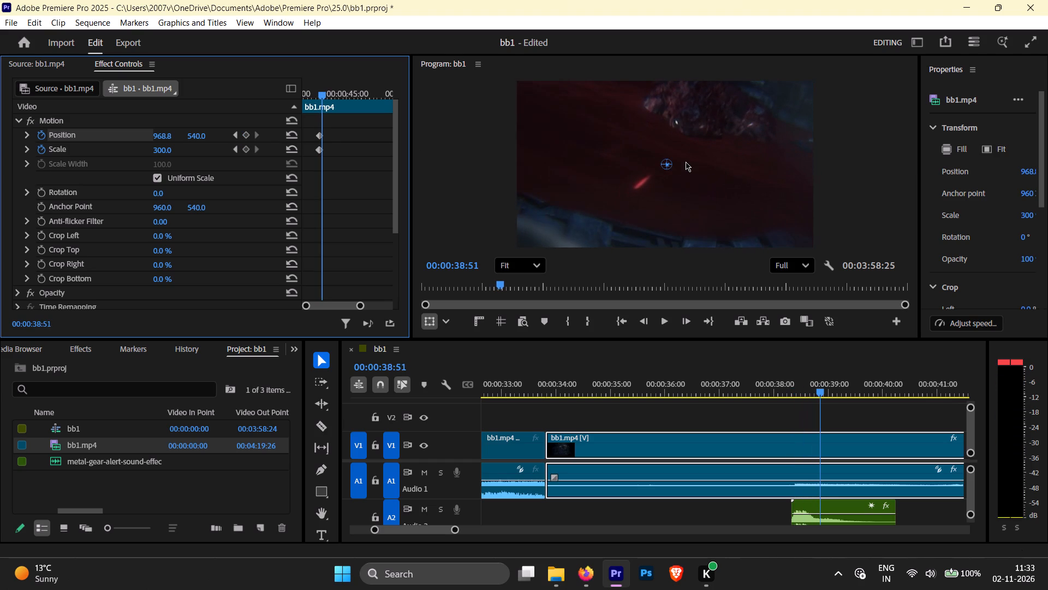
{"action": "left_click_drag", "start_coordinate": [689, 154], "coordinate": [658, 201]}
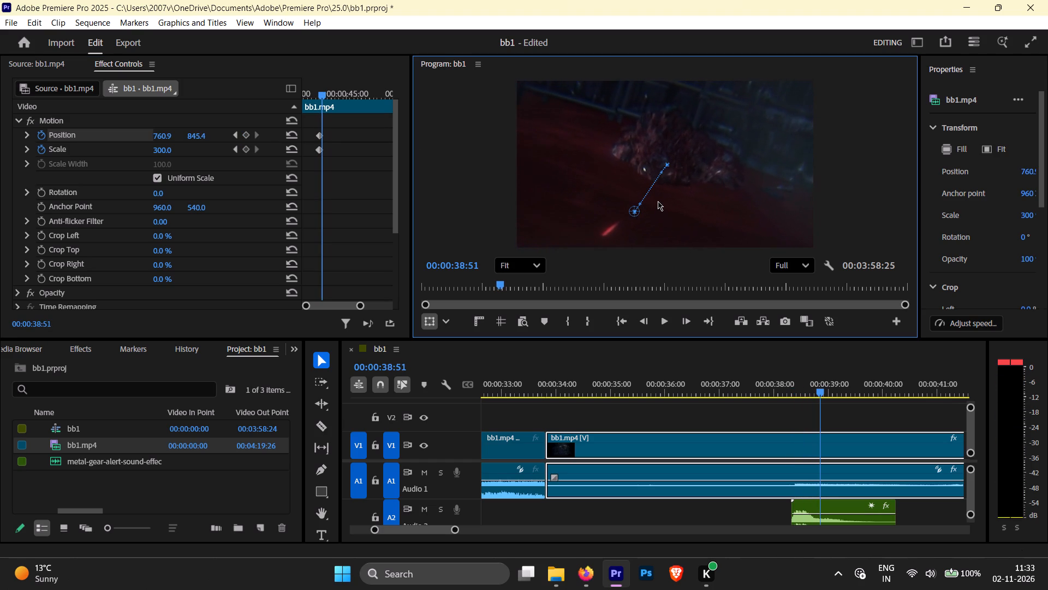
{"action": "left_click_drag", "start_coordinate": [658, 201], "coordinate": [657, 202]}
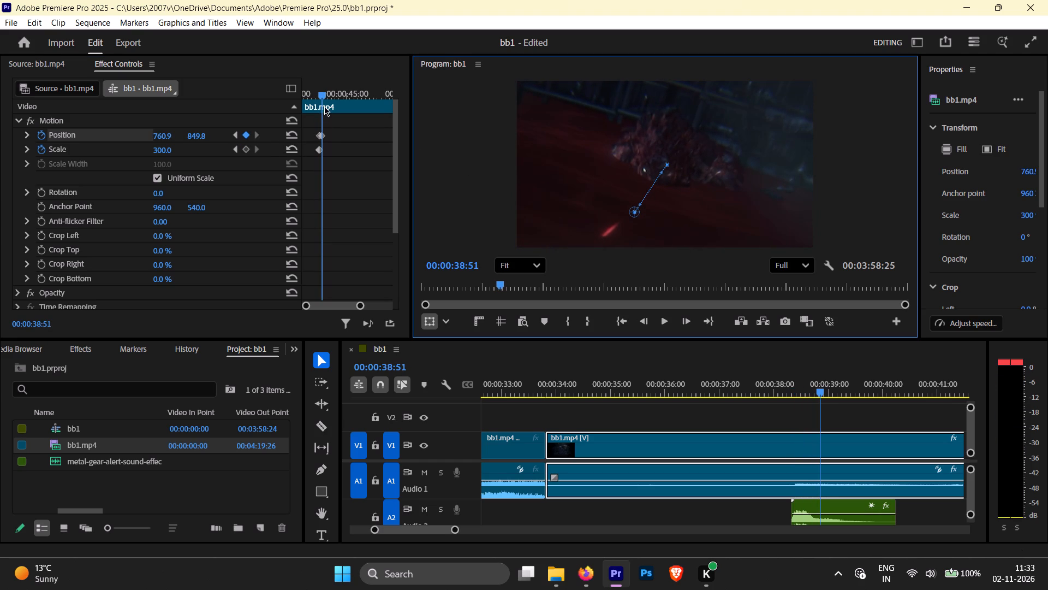
Delete the Position keyframes at 00:00:38:22 and 00:00:38:51.
{"action": "left_click", "coordinate": [324, 94]}
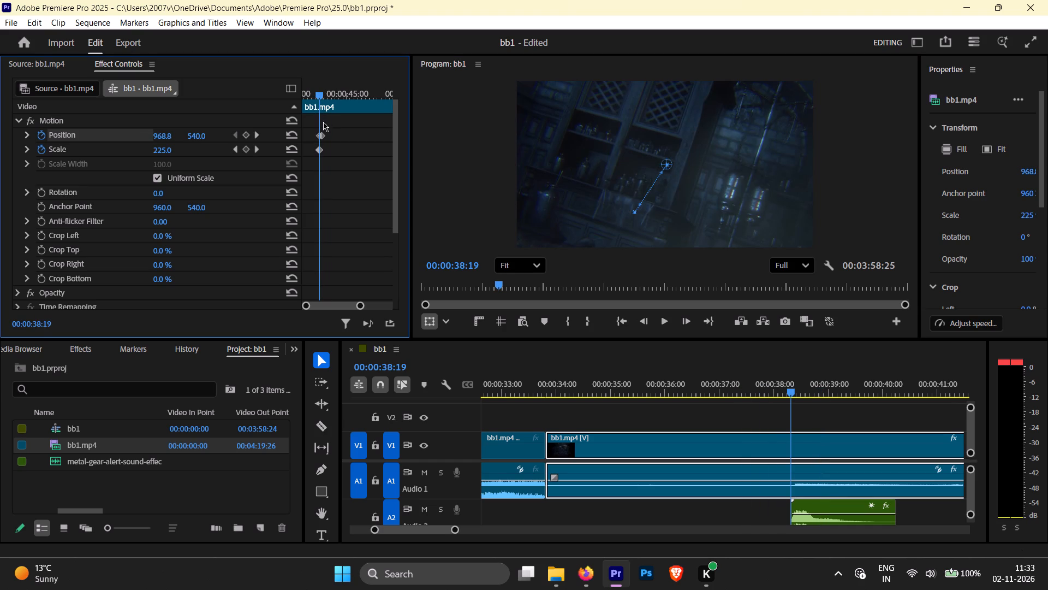
{"action": "left_click", "coordinate": [320, 133]}
{"action": "left_click", "coordinate": [255, 136]}
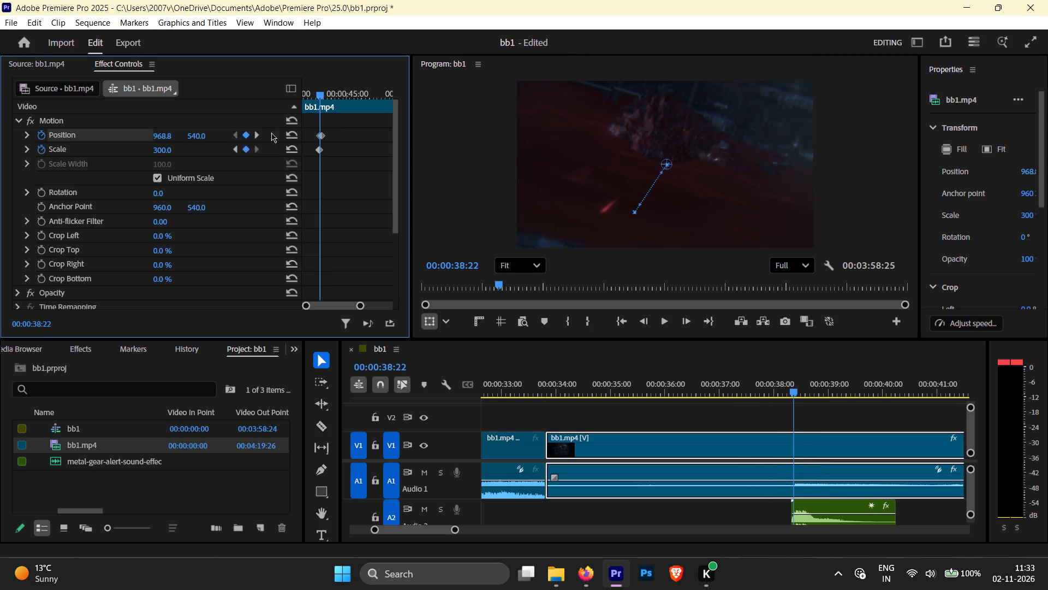
{"action": "left_click", "coordinate": [248, 138]}
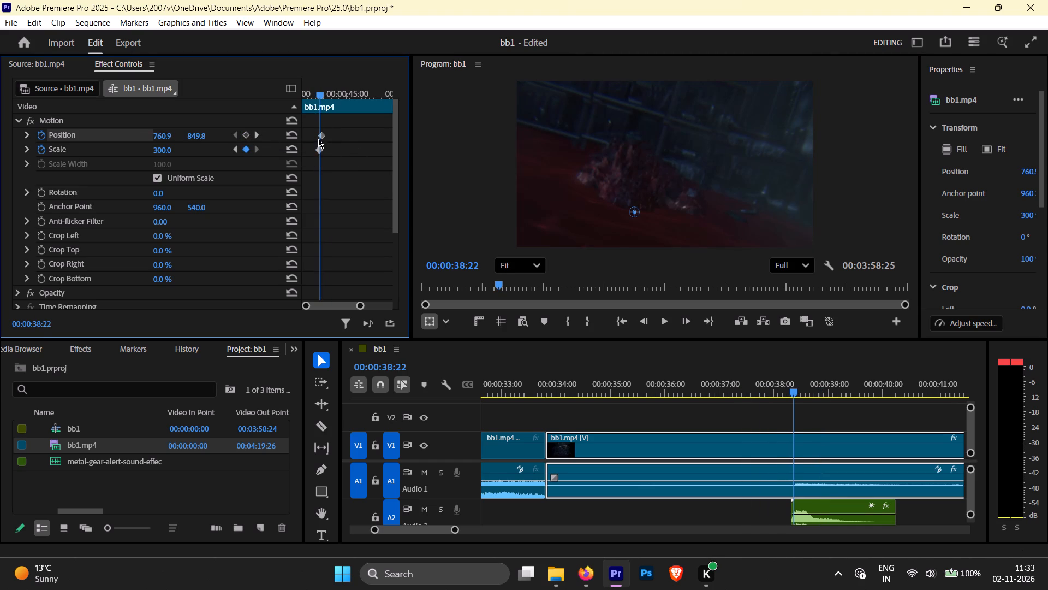
{"action": "left_click", "coordinate": [323, 134]}
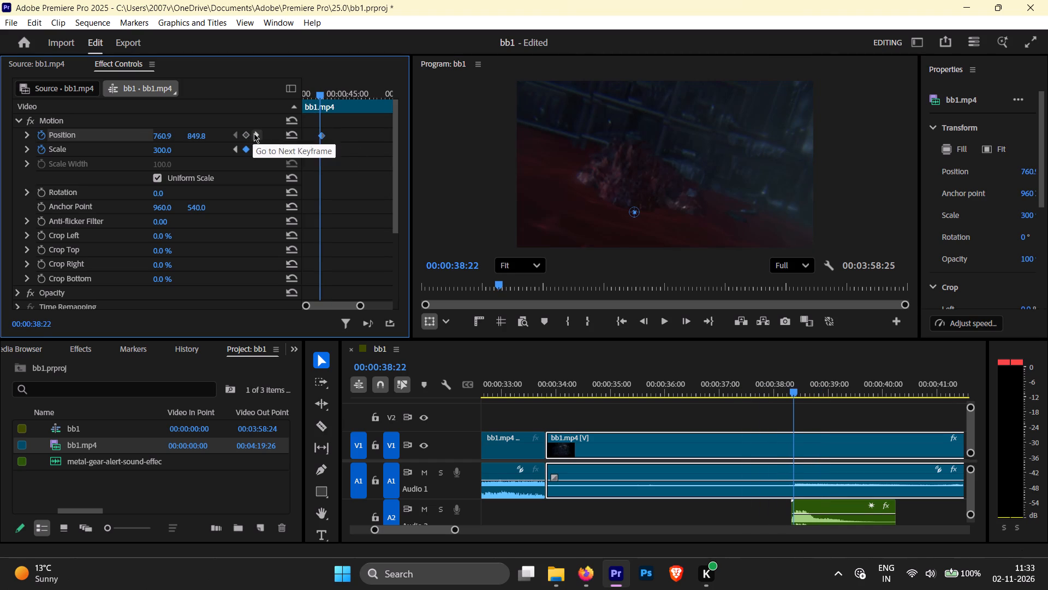
{"action": "left_click", "coordinate": [254, 133]}
{"action": "left_click", "coordinate": [246, 135]}
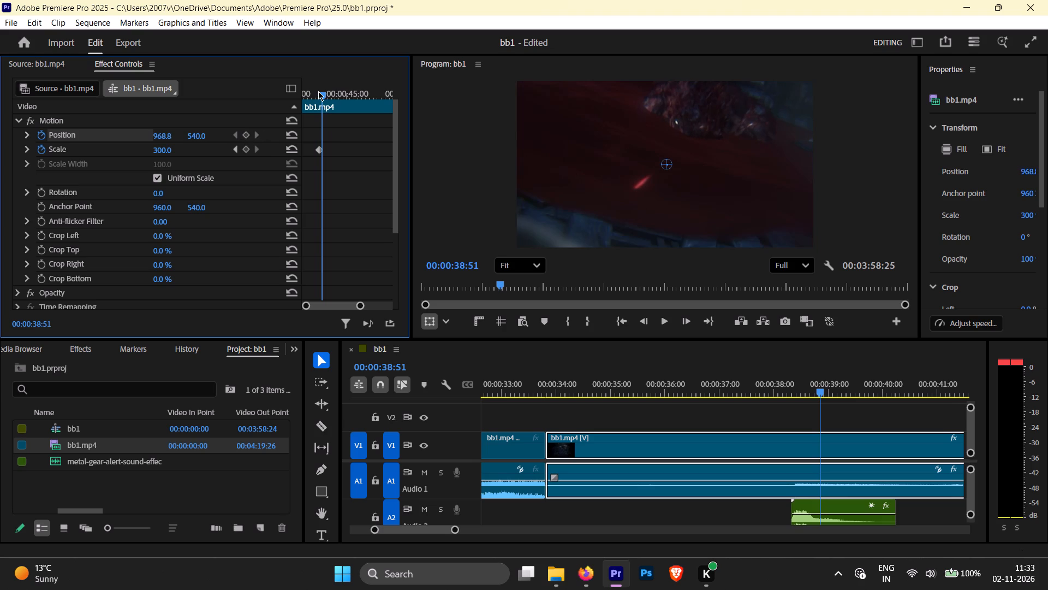
Reposition the zoomed picture at 00:00:38:38 to Position about 827.3, 770.2, centring the creature in the frame.
{"action": "left_click", "coordinate": [319, 92]}
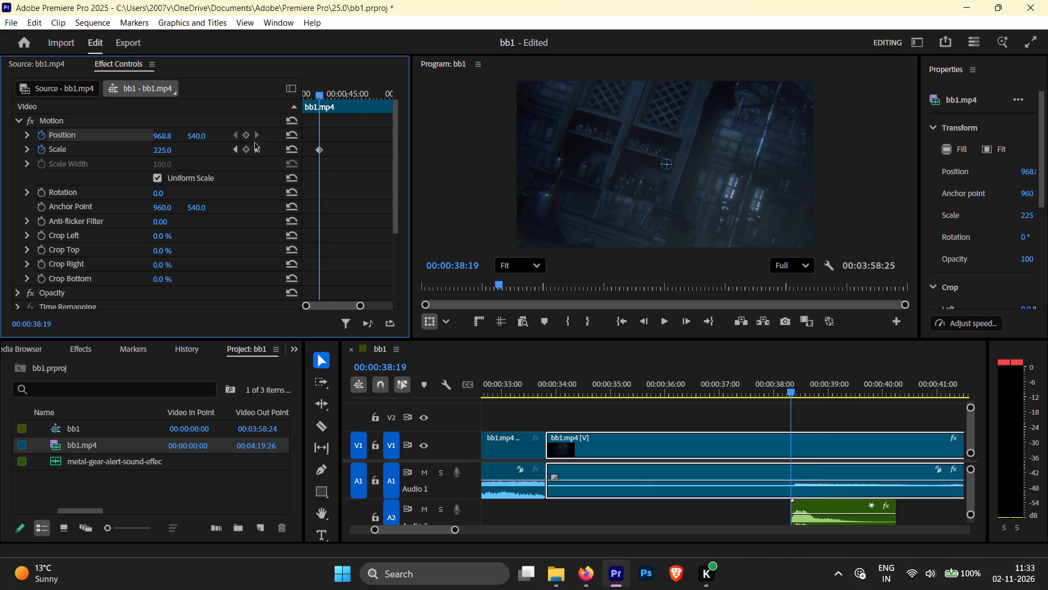
{"action": "key", "text": "space"}
{"action": "key", "text": "space"}
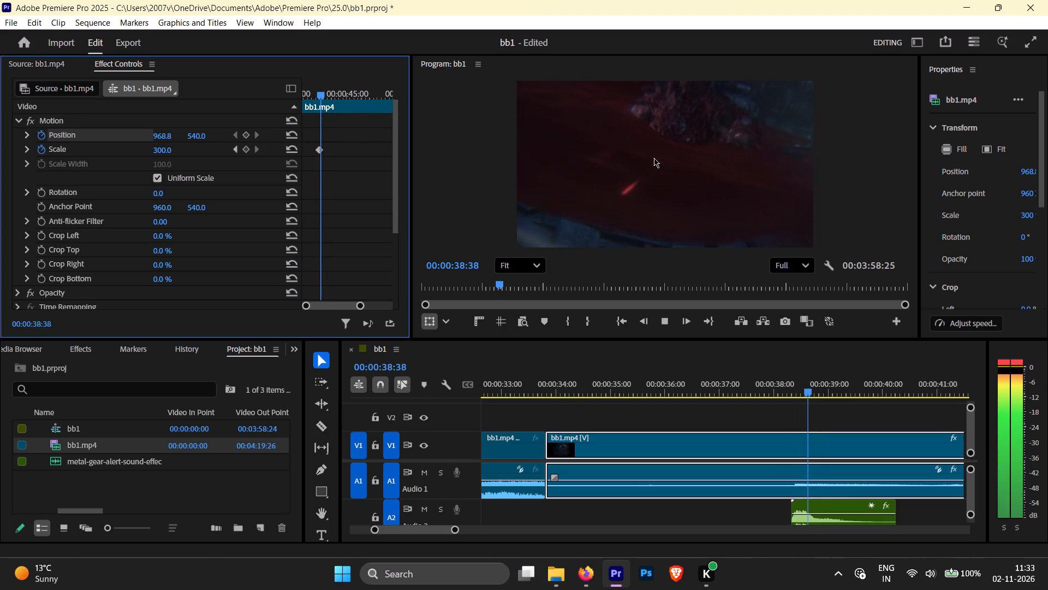
{"action": "left_click_drag", "start_coordinate": [686, 145], "coordinate": [678, 166]}
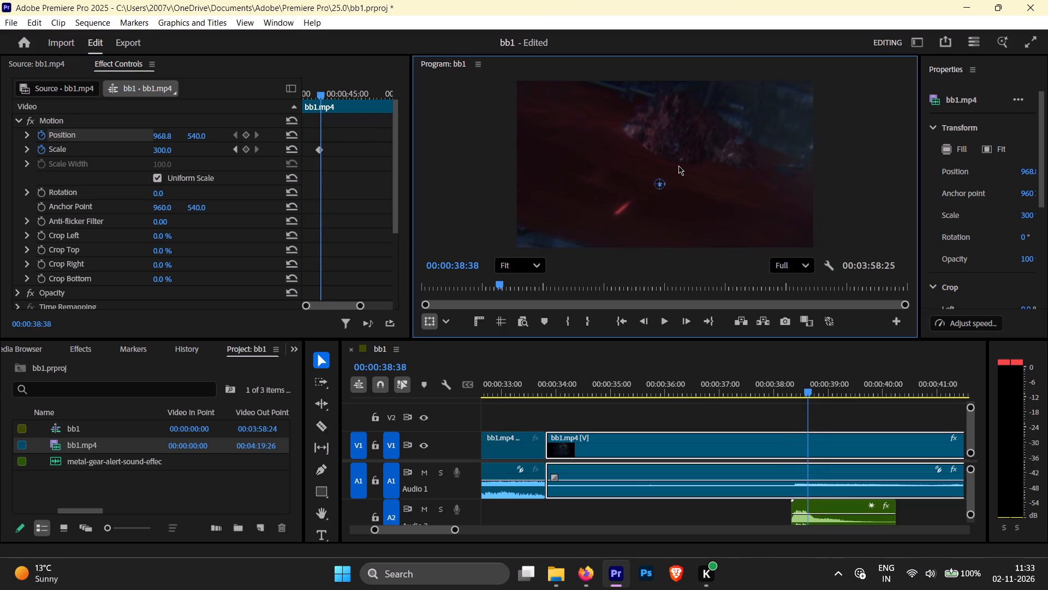
{"action": "left_click_drag", "start_coordinate": [678, 166], "coordinate": [669, 183]}
{"action": "left_click", "coordinate": [672, 151]}
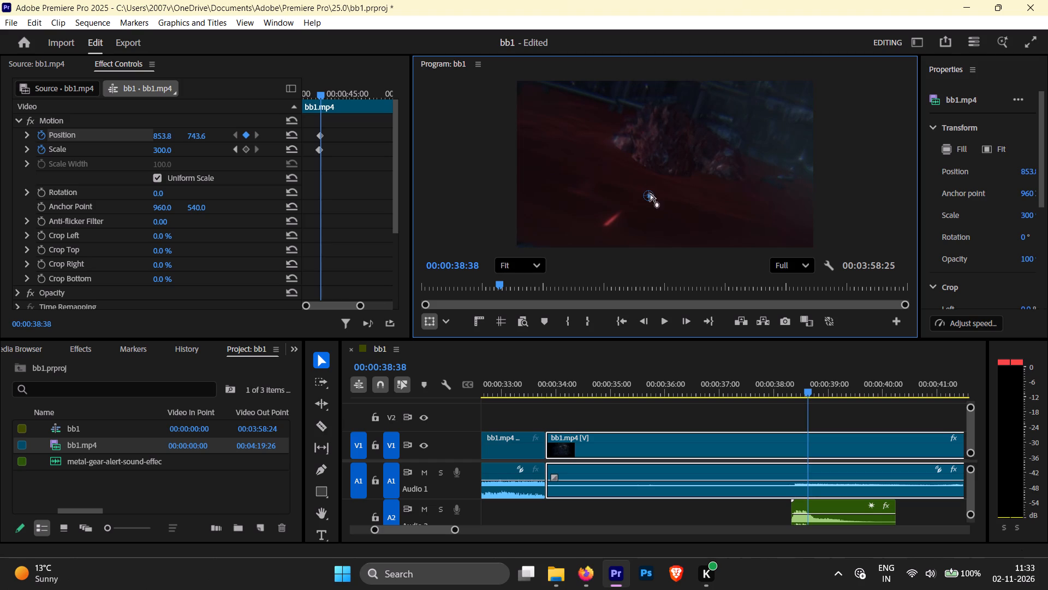
{"action": "left_click_drag", "start_coordinate": [648, 194], "coordinate": [648, 200]}
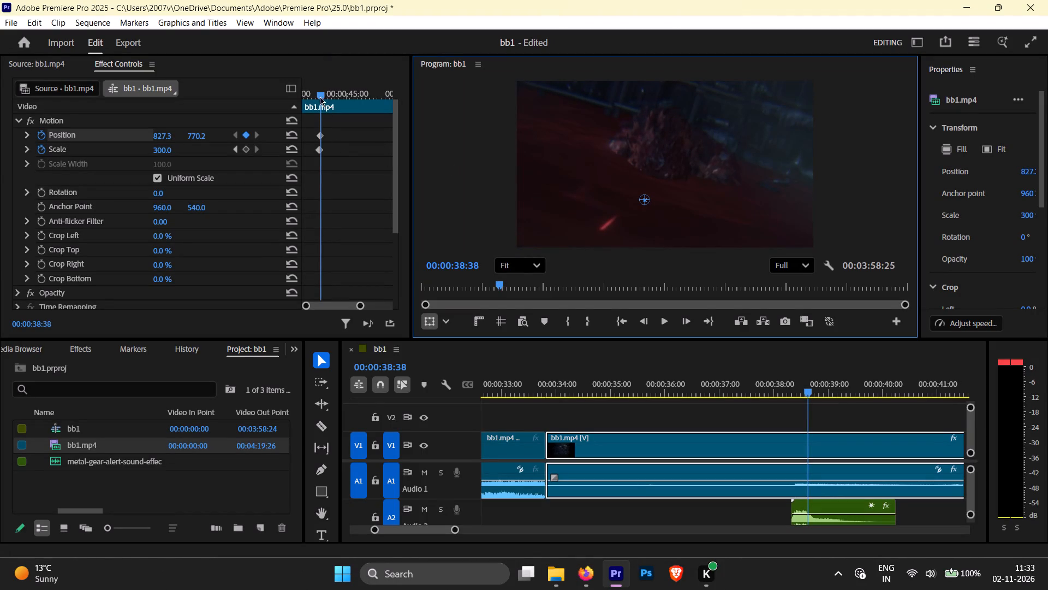
Add Position and Scale keyframes at 00:00:40:14, where the metal gear alert sound ends.
{"action": "left_click_drag", "start_coordinate": [325, 93], "coordinate": [334, 93]}
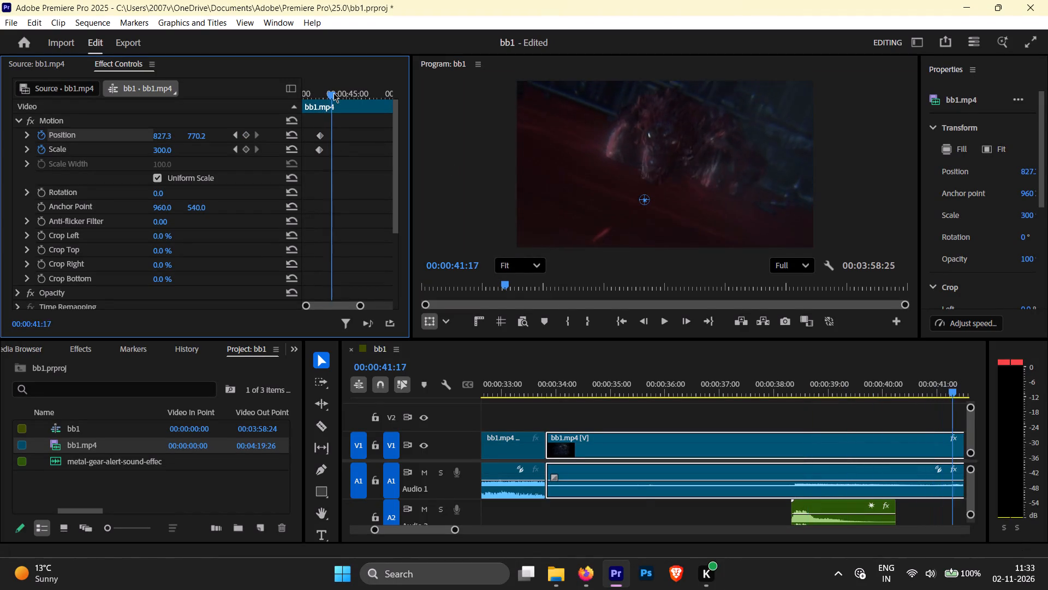
{"action": "left_click_drag", "start_coordinate": [334, 93], "coordinate": [324, 97]}
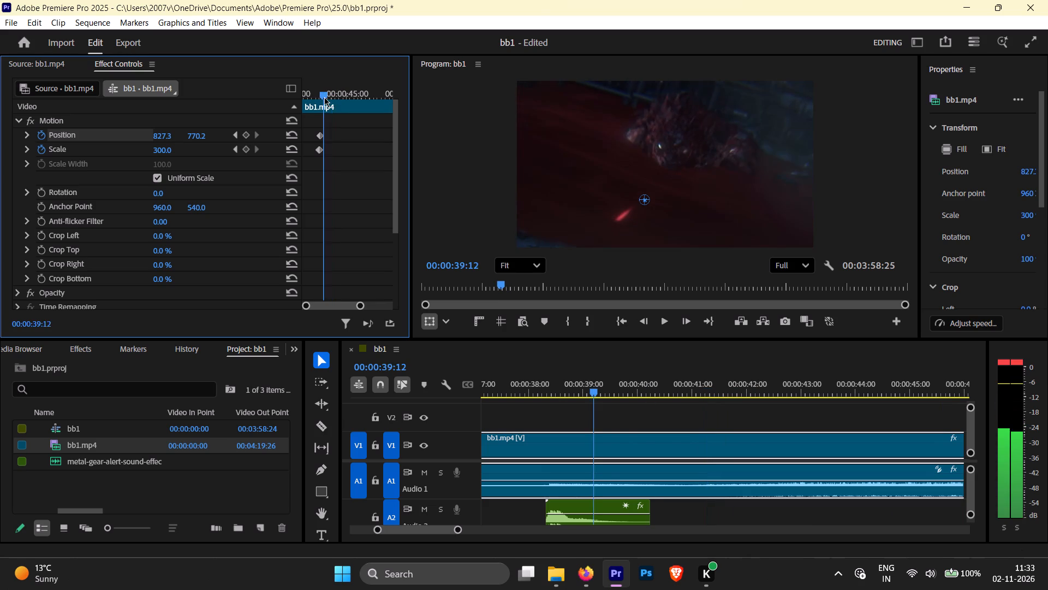
{"action": "left_click_drag", "start_coordinate": [324, 97], "coordinate": [327, 99]}
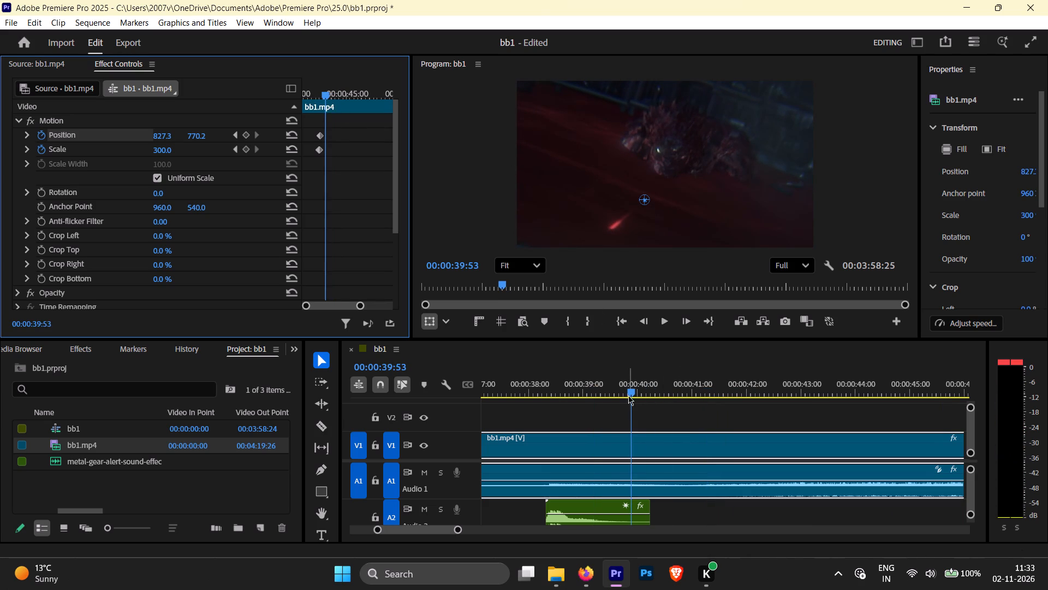
{"action": "left_click_drag", "start_coordinate": [628, 390], "coordinate": [646, 392]}
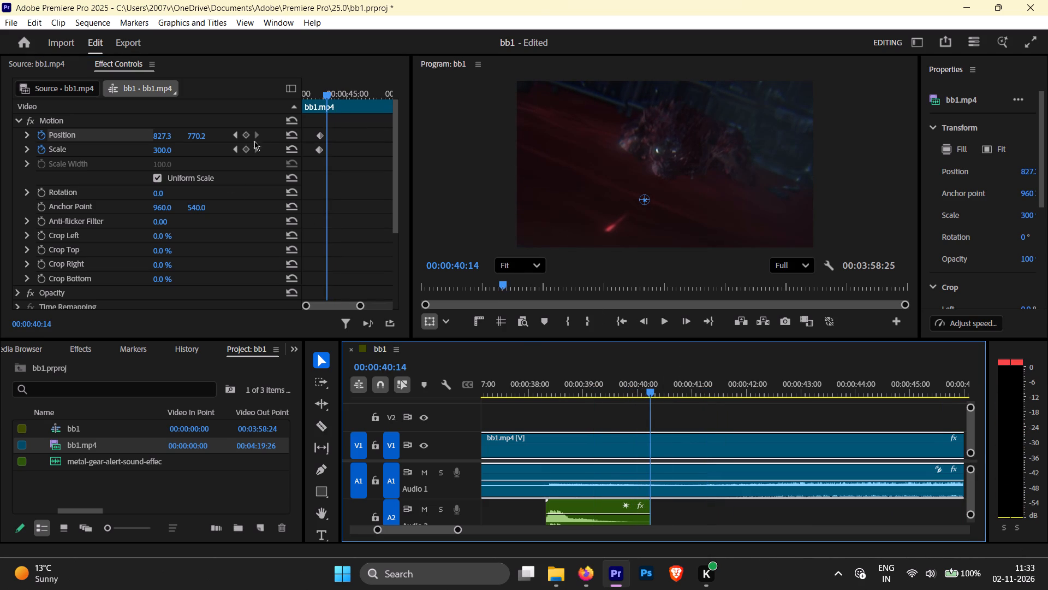
{"action": "left_click", "coordinate": [247, 134]}
{"action": "left_click", "coordinate": [246, 147]}
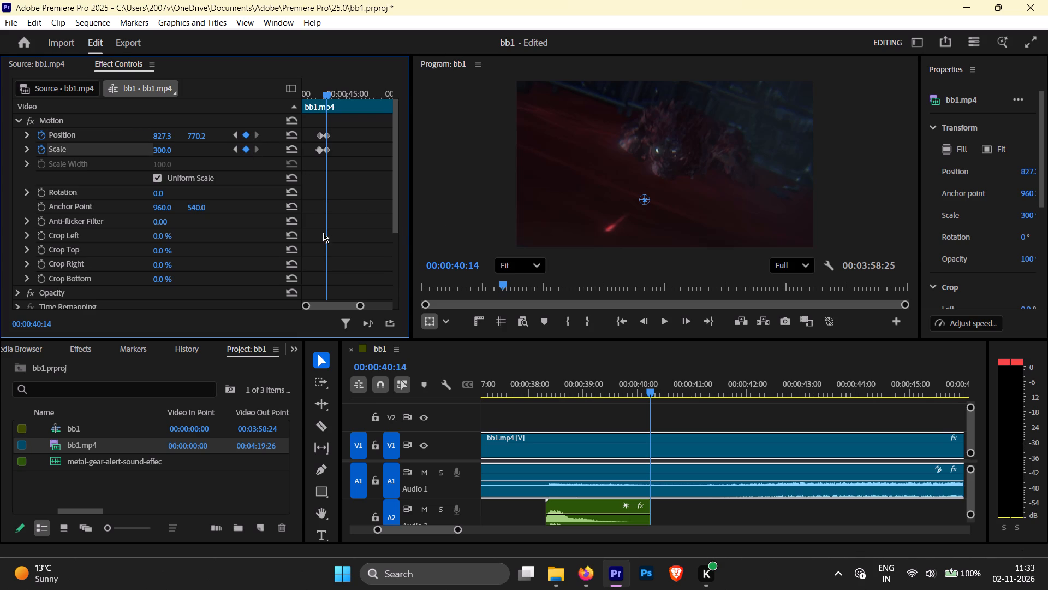
Switch to Firefox and open "Learn to edit with Adobe Premiere Pro in 41 Minutes" from the YouTube Watch Later playlist.
{"action": "left_click", "coordinate": [592, 572]}
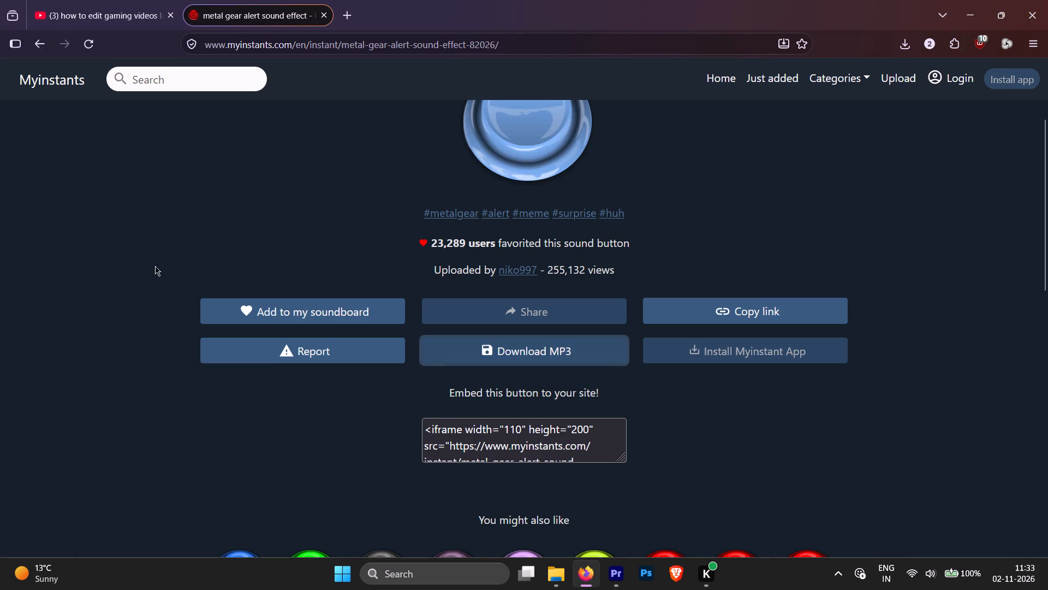
{"action": "left_click", "coordinate": [97, 0]}
{"action": "left_click", "coordinate": [28, 72]}
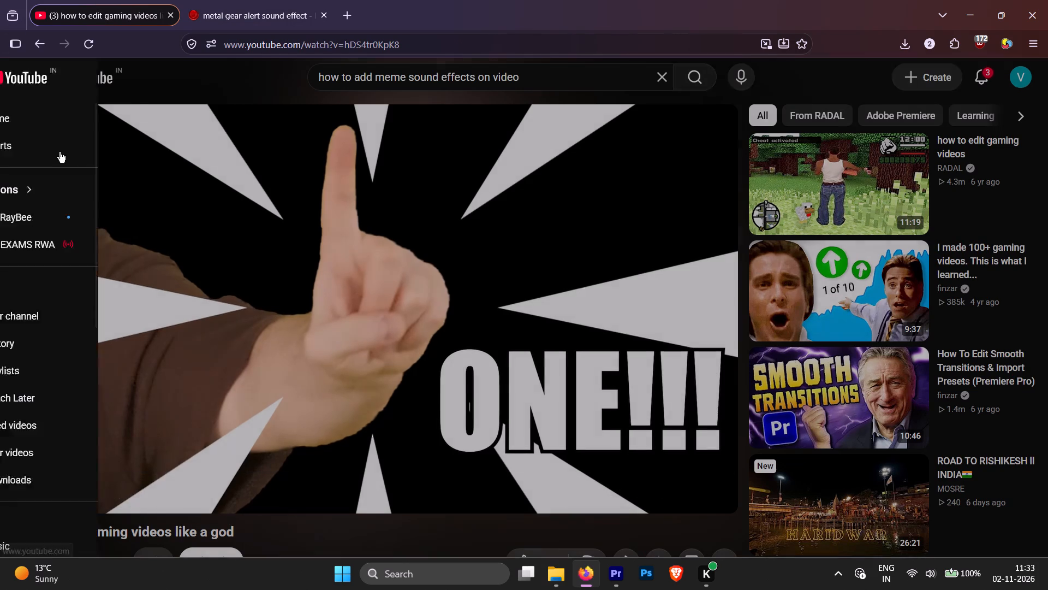
{"action": "left_click", "coordinate": [88, 351]}
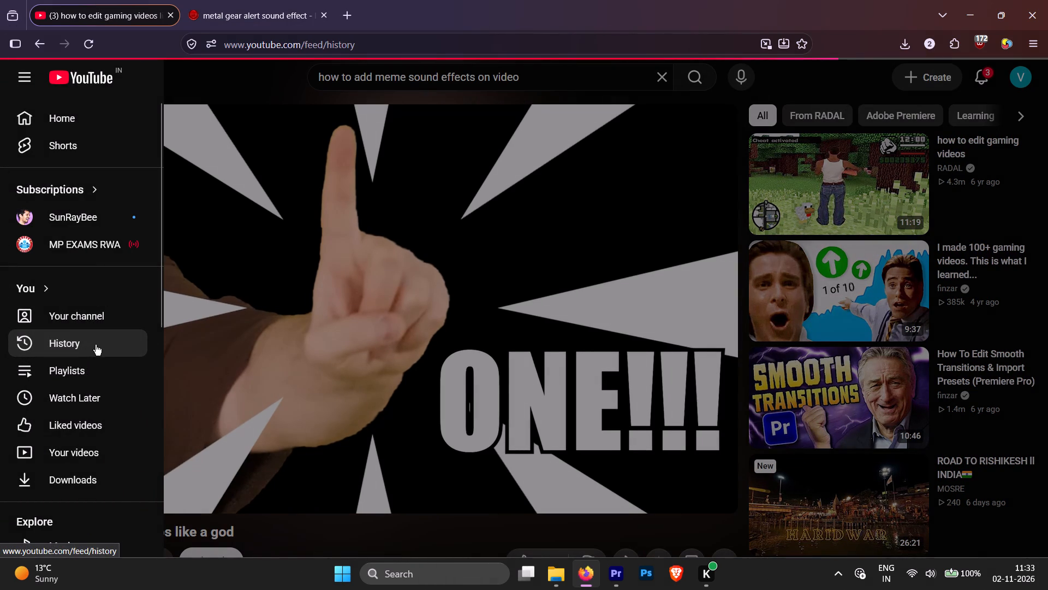
{"action": "left_click", "coordinate": [88, 361]}
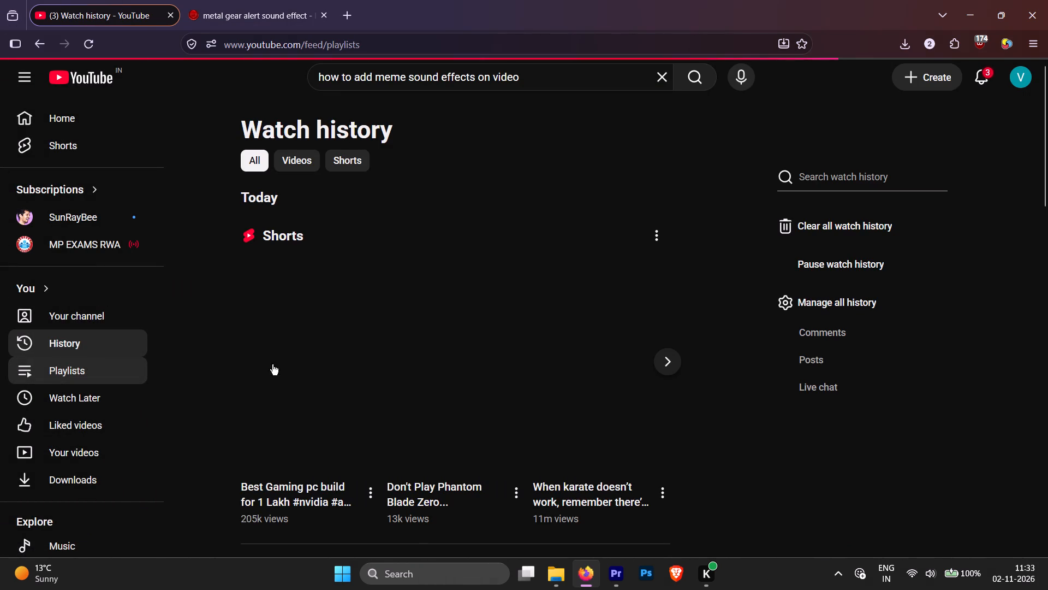
{"action": "scroll", "coordinate": [281, 370], "scroll_direction": "down", "scroll_amount": 4}
{"action": "scroll", "coordinate": [338, 387], "scroll_direction": "down", "scroll_amount": 4}
{"action": "scroll", "coordinate": [343, 394], "scroll_direction": "up", "scroll_amount": 4}
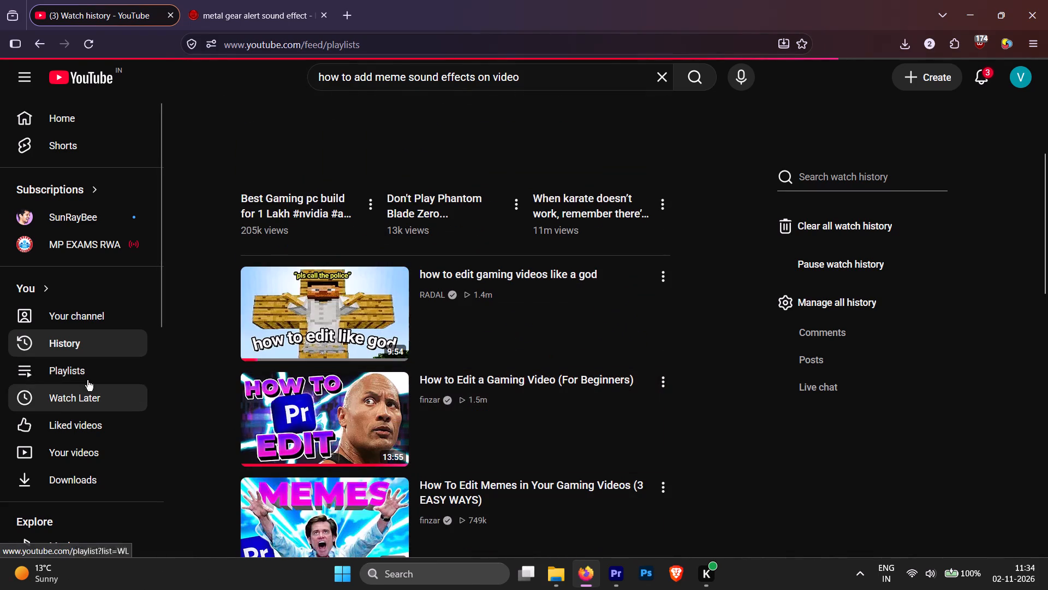
{"action": "left_click", "coordinate": [64, 373]}
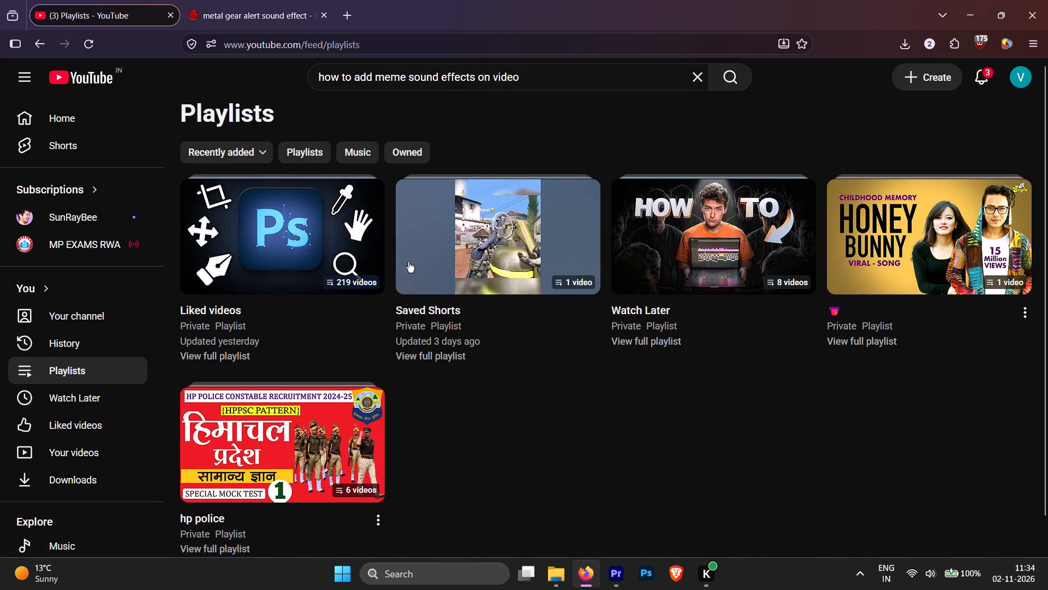
{"action": "scroll", "coordinate": [406, 262], "scroll_direction": "down", "scroll_amount": 4}
{"action": "scroll", "coordinate": [408, 265], "scroll_direction": "up", "scroll_amount": 4}
{"action": "left_click", "coordinate": [252, 240]}
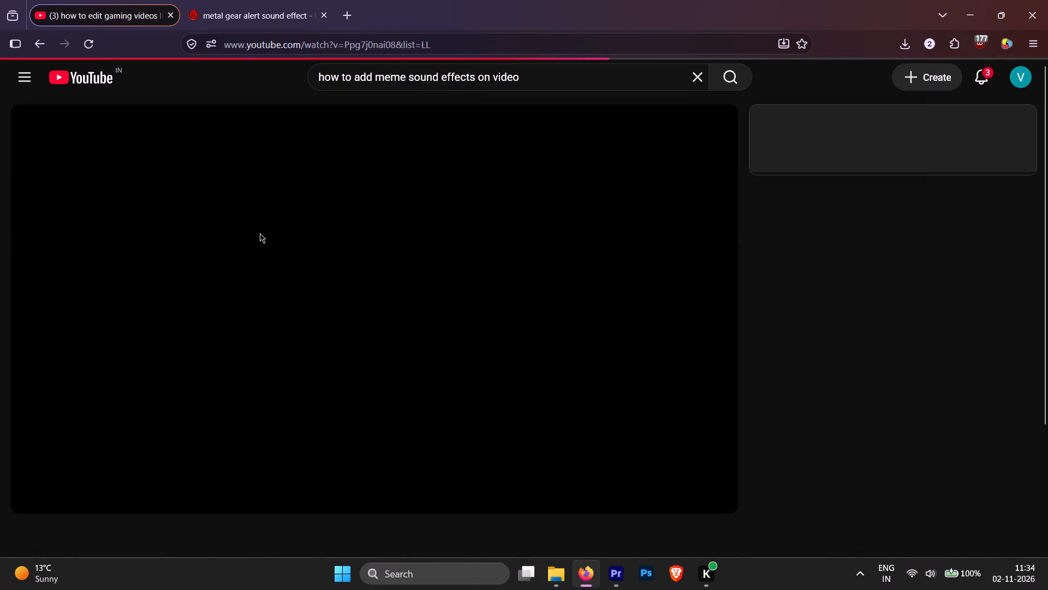
{"action": "left_click", "coordinate": [47, 42]}
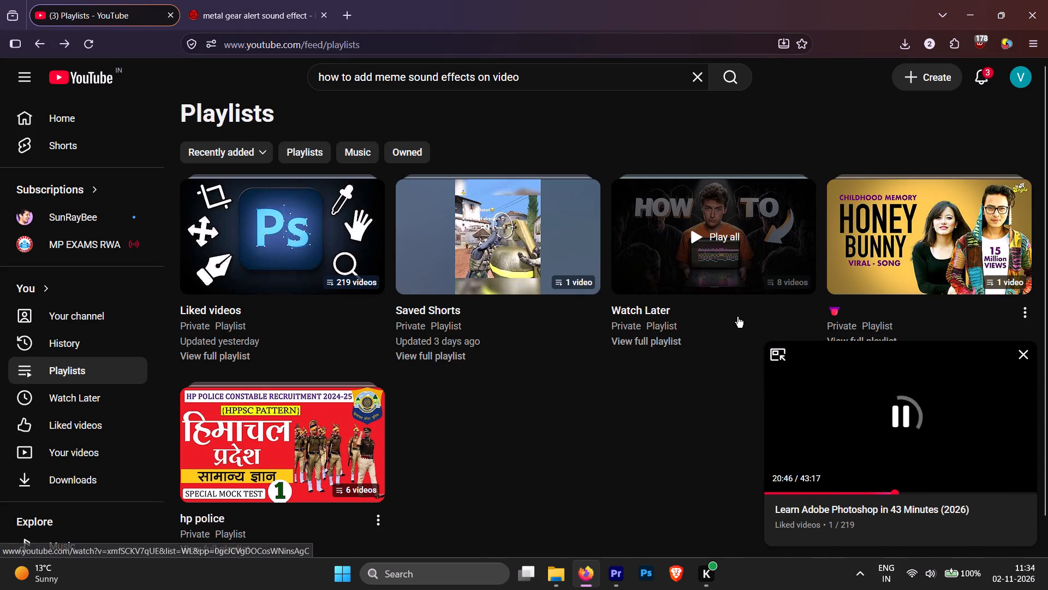
{"action": "left_click", "coordinate": [741, 257]}
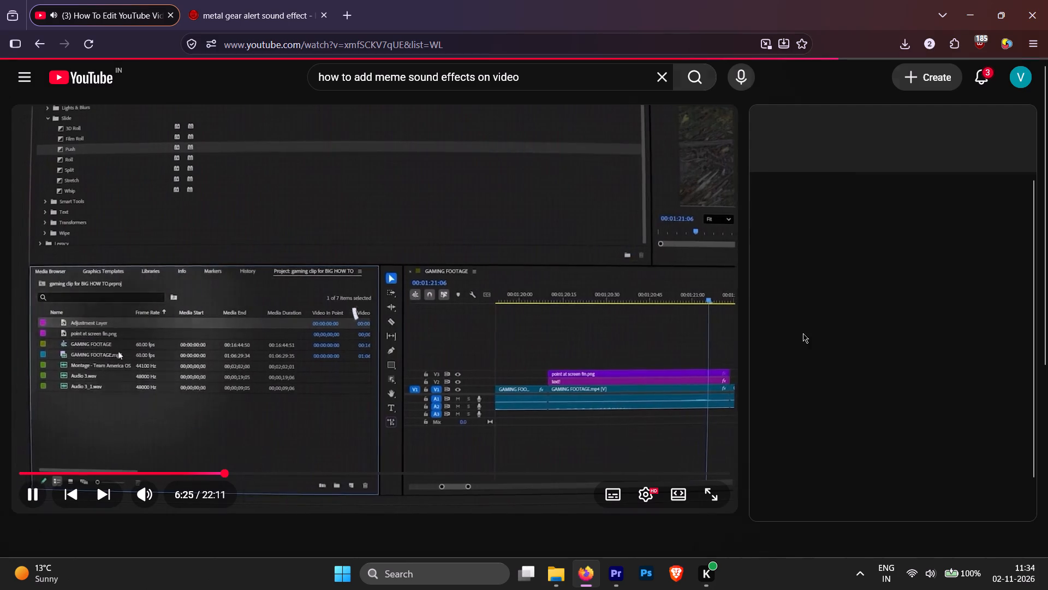
{"action": "scroll", "coordinate": [885, 353], "scroll_direction": "down", "scroll_amount": 3}
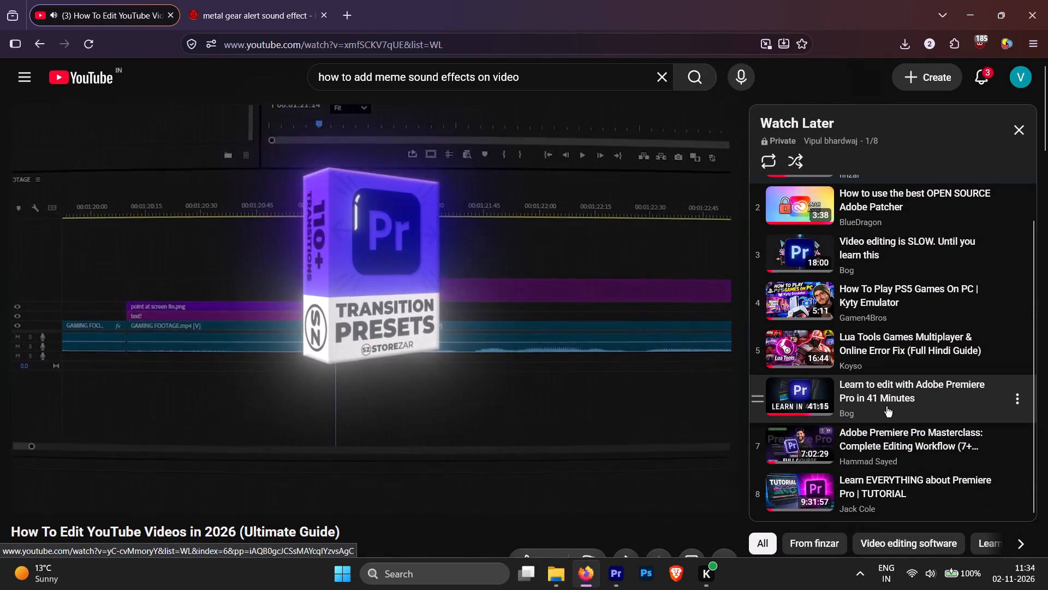
{"action": "left_click", "coordinate": [815, 398]}
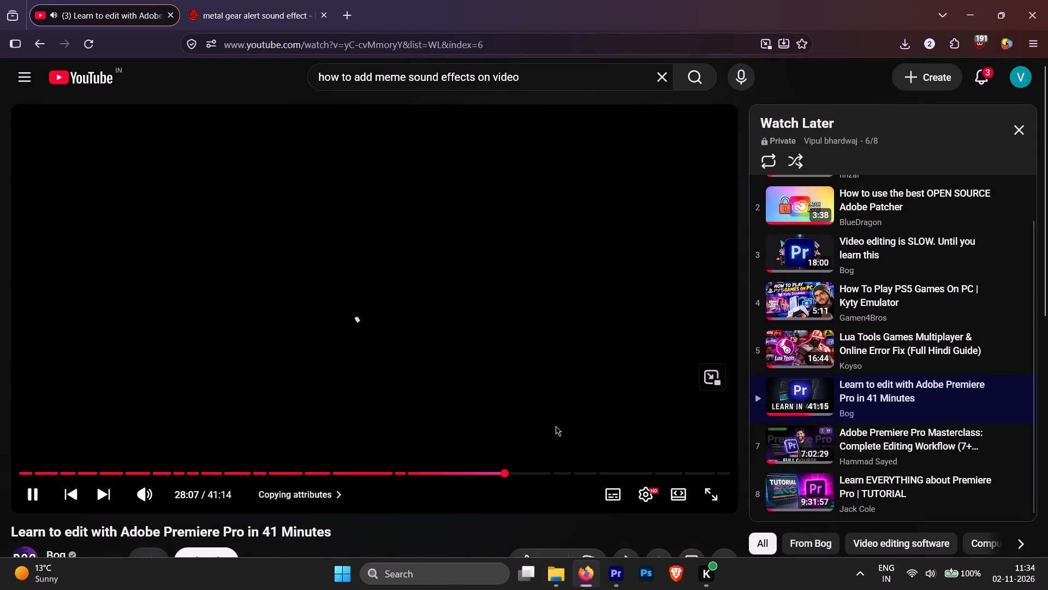
Find the tutorial's Keyframes chapter at 17:31 and watch how a Scale zoom is keyframed.
{"action": "left_click", "coordinate": [318, 485]}
{"action": "scroll", "coordinate": [898, 348], "scroll_direction": "up", "scroll_amount": 3}
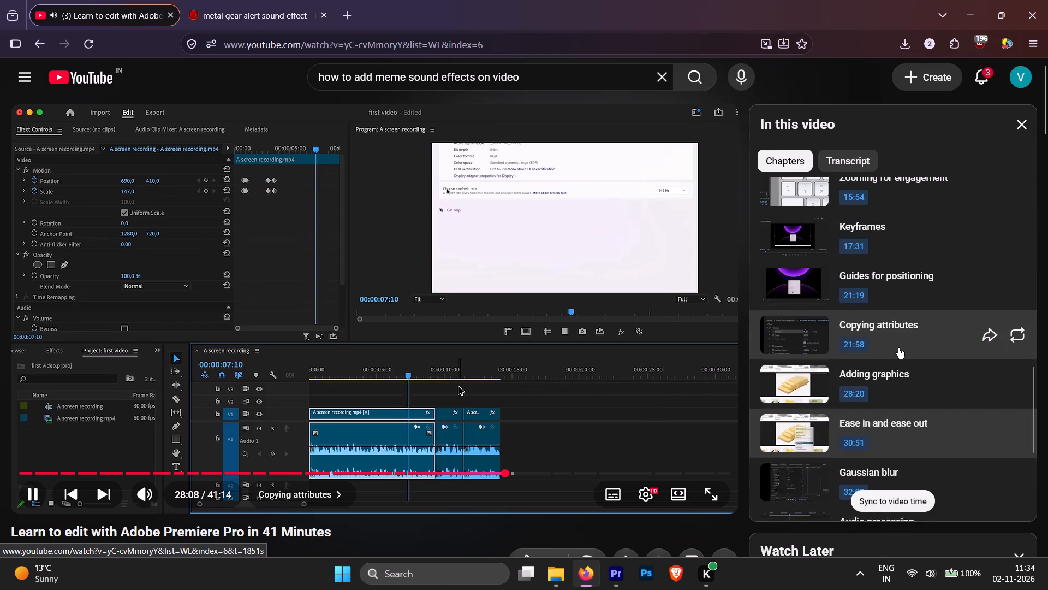
{"action": "scroll", "coordinate": [899, 347], "scroll_direction": "up", "scroll_amount": 8}
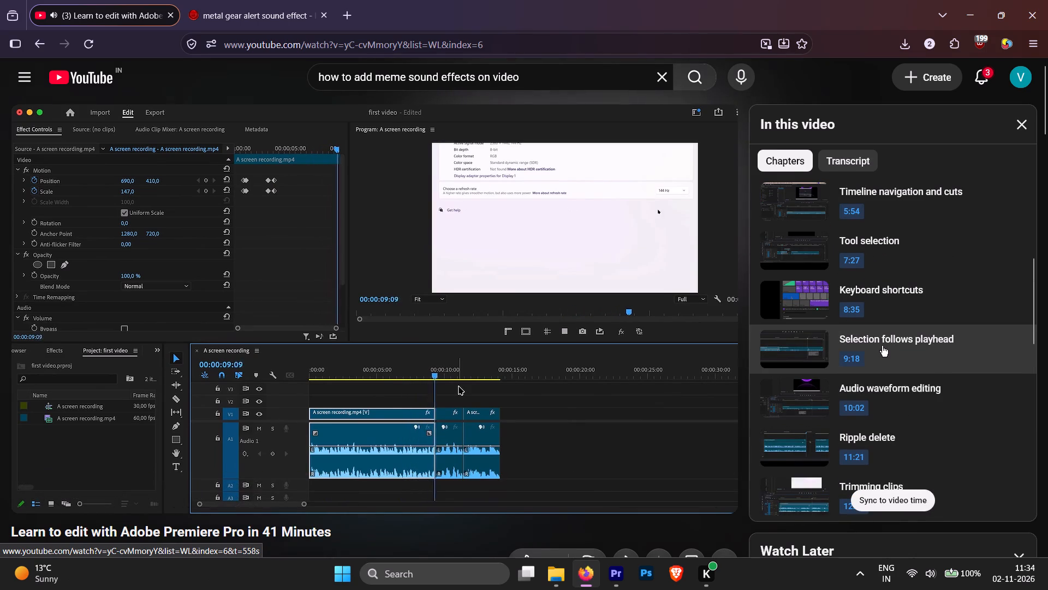
{"action": "scroll", "coordinate": [882, 346], "scroll_direction": "up", "scroll_amount": 1}
{"action": "scroll", "coordinate": [882, 346], "scroll_direction": "down", "scroll_amount": 6}
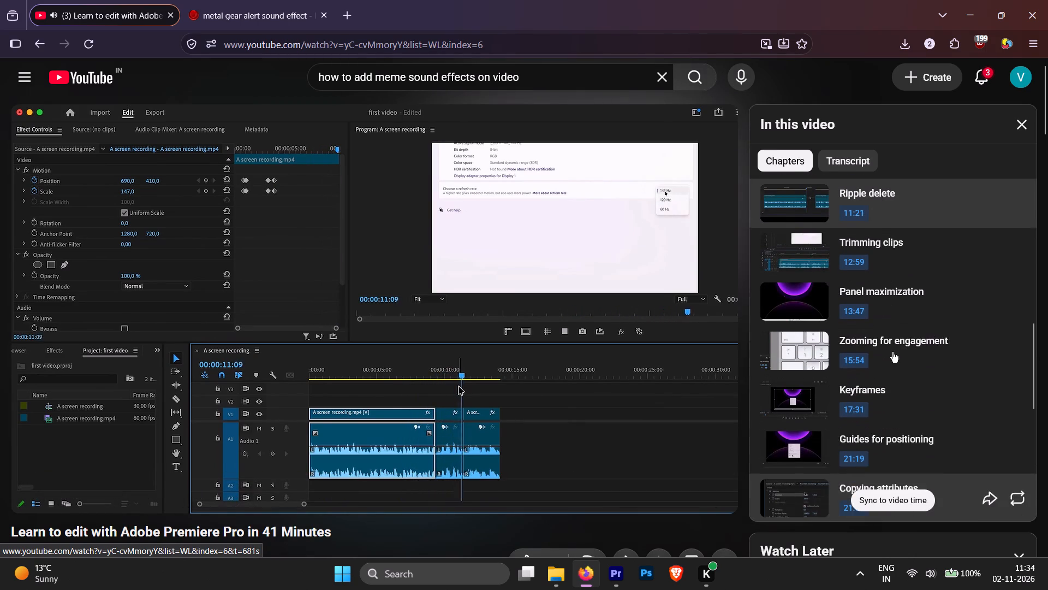
{"action": "scroll", "coordinate": [922, 364], "scroll_direction": "down", "scroll_amount": 1}
{"action": "left_click", "coordinate": [821, 358]}
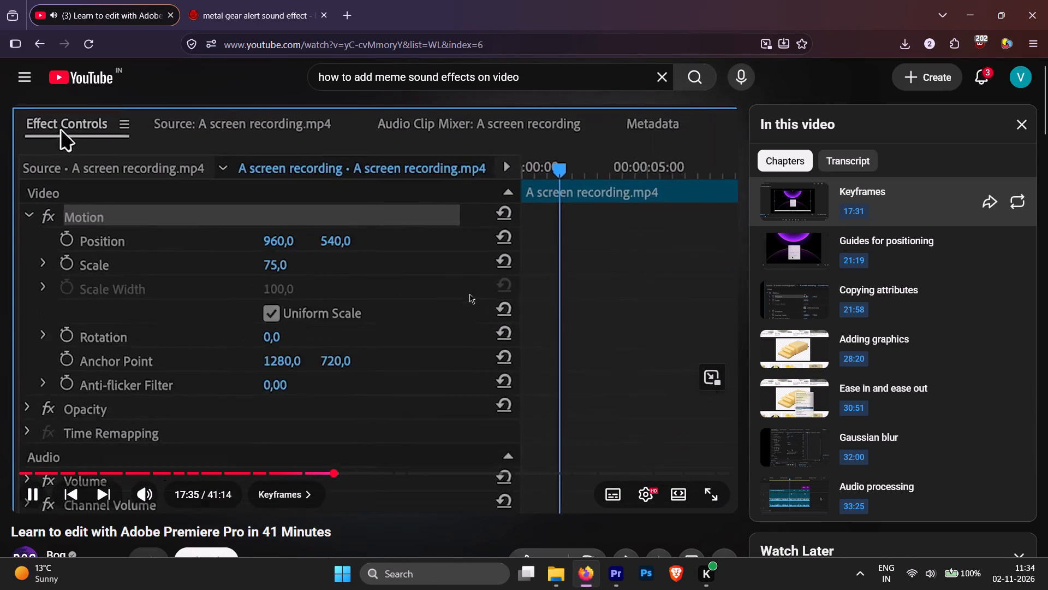
{"action": "left_click", "coordinate": [474, 290]}
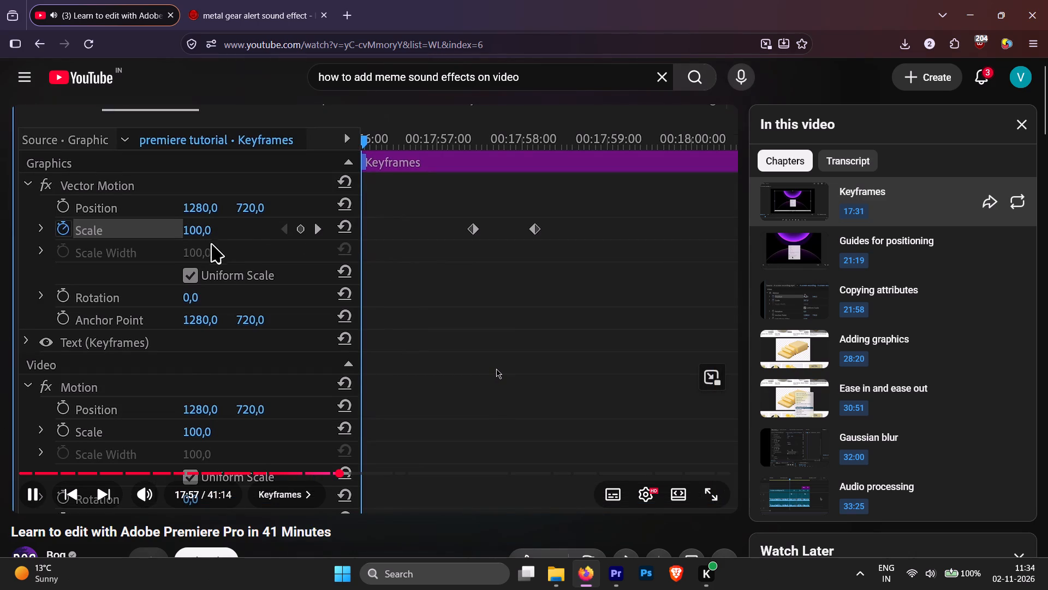
{"action": "left_click", "coordinate": [566, 365]}
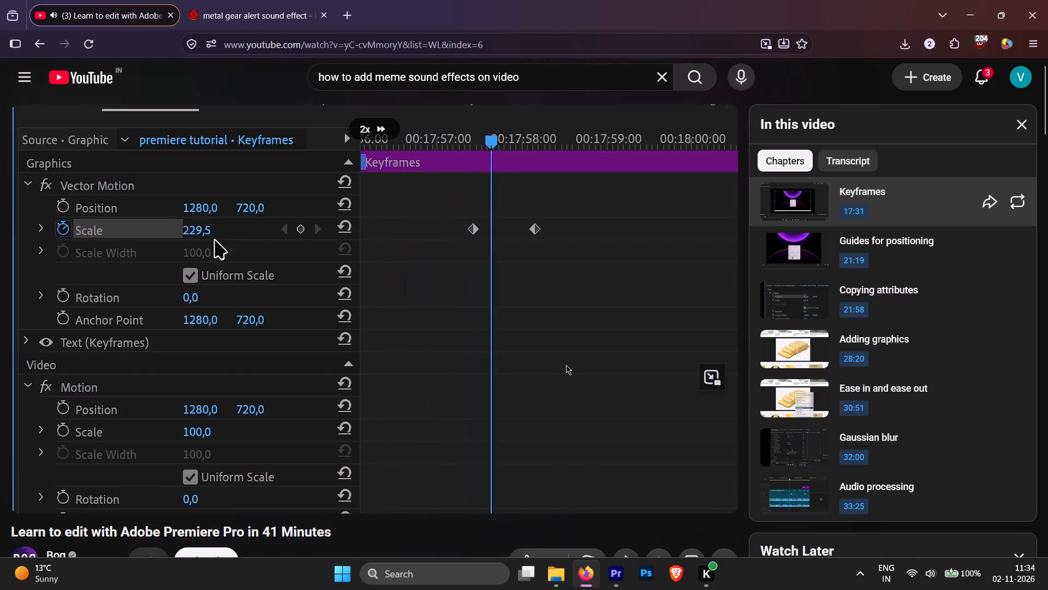
{"action": "left_click", "coordinate": [564, 365]}
{"action": "key", "text": "space"}
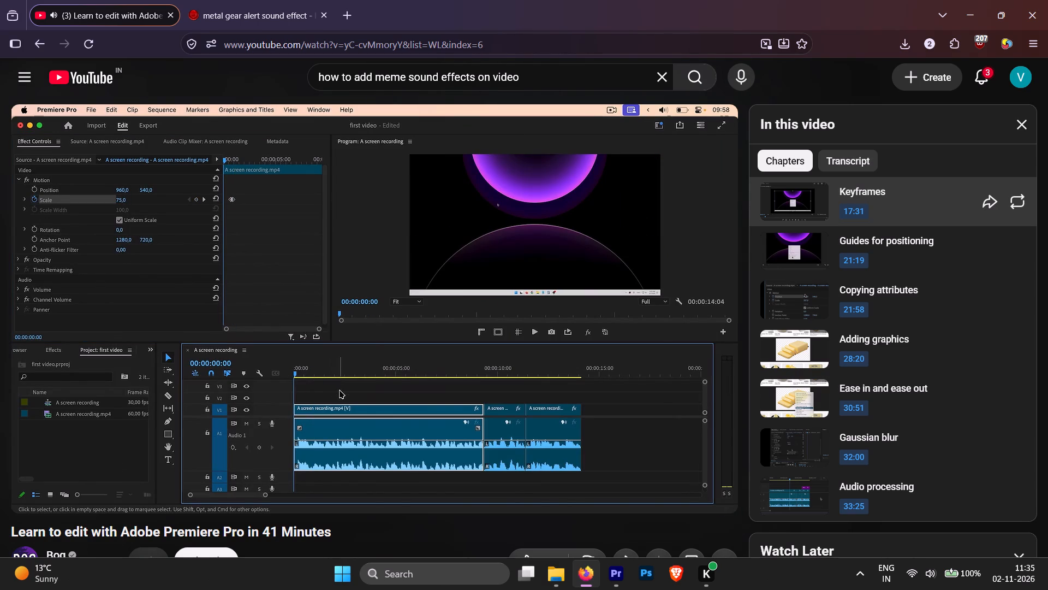
{"action": "key", "text": "space"}
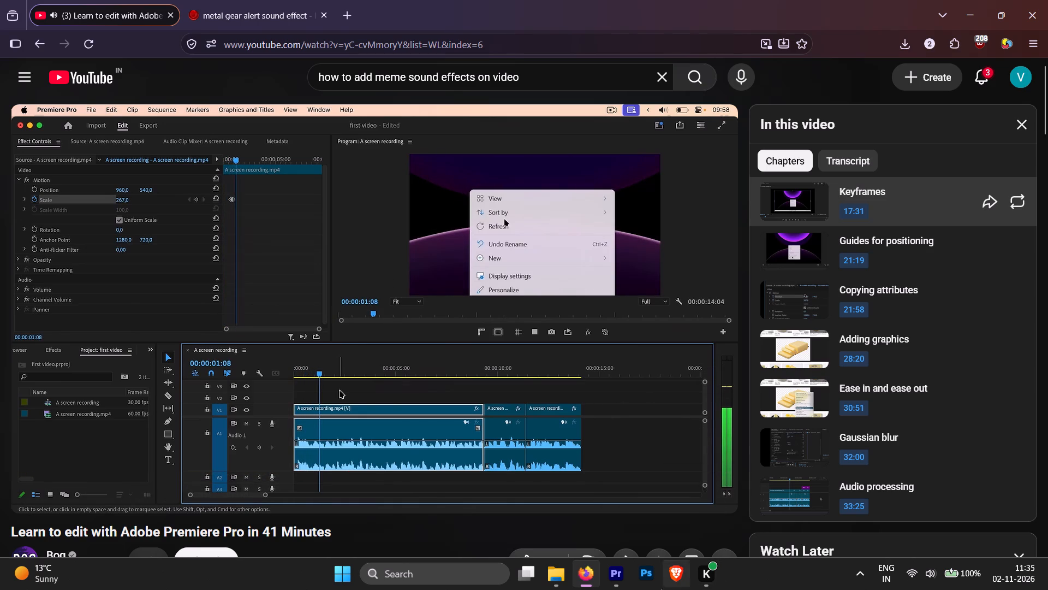
Back in Premiere Pro, remove the Position and Scale keyframes at 00:00:40:14, Position at 00:00:38:38 and Scale at 00:00:38:22.
{"action": "left_click", "coordinate": [611, 577]}
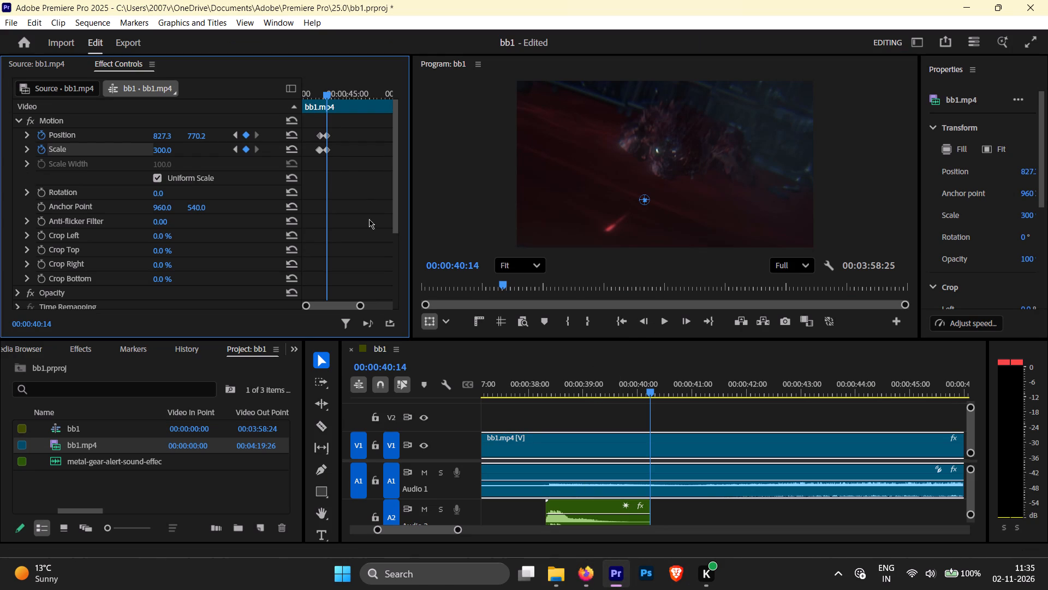
{"action": "left_click", "coordinate": [325, 151]}
{"action": "left_click", "coordinate": [248, 149]}
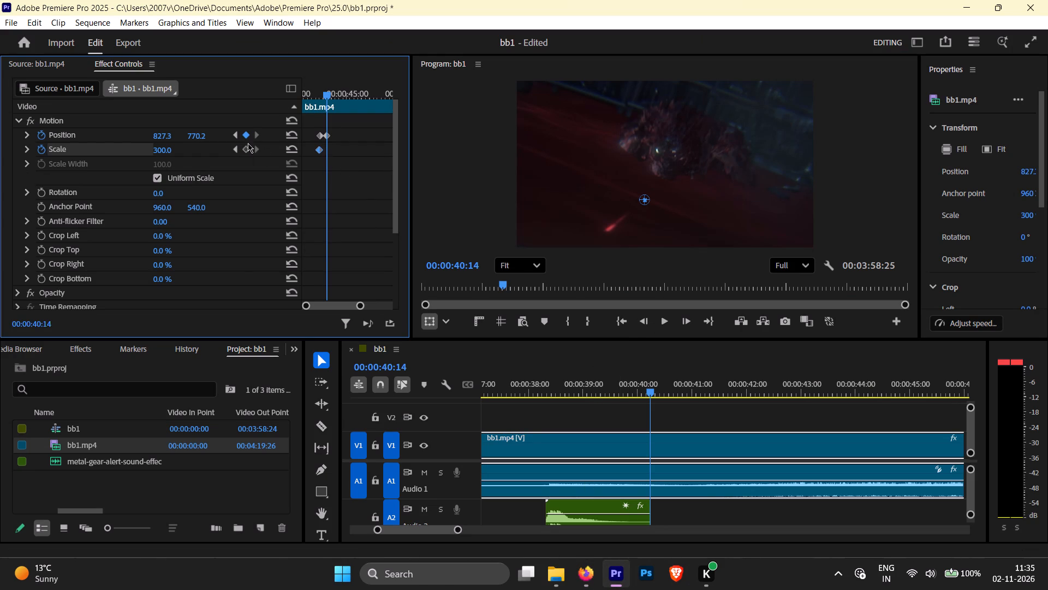
{"action": "left_click", "coordinate": [247, 133]}
{"action": "left_click", "coordinate": [238, 137]}
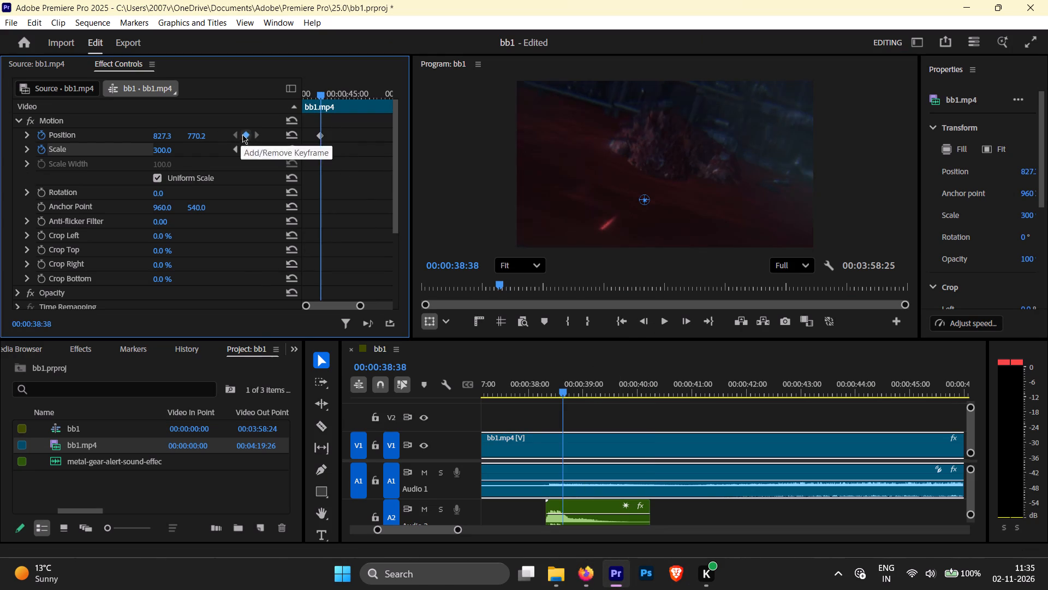
{"action": "left_click", "coordinate": [243, 134]}
{"action": "left_click", "coordinate": [236, 149]}
{"action": "left_click", "coordinate": [243, 149]}
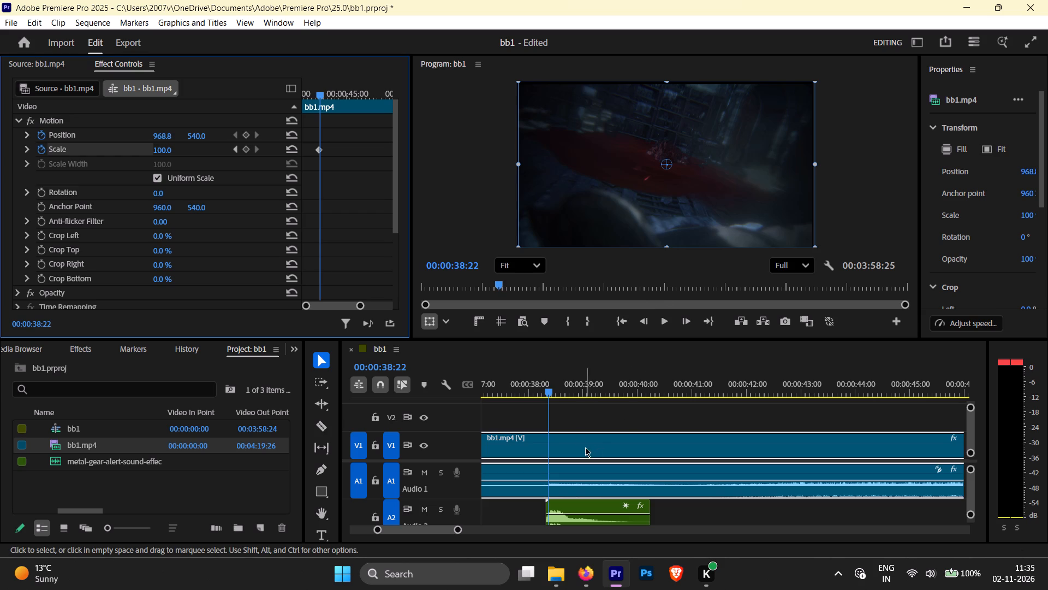
Go to 00:00:38:25, just after the alert sound starts, and turn off Scale animation, deleting its remaining keyframe.
{"action": "left_click", "coordinate": [541, 392]}
{"action": "left_click_drag", "start_coordinate": [543, 391], "coordinate": [549, 391]}
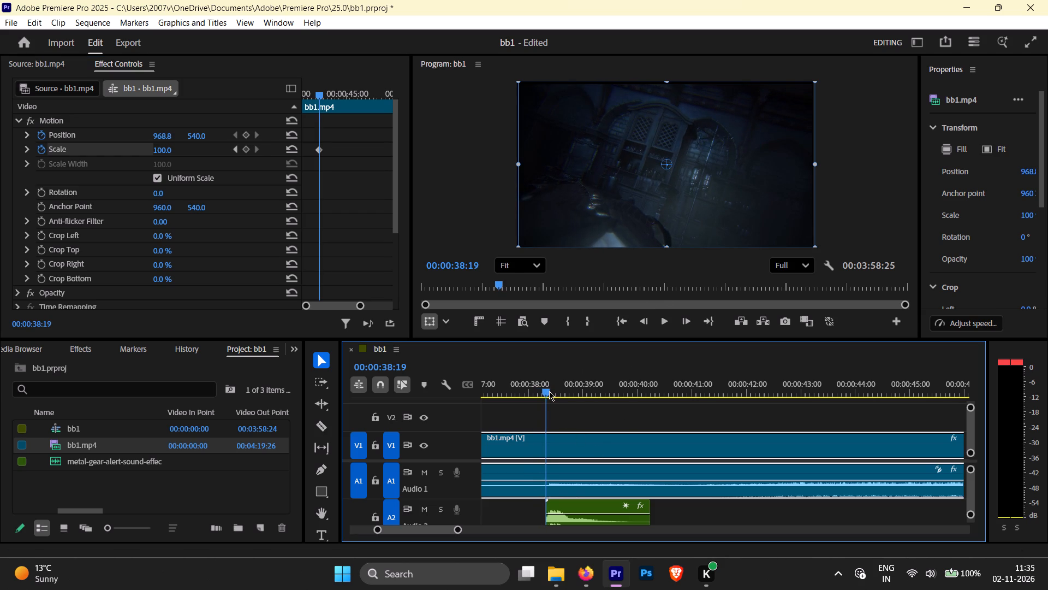
{"action": "left_click_drag", "start_coordinate": [549, 391], "coordinate": [551, 392]}
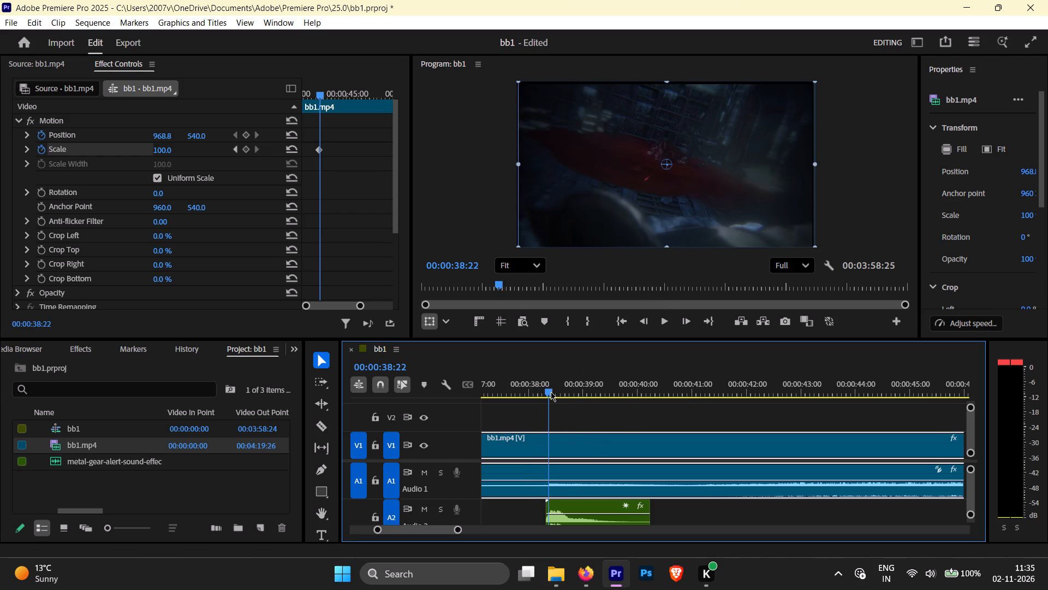
{"action": "left_click_drag", "start_coordinate": [551, 392], "coordinate": [549, 392]}
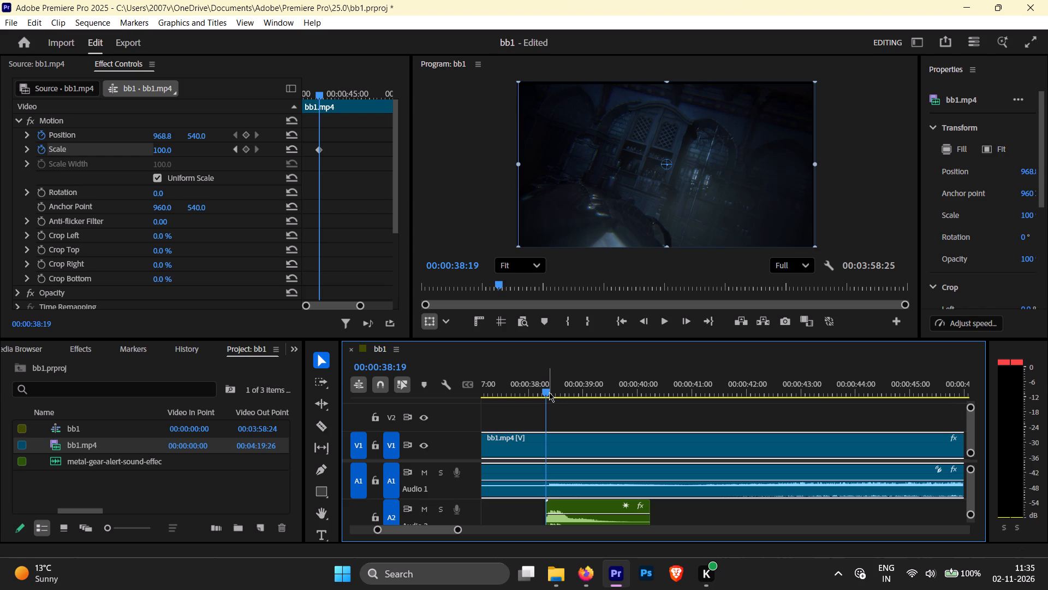
{"action": "key", "text": "Right"}
{"action": "key", "text": "Right"}
{"action": "key", "text": "Right"}
{"action": "key", "text": "Right"}
{"action": "key", "text": "Right"}
{"action": "key", "text": "Right"}
{"action": "key", "text": "Right"}
{"action": "key", "text": "Right"}
{"action": "key", "text": "Right"}
{"action": "key", "text": "Right"}
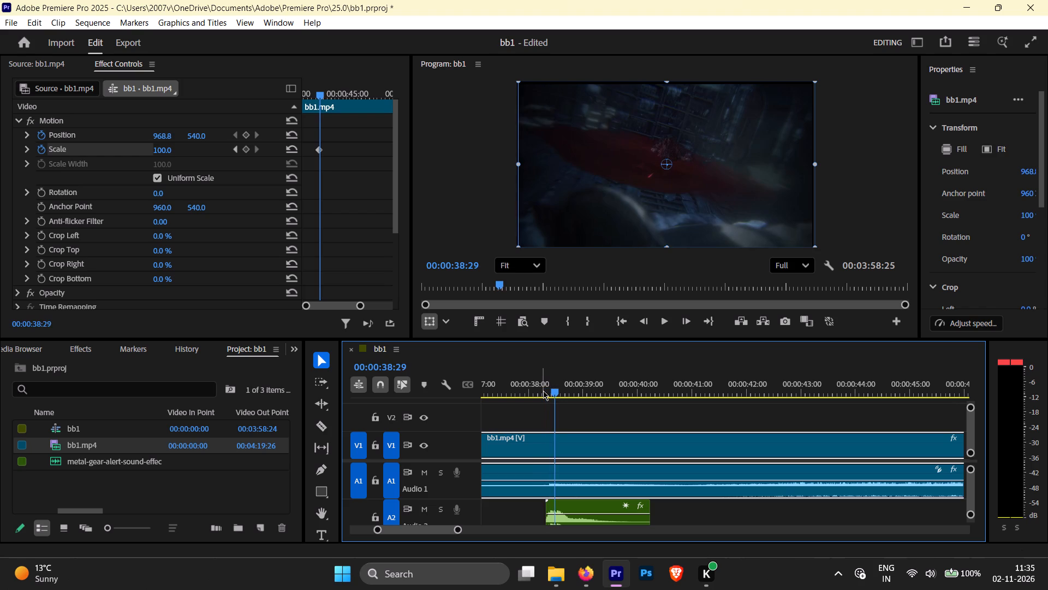
{"action": "key", "text": "Left"}
{"action": "key", "text": "Left"}
{"action": "key", "text": "Left"}
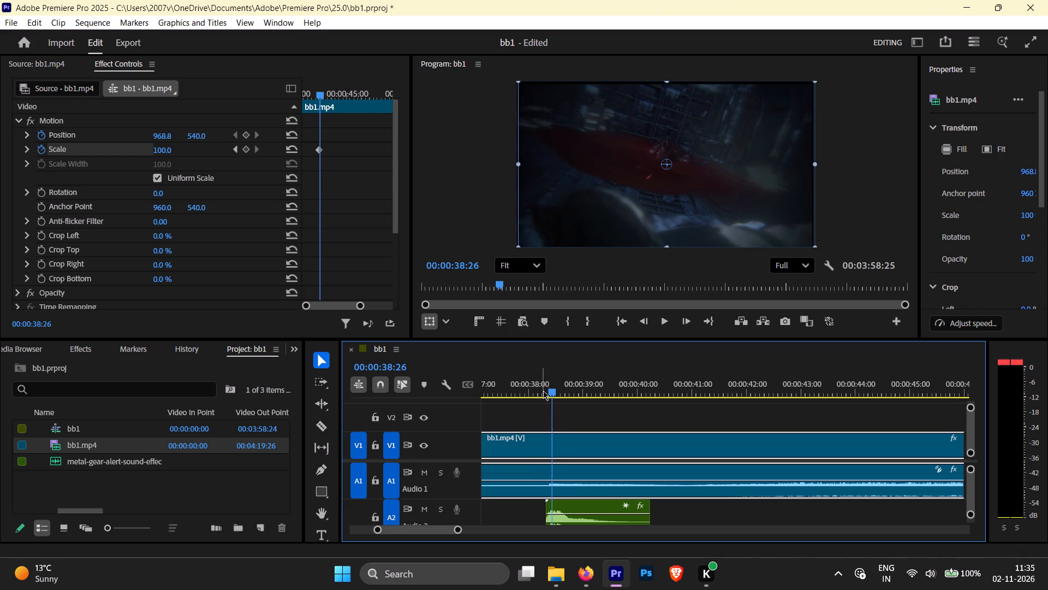
{"action": "key", "text": "Left"}
{"action": "left_click", "coordinate": [42, 152]}
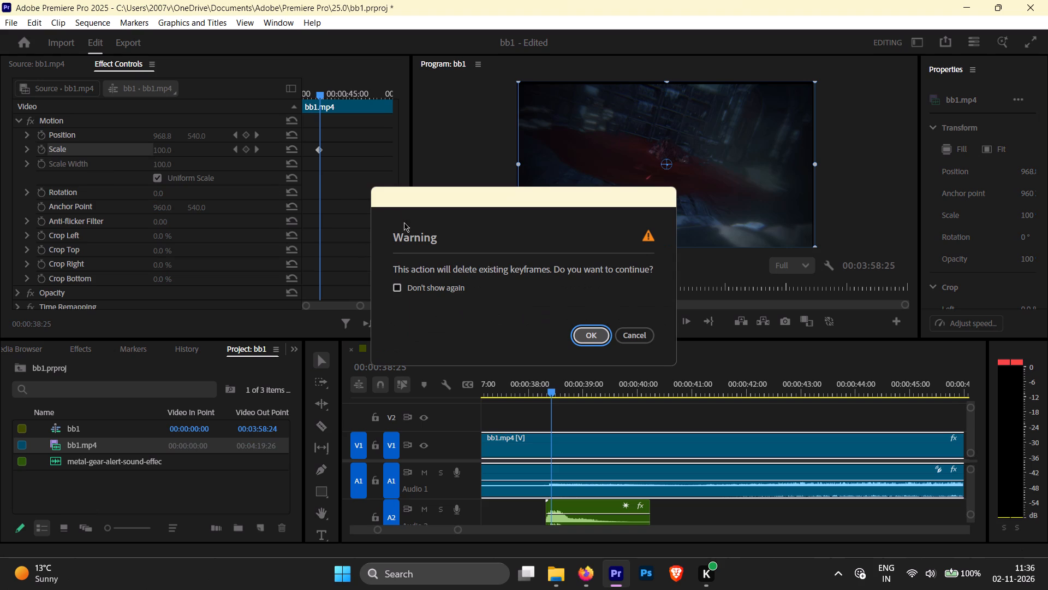
{"action": "left_click", "coordinate": [592, 337]}
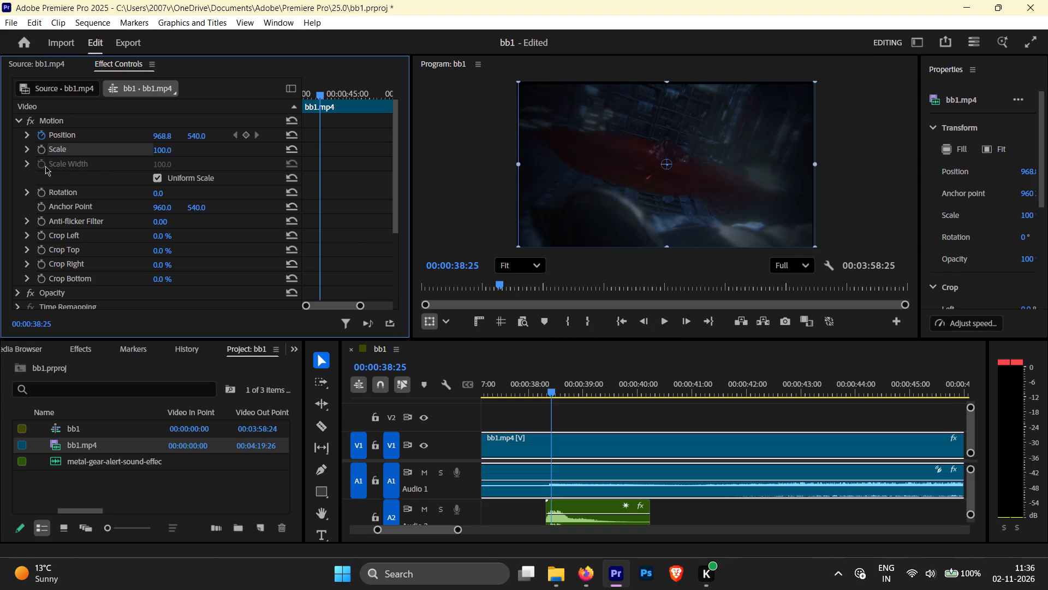
Restart keyframing on bb1.mp4 at 00:00:38:25 with Scale 100 and Position 968.8, 540.
{"action": "left_click", "coordinate": [43, 151]}
{"action": "left_click", "coordinate": [57, 131]}
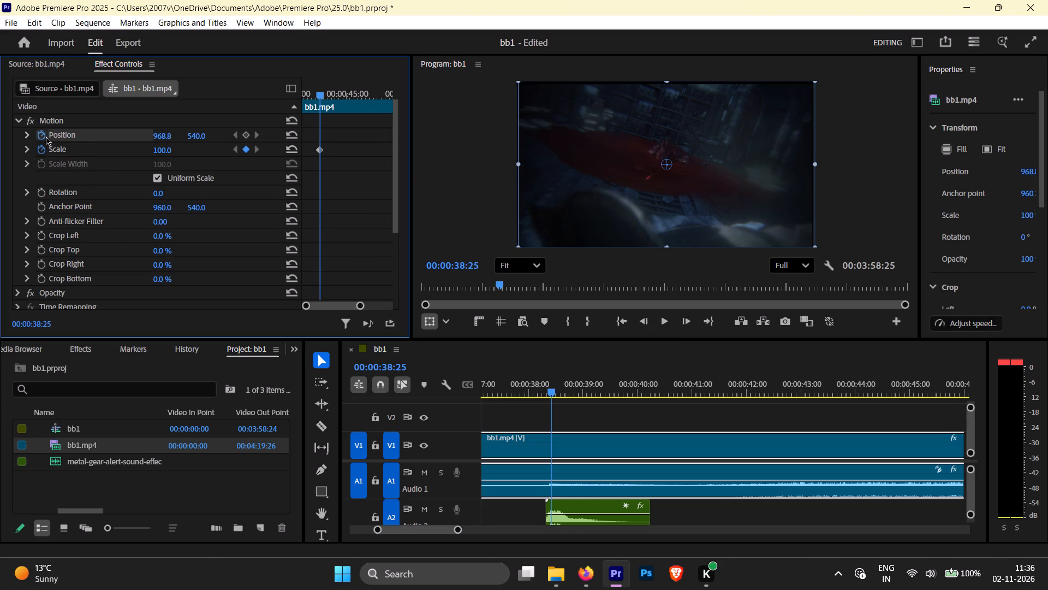
{"action": "left_click", "coordinate": [45, 137]}
{"action": "left_click", "coordinate": [41, 137]}
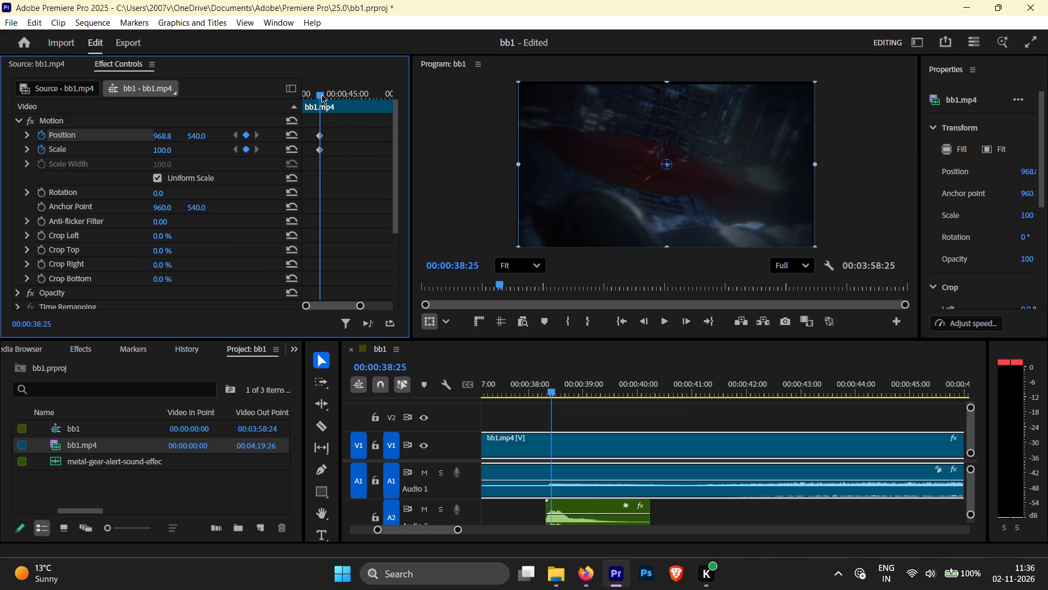
Add Position and Scale keyframes to bb1.mp4 at 00:00:40:25 and set Scale to 180.
{"action": "left_click_drag", "start_coordinate": [321, 95], "coordinate": [326, 93]}
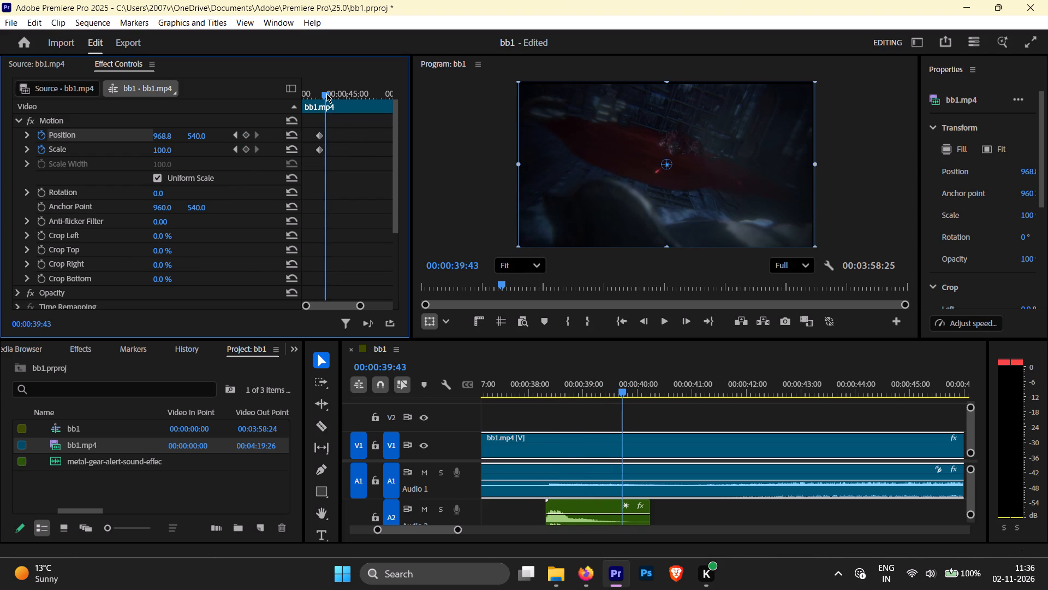
{"action": "left_click_drag", "start_coordinate": [326, 93], "coordinate": [329, 93]}
{"action": "left_click", "coordinate": [250, 134]}
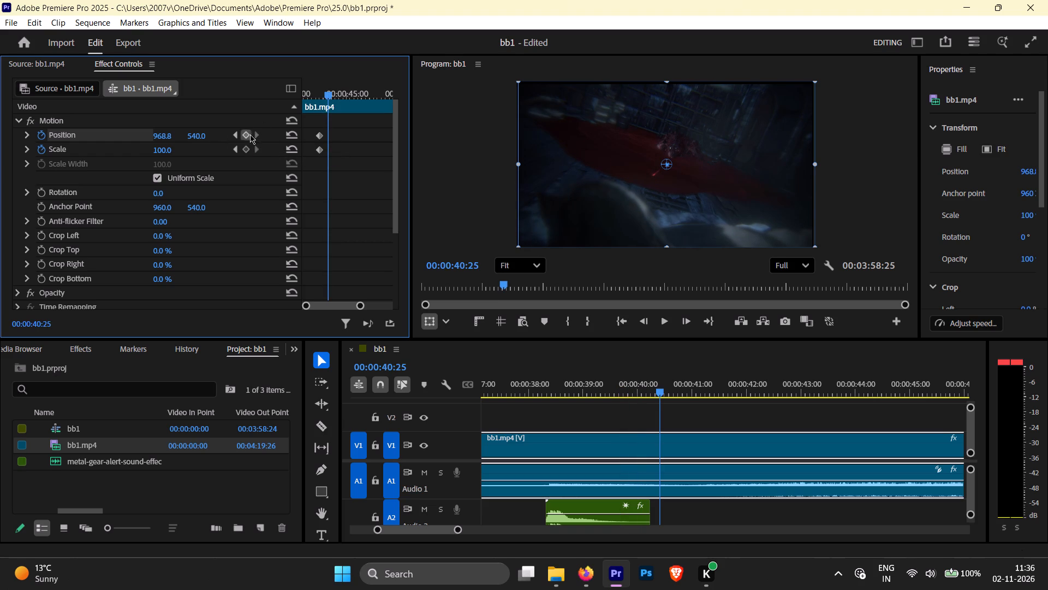
{"action": "left_click", "coordinate": [246, 149]}
{"action": "left_click", "coordinate": [329, 150]}
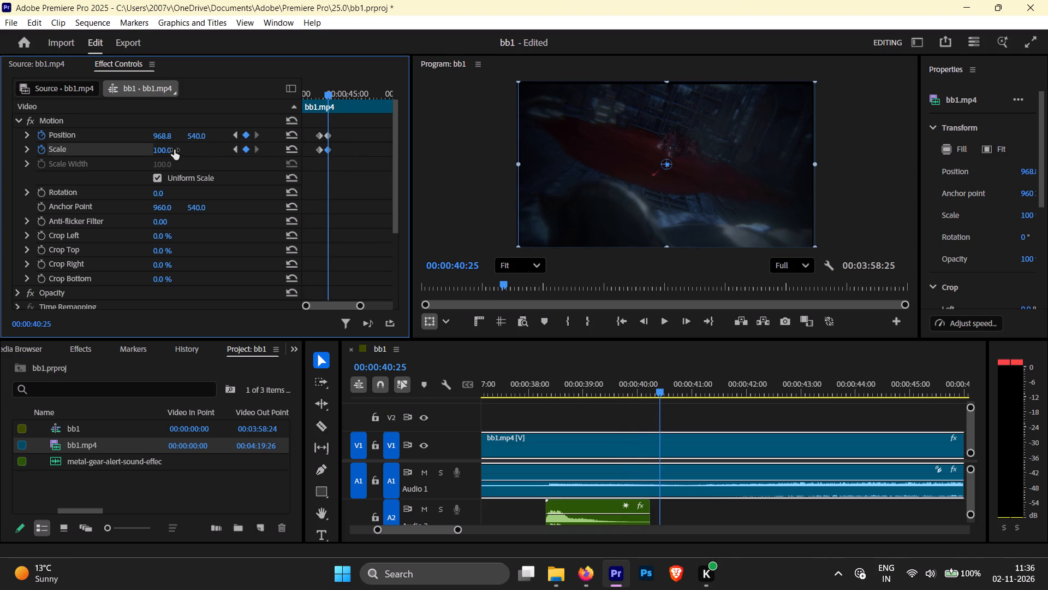
{"action": "left_click", "coordinate": [174, 150]}
{"action": "key", "text": "BackSpace"}
{"action": "key", "text": "BackSpace"}
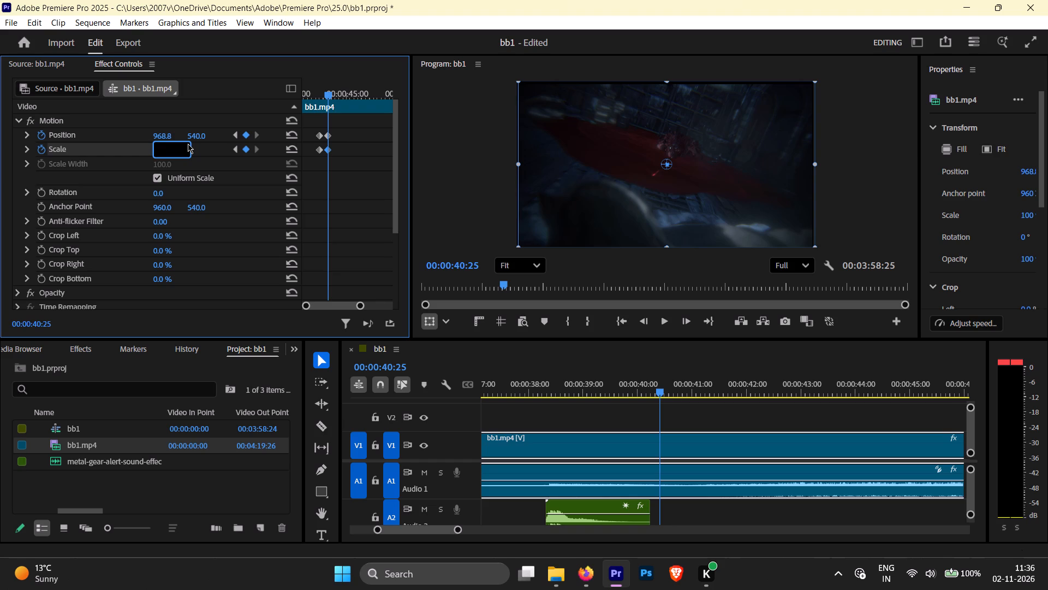
{"action": "type", "text": "18"}
{"action": "type", "text": "0"}
{"action": "key", "text": "space"}
{"action": "key", "text": "Return"}
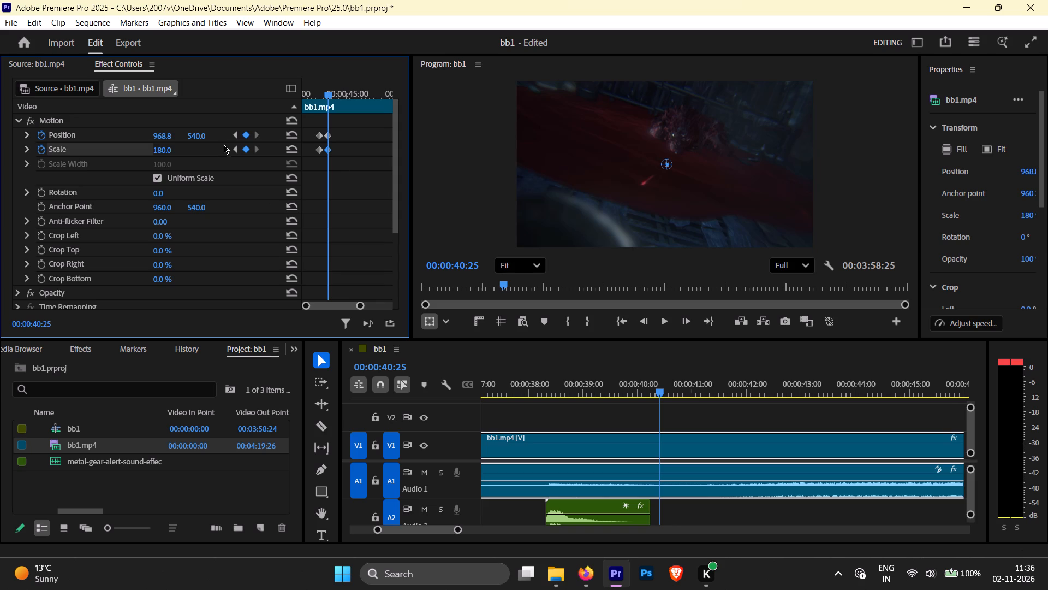
Reposition the enlarged frame at 00:00:40:25 to about 814, 774.6 so the creature sits nearer the centre.
{"action": "left_click", "coordinate": [118, 136]}
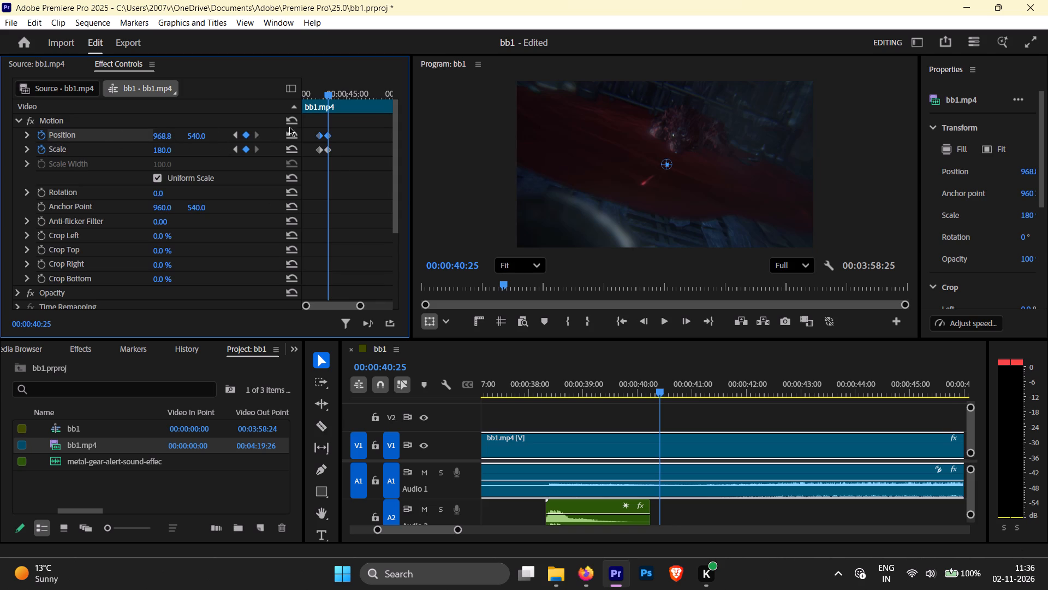
{"action": "left_click_drag", "start_coordinate": [687, 144], "coordinate": [678, 152]}
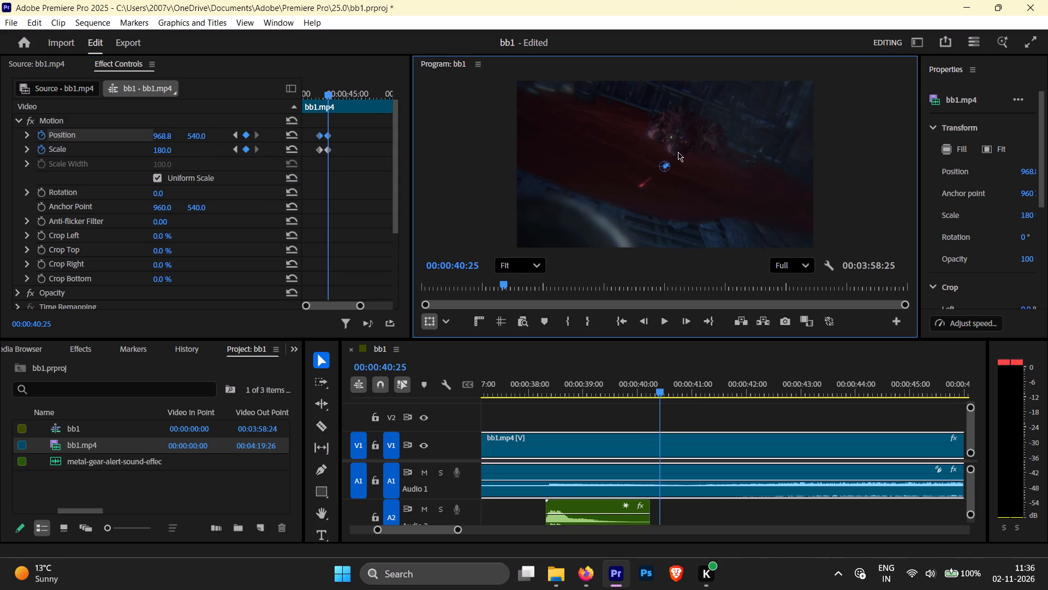
{"action": "left_click_drag", "start_coordinate": [678, 152], "coordinate": [663, 180]}
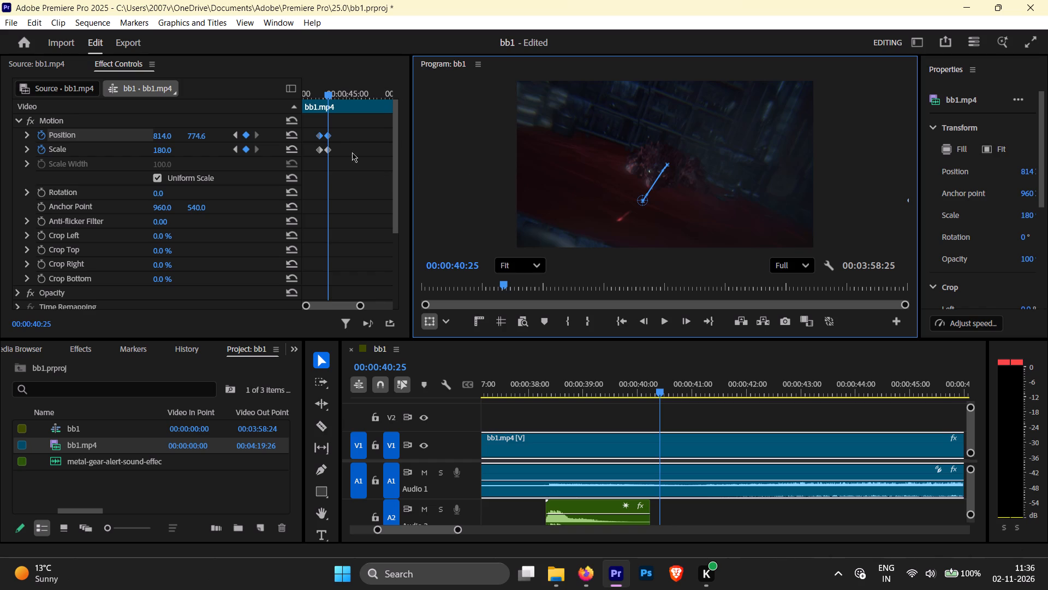
Add Position and Scale keyframes at 00:00:41:17 and reset them to Scale 100 and Position 960, 540.
{"action": "left_click", "coordinate": [328, 95]}
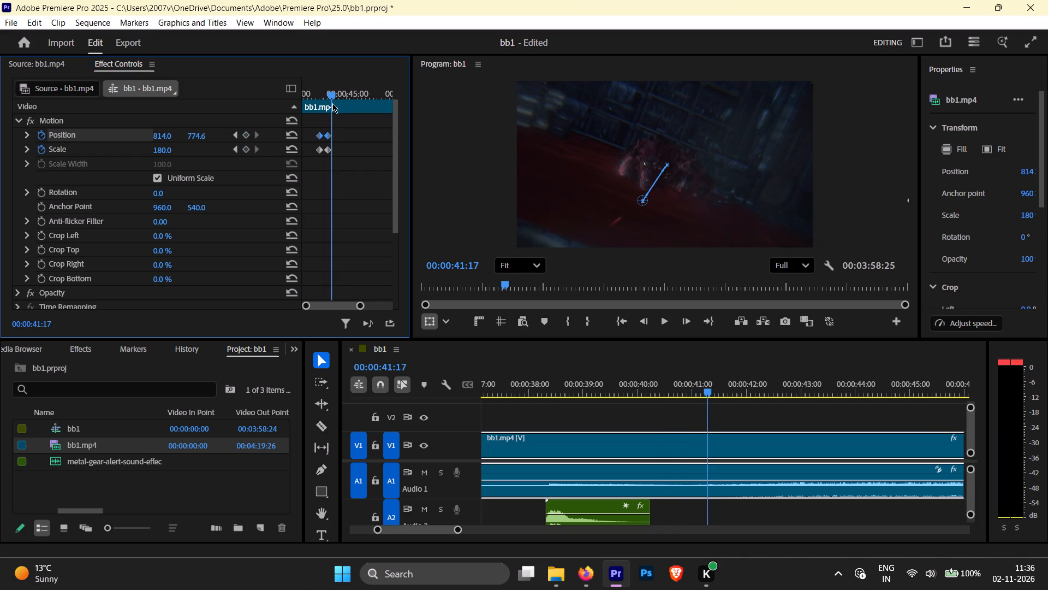
{"action": "left_click", "coordinate": [249, 135]}
{"action": "left_click", "coordinate": [246, 147]}
{"action": "left_click_drag", "start_coordinate": [357, 304], "coordinate": [350, 304]}
{"action": "left_click", "coordinate": [167, 147]}
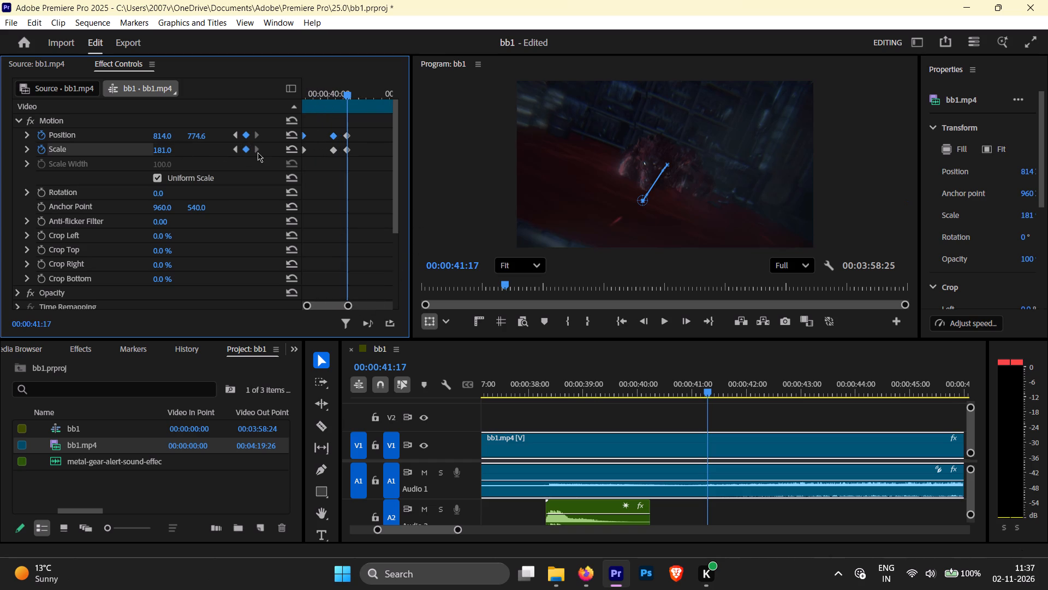
{"action": "left_click", "coordinate": [292, 149]}
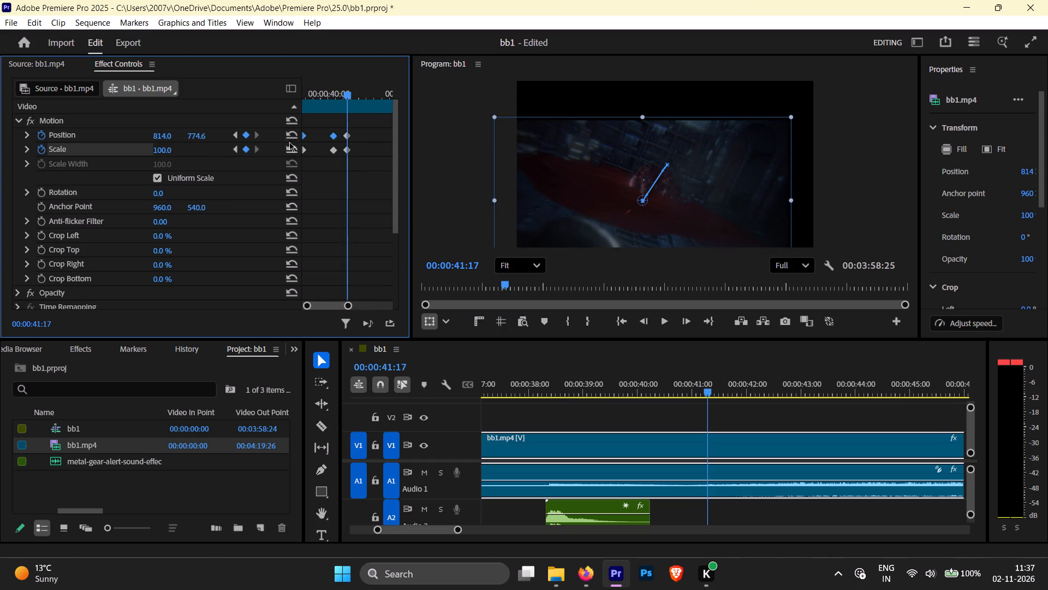
{"action": "left_click", "coordinate": [291, 132]}
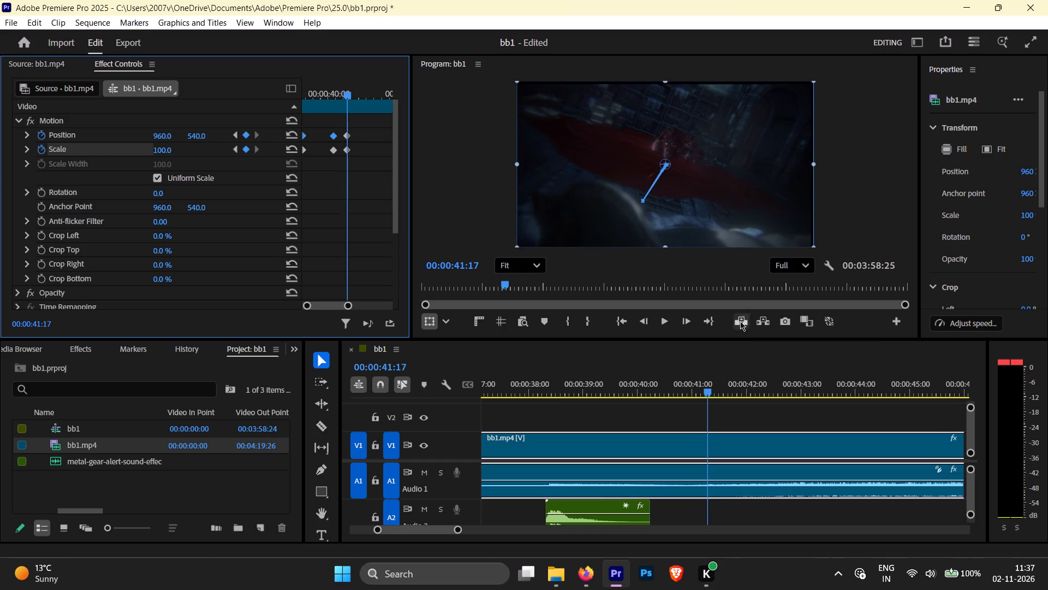
Play back the zoom and move the zoomed-in Position and Scale keyframes from 00:00:40:25 to about 00:00:39:38.
{"action": "left_click_drag", "start_coordinate": [705, 387], "coordinate": [522, 394]}
{"action": "key", "text": "space"}
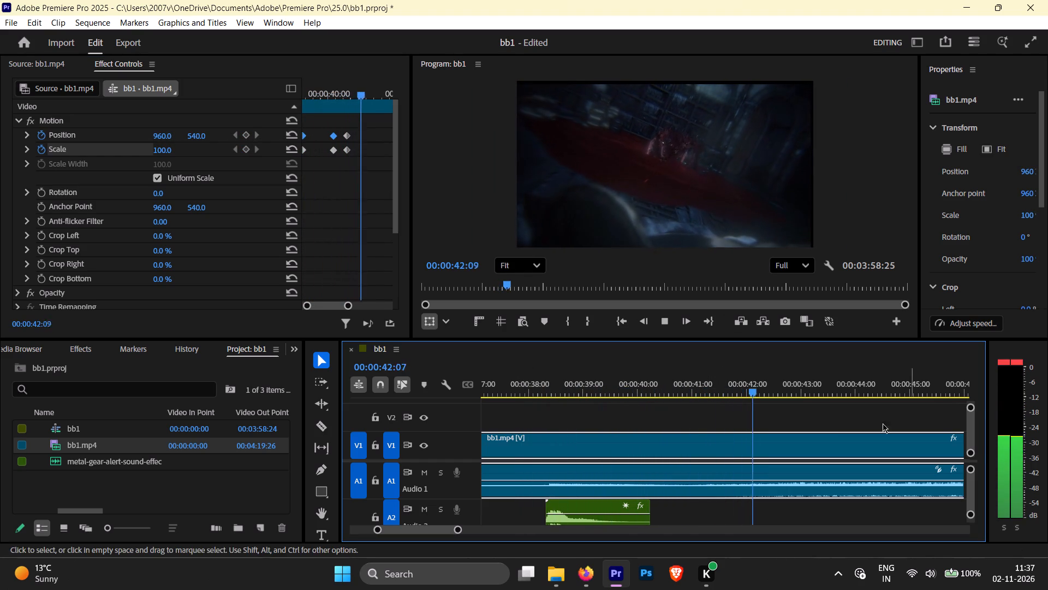
{"action": "left_click_drag", "start_coordinate": [776, 394], "coordinate": [654, 424]}
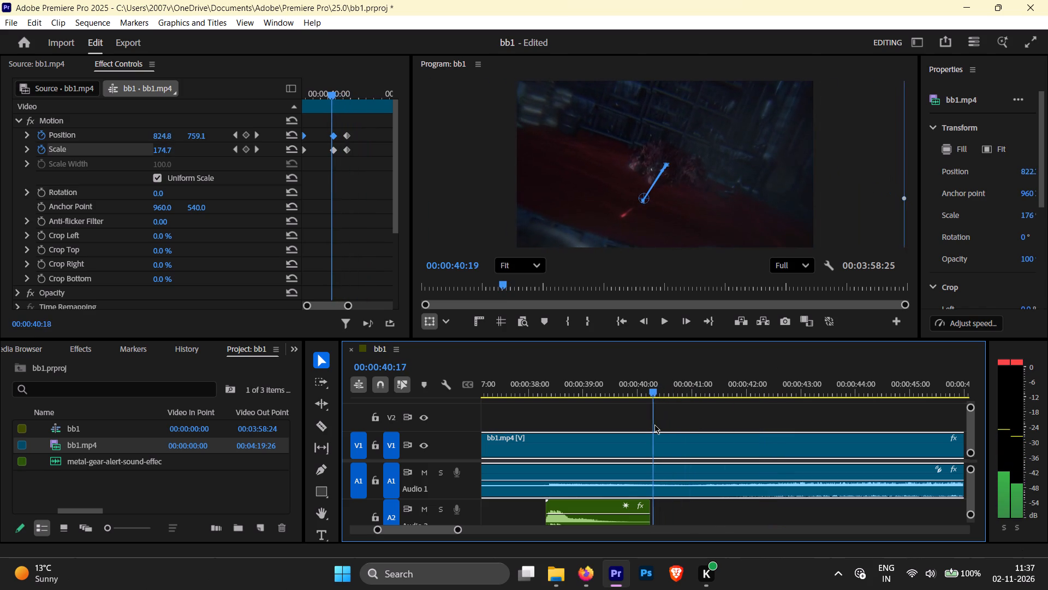
{"action": "left_click_drag", "start_coordinate": [654, 424], "coordinate": [649, 427]}
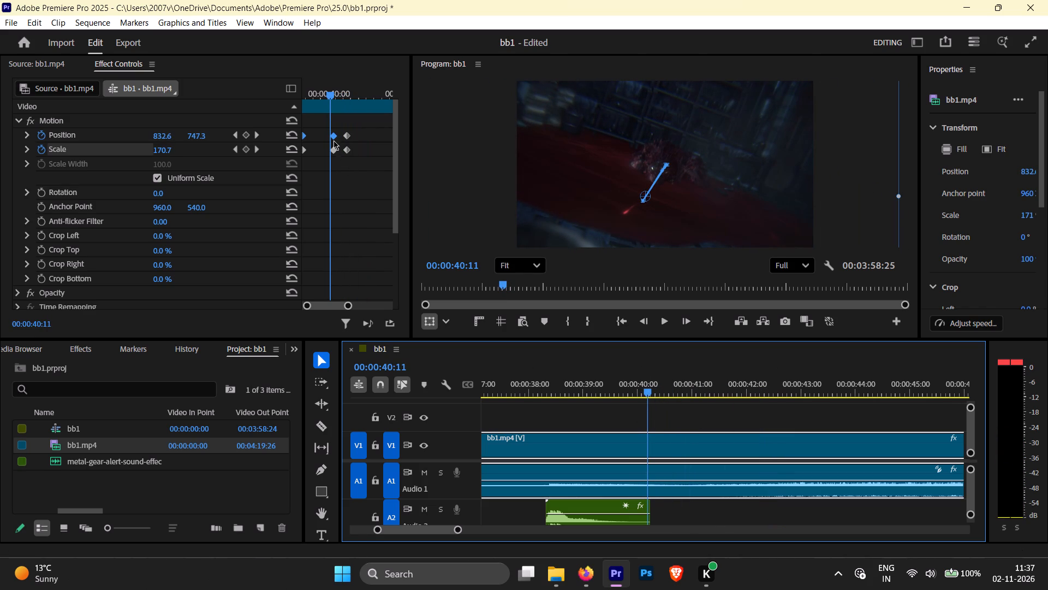
{"action": "left_click_drag", "start_coordinate": [332, 136], "coordinate": [324, 138]}
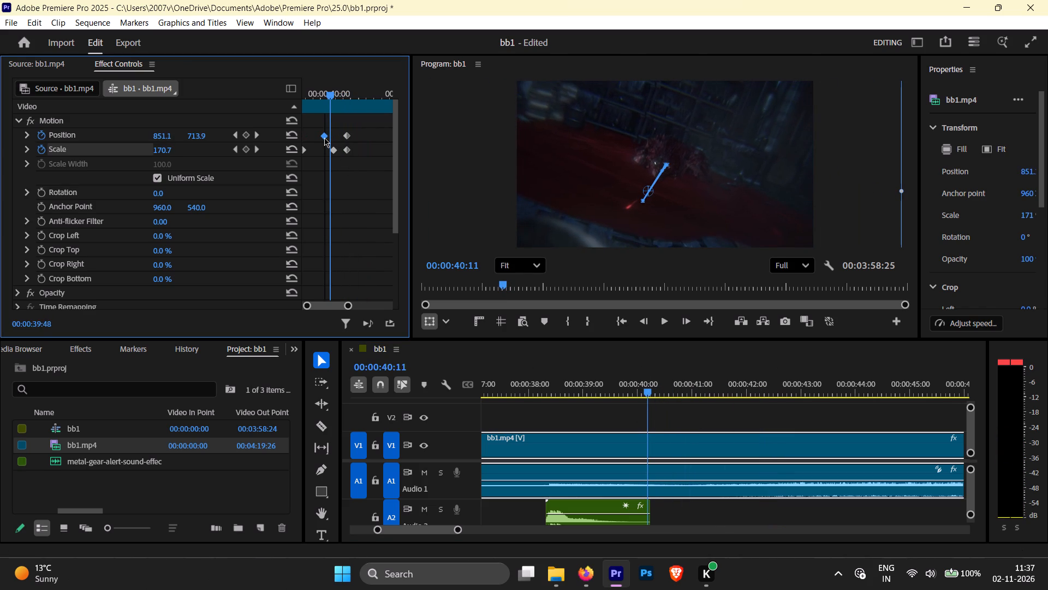
{"action": "left_click_drag", "start_coordinate": [324, 138], "coordinate": [321, 139]}
{"action": "left_click_drag", "start_coordinate": [334, 151], "coordinate": [325, 153]}
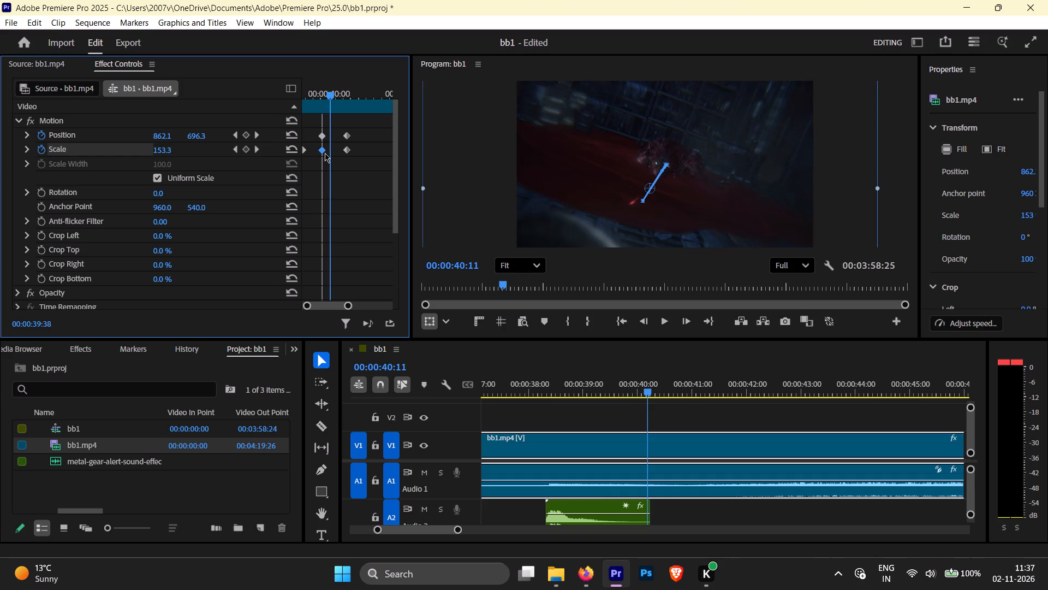
{"action": "left_click_drag", "start_coordinate": [325, 153], "coordinate": [324, 154]}
Move the zoom-out Position and Scale keyframes from 00:00:41:17 earlier, to shortly after 00:00:40:11.
{"action": "left_click_drag", "start_coordinate": [345, 135], "coordinate": [337, 135]}
{"action": "left_click_drag", "start_coordinate": [346, 148], "coordinate": [338, 149]}
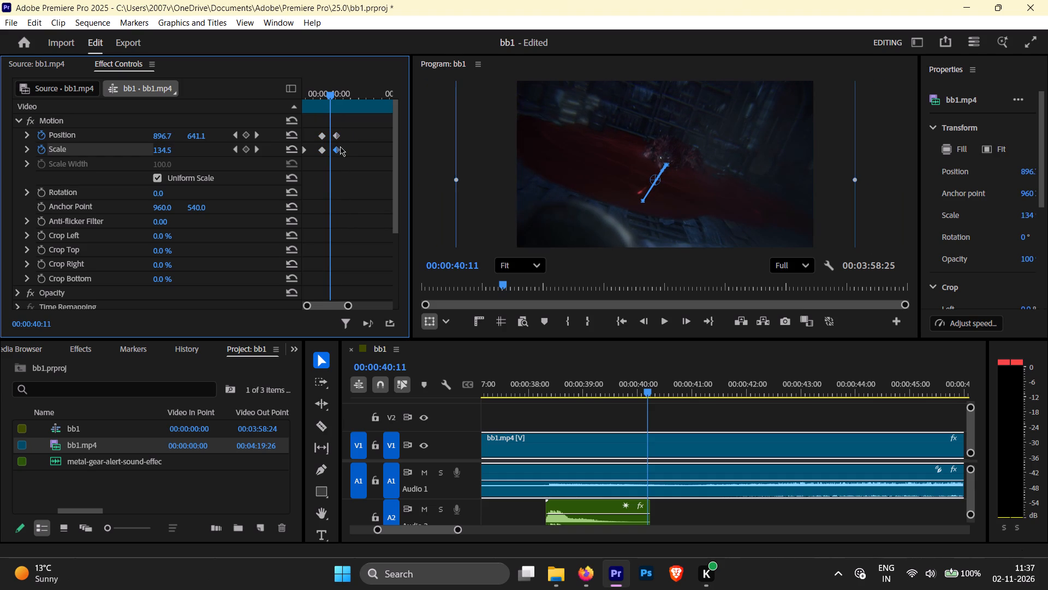
Move the first Position keyframe so it lines up with the first Scale keyframe at the zoom's start.
{"action": "scroll", "coordinate": [326, 144], "scroll_direction": "down", "scroll_amount": 2}
{"action": "scroll", "coordinate": [327, 143], "scroll_direction": "up", "scroll_amount": 2}
{"action": "left_click", "coordinate": [350, 304]}
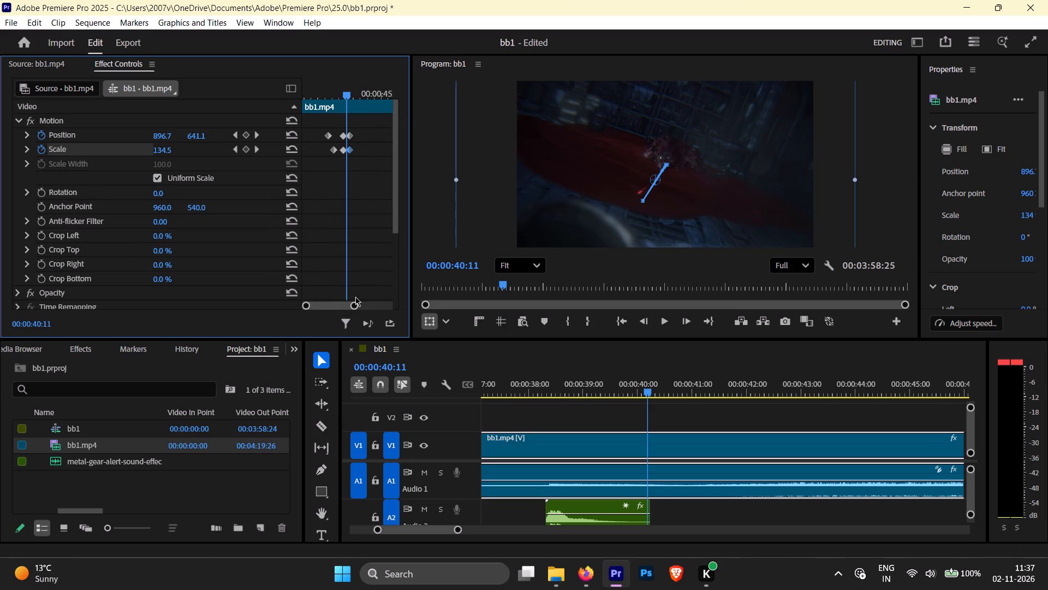
{"action": "left_click_drag", "start_coordinate": [327, 137], "coordinate": [332, 136]}
Play back the retimed zoom from about 00:00:37:58 and stop at 00:00:39:57.
{"action": "left_click_drag", "start_coordinate": [644, 392], "coordinate": [523, 405]}
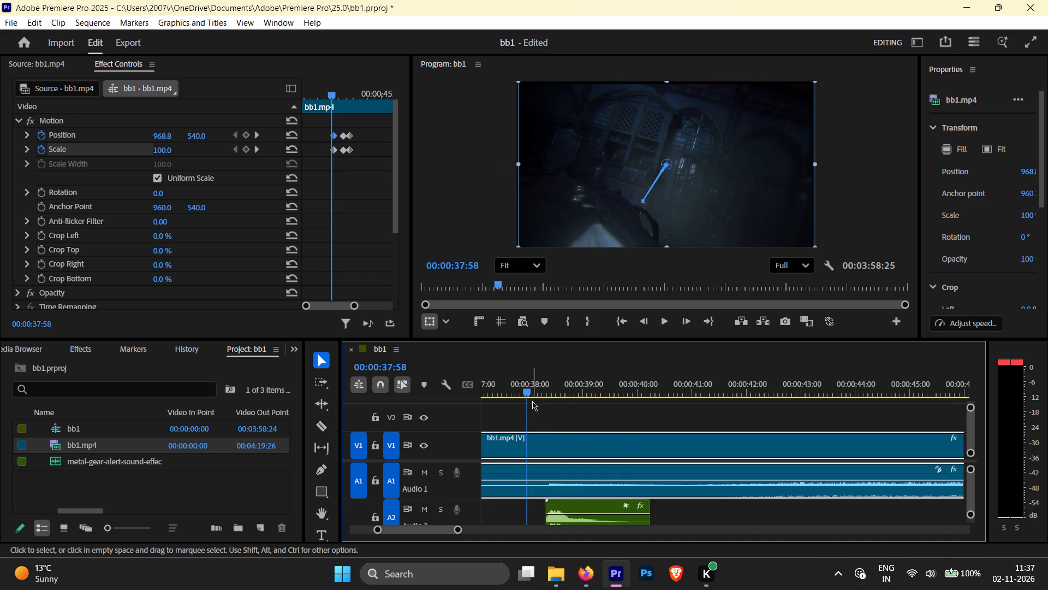
{"action": "key", "text": "space"}
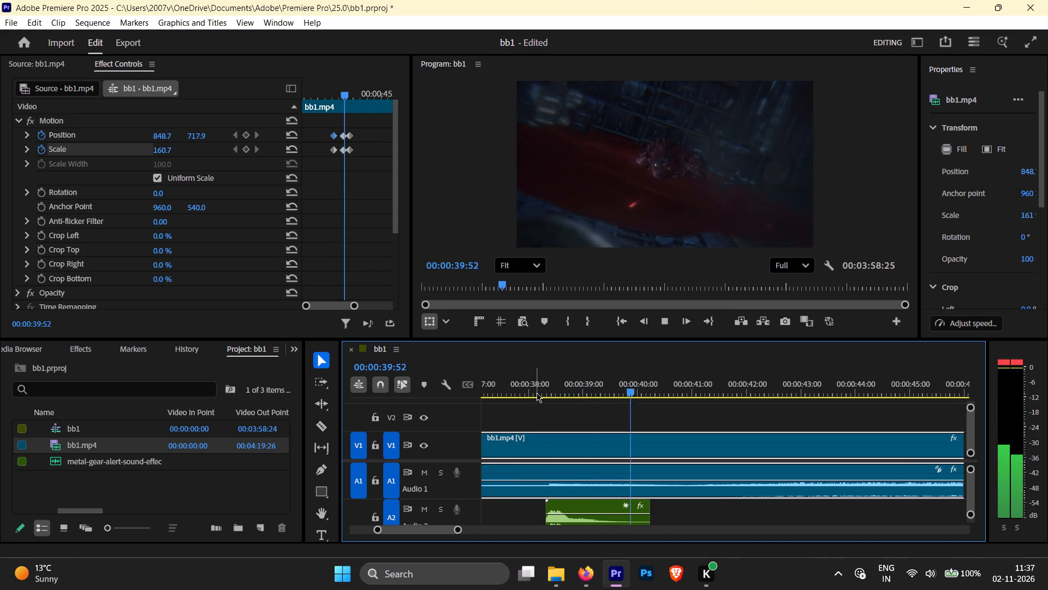
{"action": "key", "text": "space"}
{"action": "left_click", "coordinate": [636, 390]}
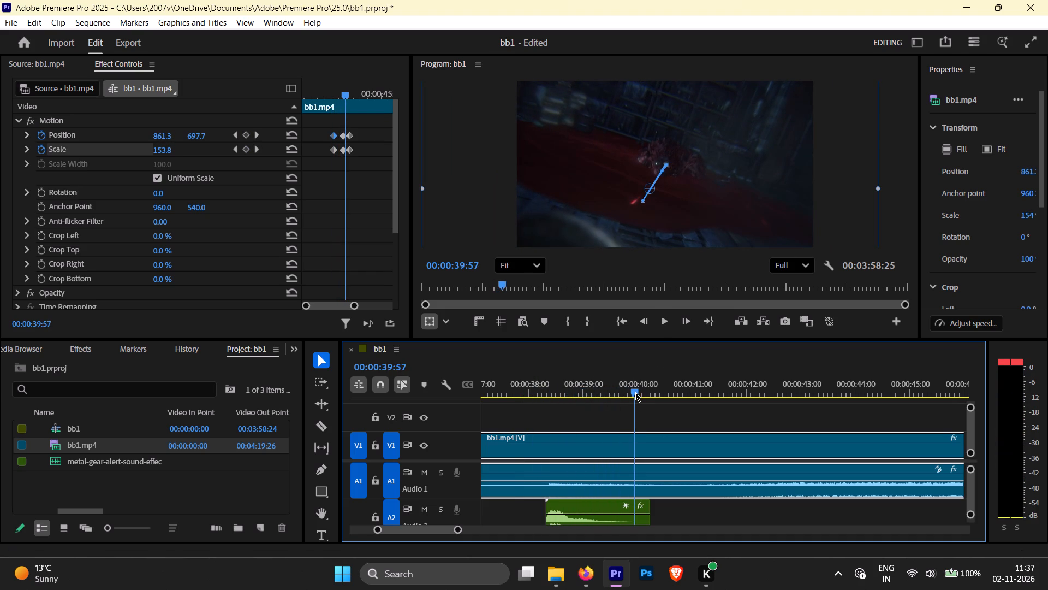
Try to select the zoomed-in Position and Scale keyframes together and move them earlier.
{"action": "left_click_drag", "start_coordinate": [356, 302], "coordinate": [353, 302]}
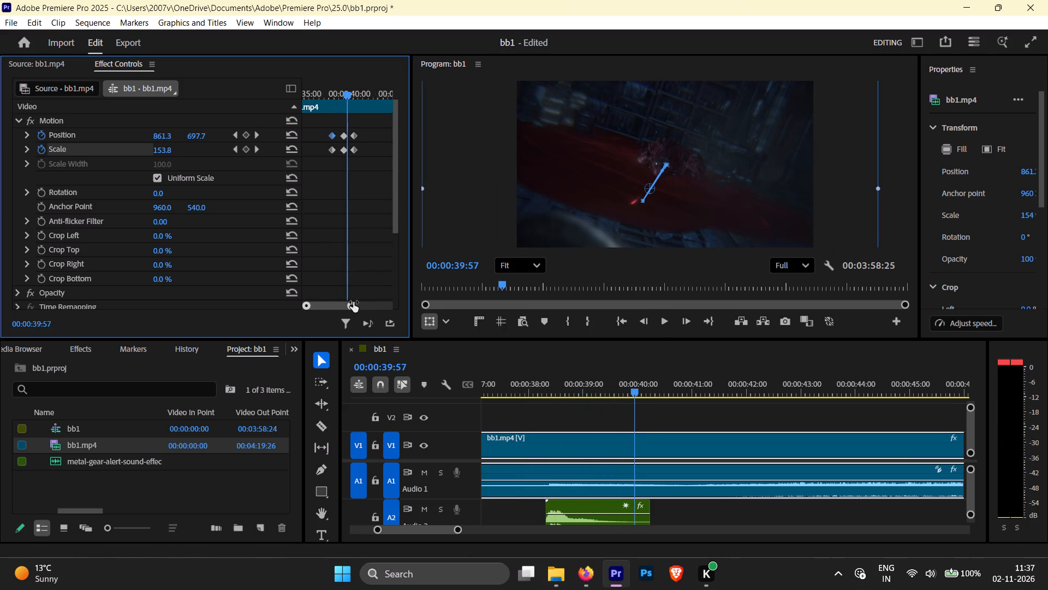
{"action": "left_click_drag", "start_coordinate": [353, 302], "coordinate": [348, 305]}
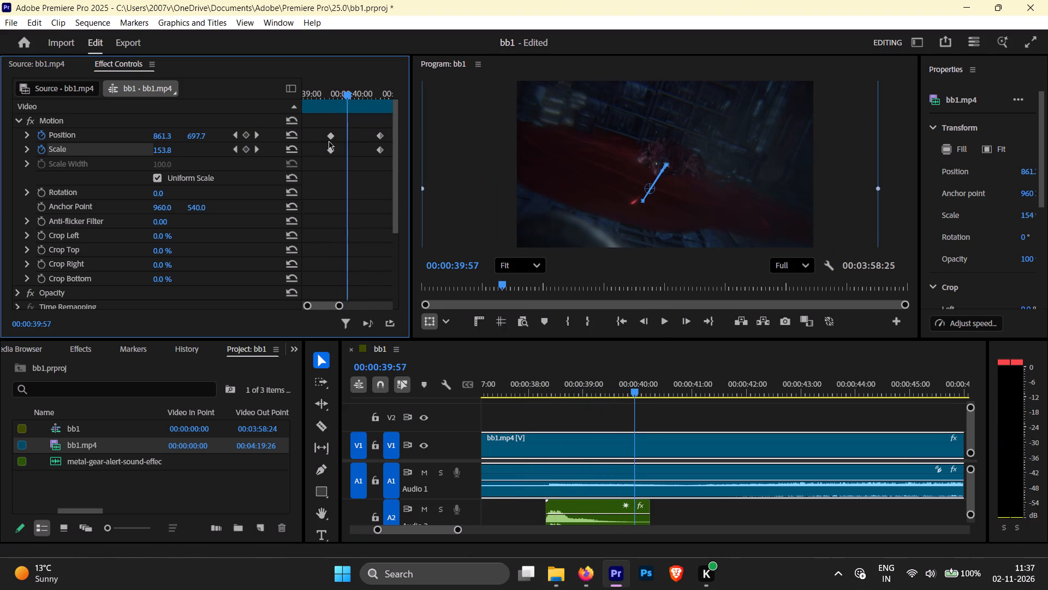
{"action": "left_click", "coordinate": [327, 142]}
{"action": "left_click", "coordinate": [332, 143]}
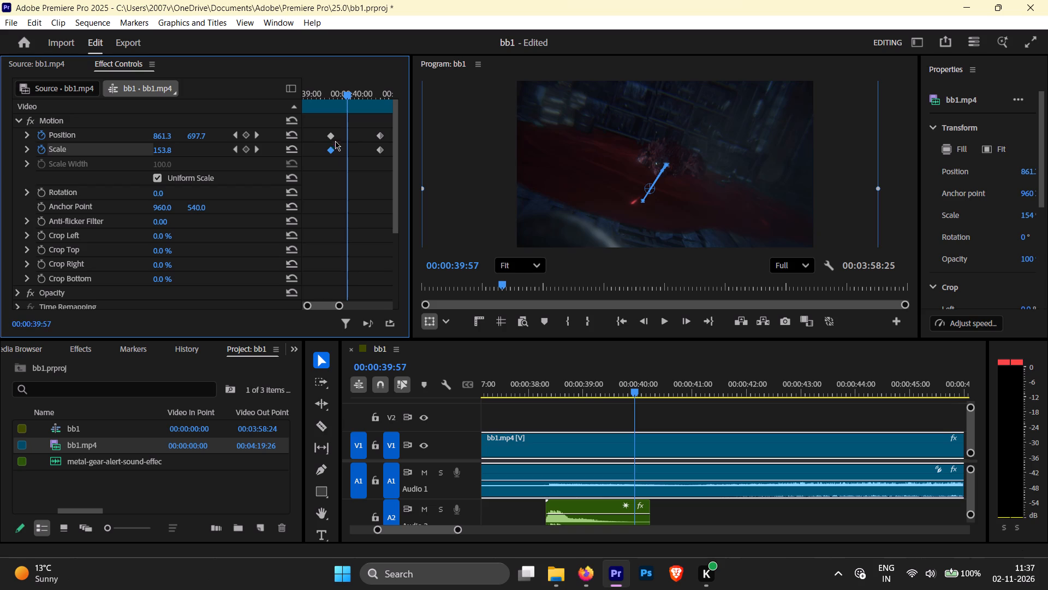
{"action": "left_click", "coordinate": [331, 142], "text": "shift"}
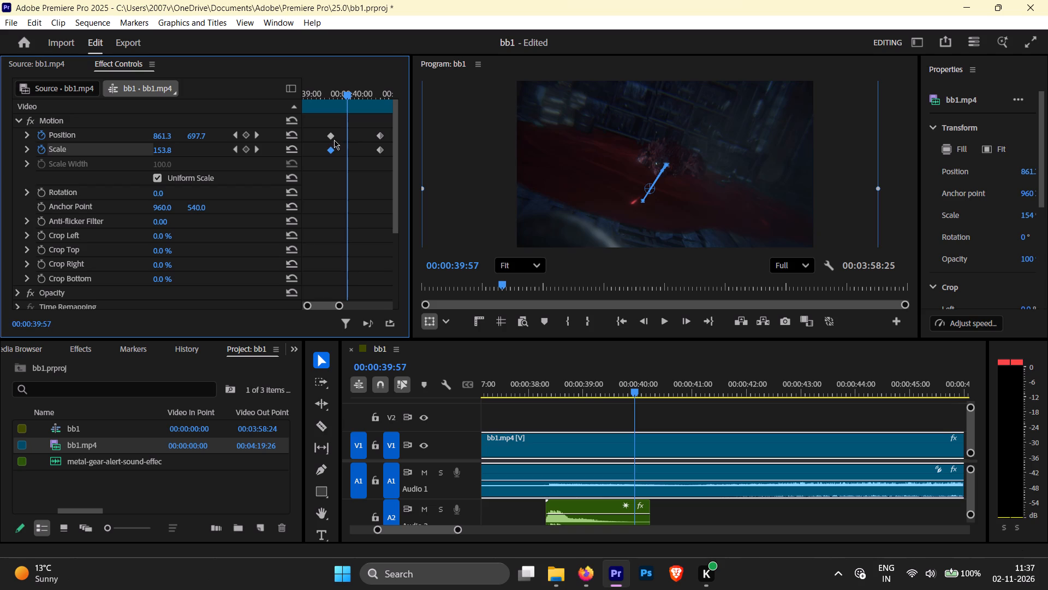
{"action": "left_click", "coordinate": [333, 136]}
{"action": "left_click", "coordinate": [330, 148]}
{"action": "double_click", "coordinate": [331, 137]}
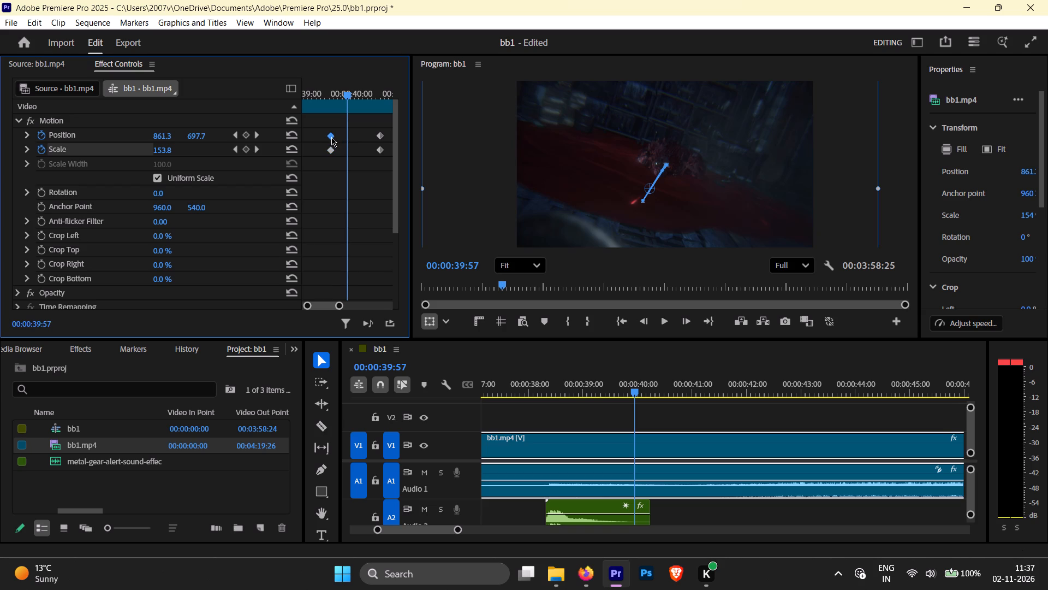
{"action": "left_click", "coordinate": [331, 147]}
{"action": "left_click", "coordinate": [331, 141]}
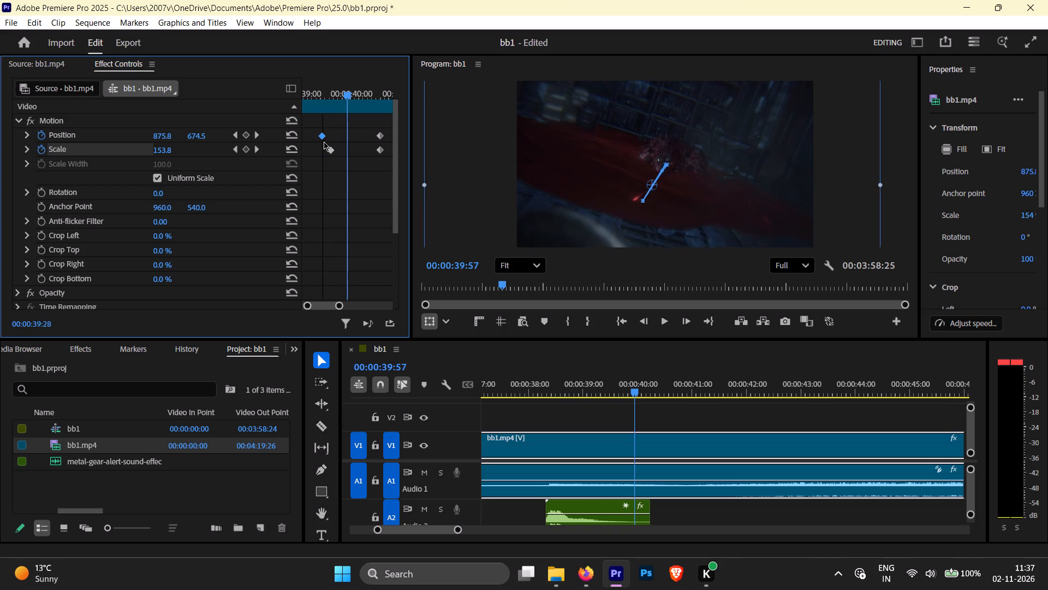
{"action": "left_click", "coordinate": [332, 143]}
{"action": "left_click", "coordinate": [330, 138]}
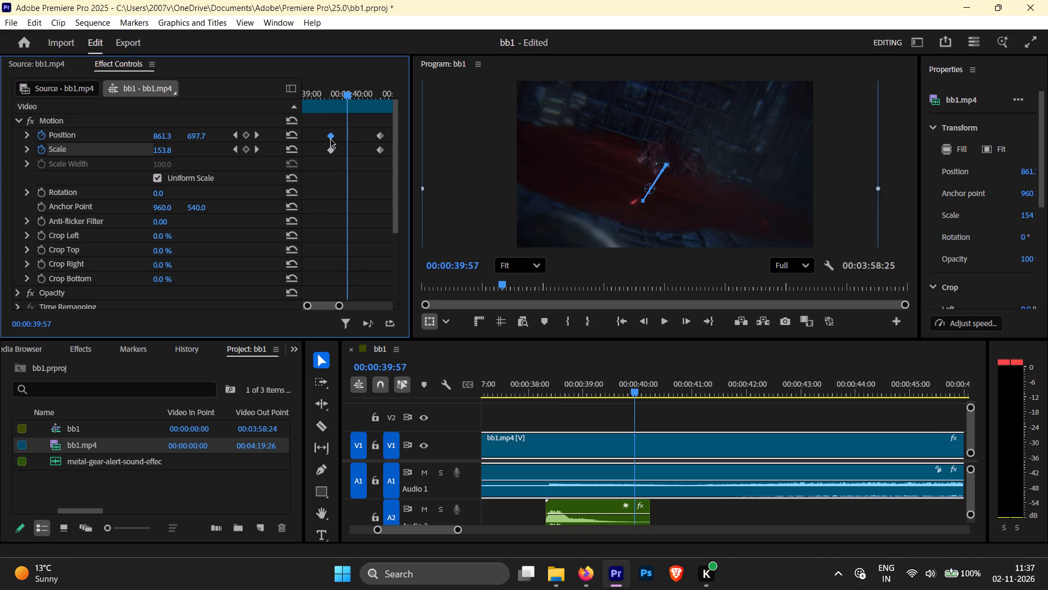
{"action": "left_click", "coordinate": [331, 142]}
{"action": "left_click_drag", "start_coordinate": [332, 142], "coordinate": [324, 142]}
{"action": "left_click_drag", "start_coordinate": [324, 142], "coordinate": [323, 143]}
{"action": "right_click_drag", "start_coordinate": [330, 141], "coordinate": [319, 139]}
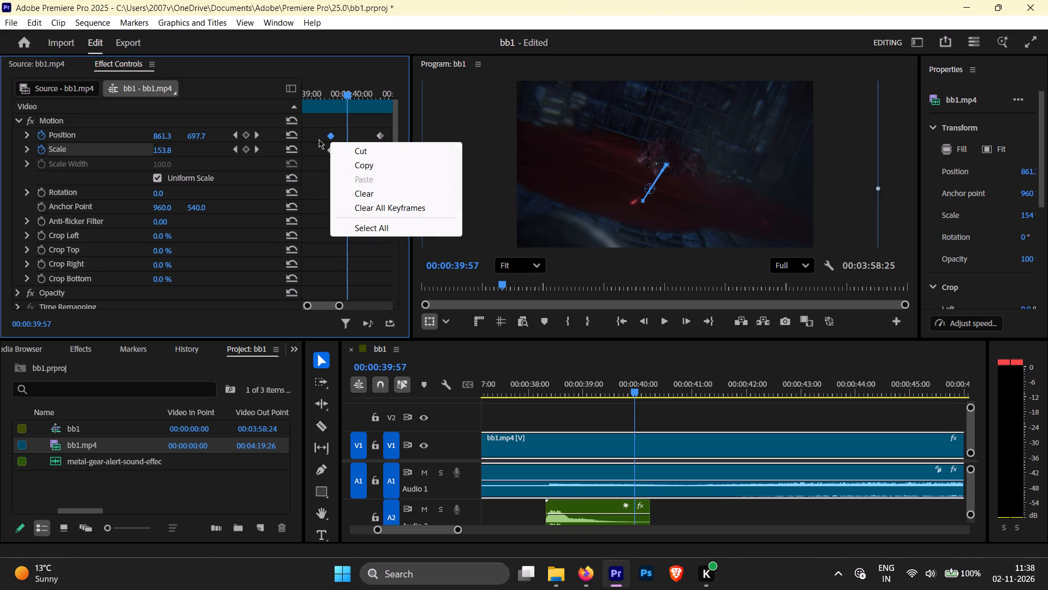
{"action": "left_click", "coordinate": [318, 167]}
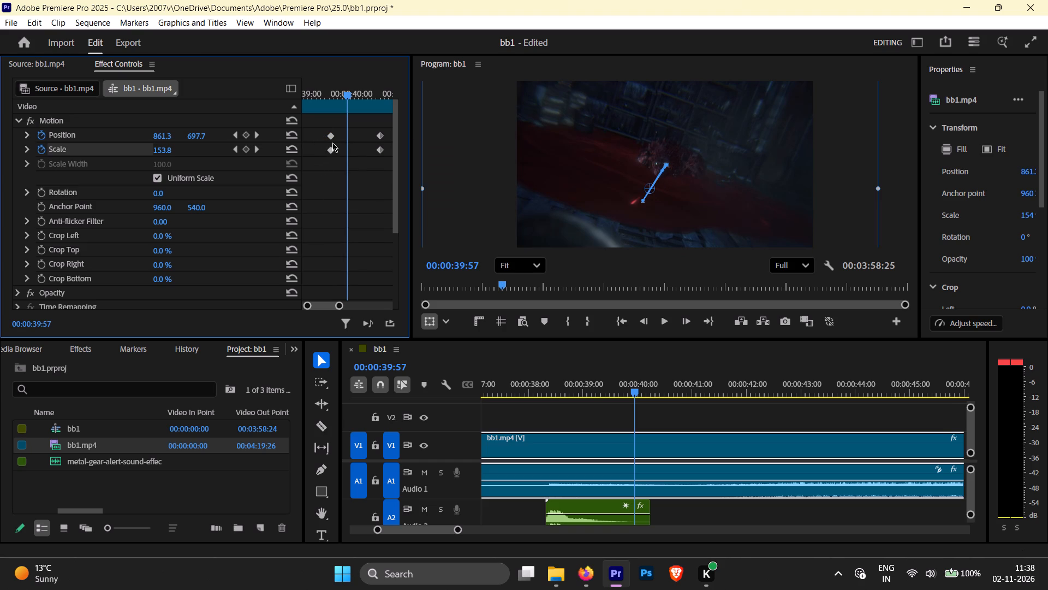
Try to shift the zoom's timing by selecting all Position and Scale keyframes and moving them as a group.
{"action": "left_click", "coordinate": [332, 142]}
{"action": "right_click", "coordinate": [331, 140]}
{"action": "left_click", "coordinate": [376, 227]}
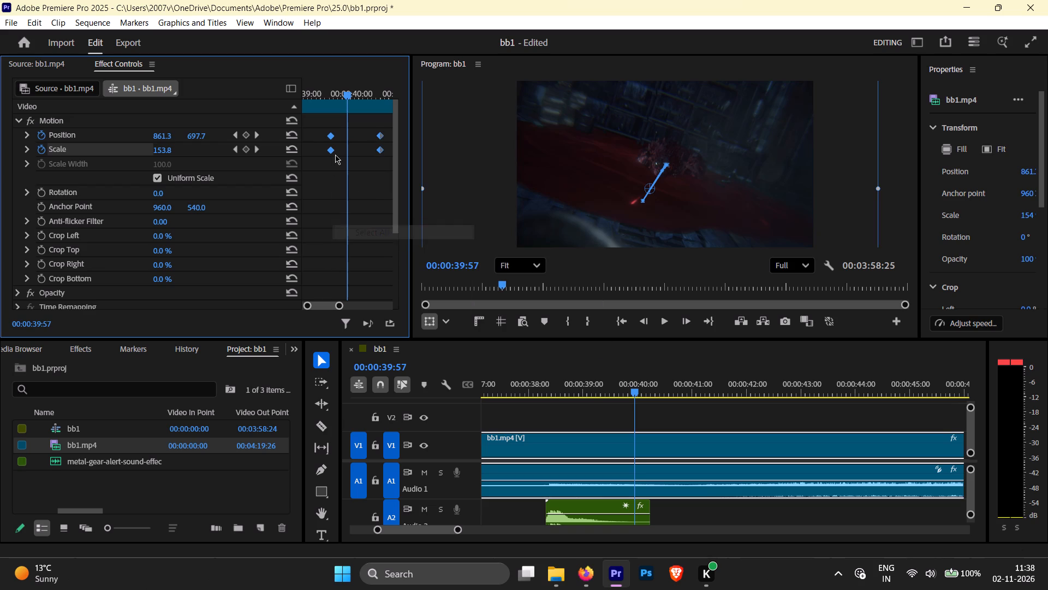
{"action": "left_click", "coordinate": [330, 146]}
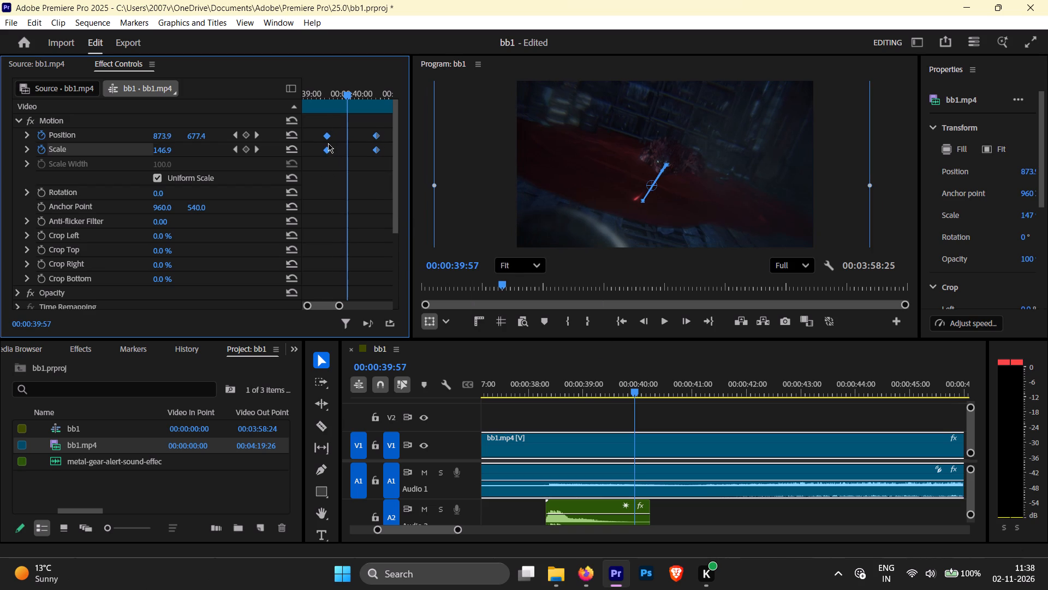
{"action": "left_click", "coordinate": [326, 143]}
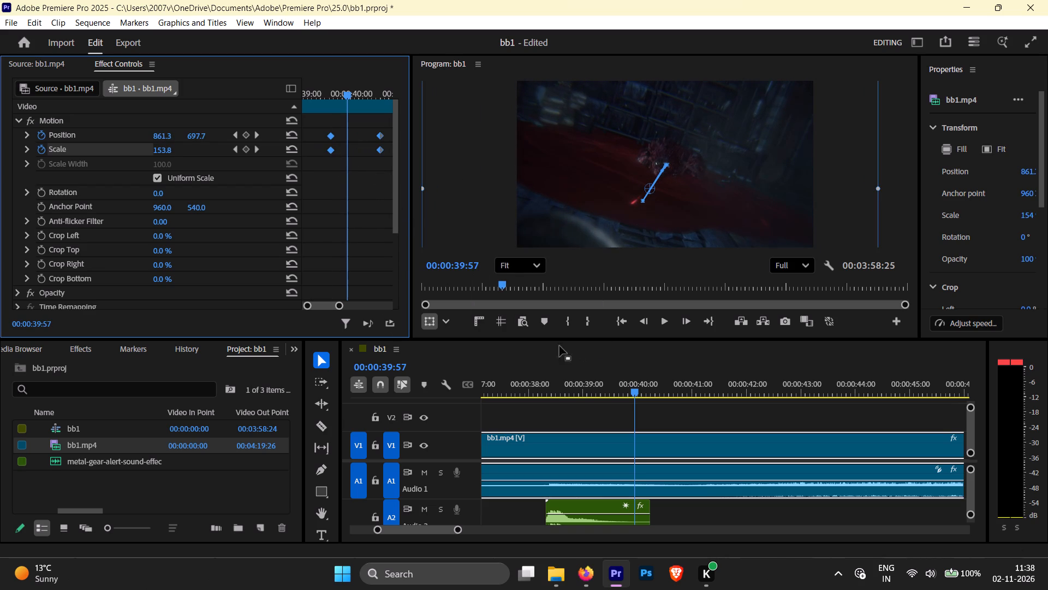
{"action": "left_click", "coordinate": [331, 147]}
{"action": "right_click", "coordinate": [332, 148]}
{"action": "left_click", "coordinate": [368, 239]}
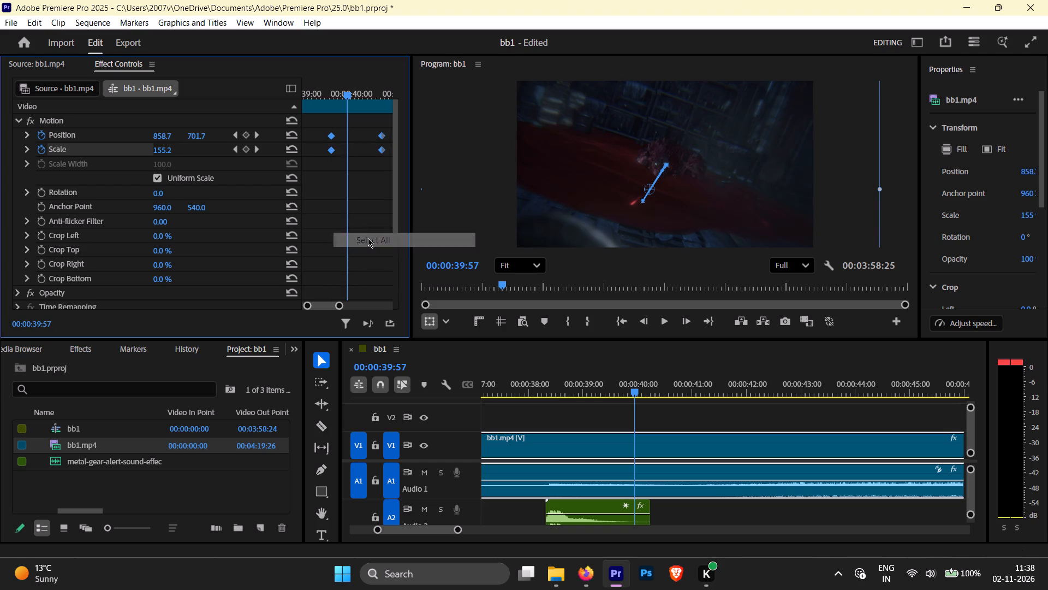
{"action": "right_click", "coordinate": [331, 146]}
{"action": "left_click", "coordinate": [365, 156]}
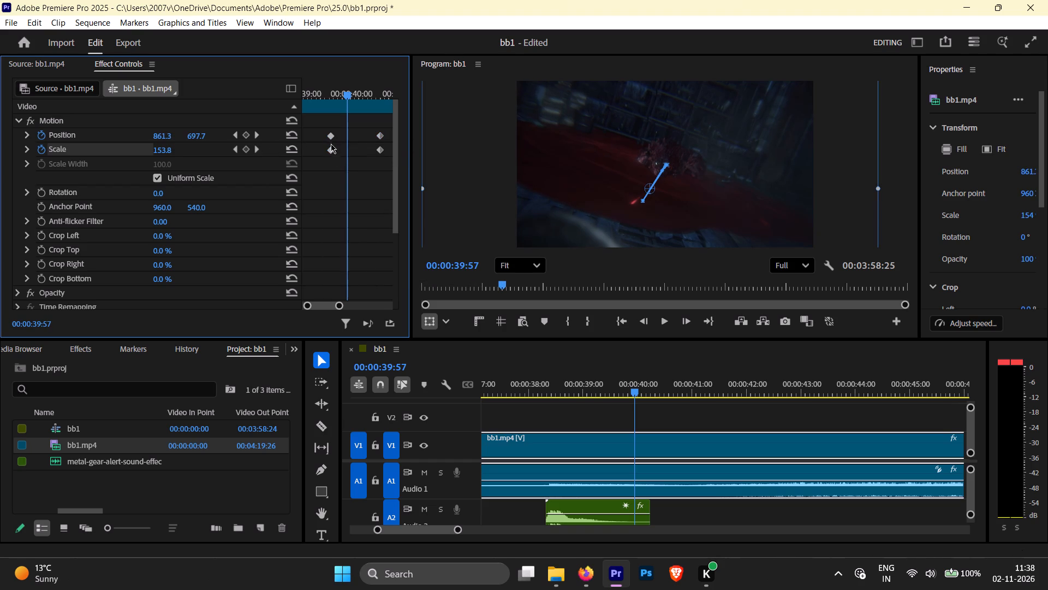
Move the zoomed-in Position keyframe earlier, to just before 00:00:39:23.
{"action": "left_click_drag", "start_coordinate": [331, 140], "coordinate": [318, 141]}
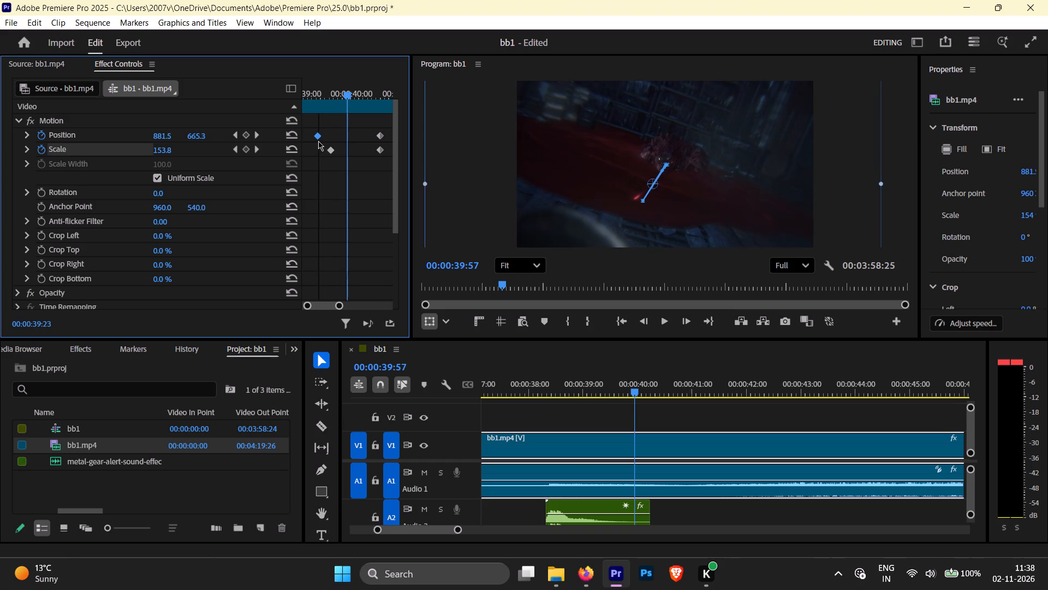
{"action": "left_click_drag", "start_coordinate": [318, 141], "coordinate": [314, 141]}
{"action": "scroll", "coordinate": [315, 150], "scroll_direction": "down", "scroll_amount": 3}
{"action": "scroll", "coordinate": [317, 161], "scroll_direction": "up", "scroll_amount": 3}
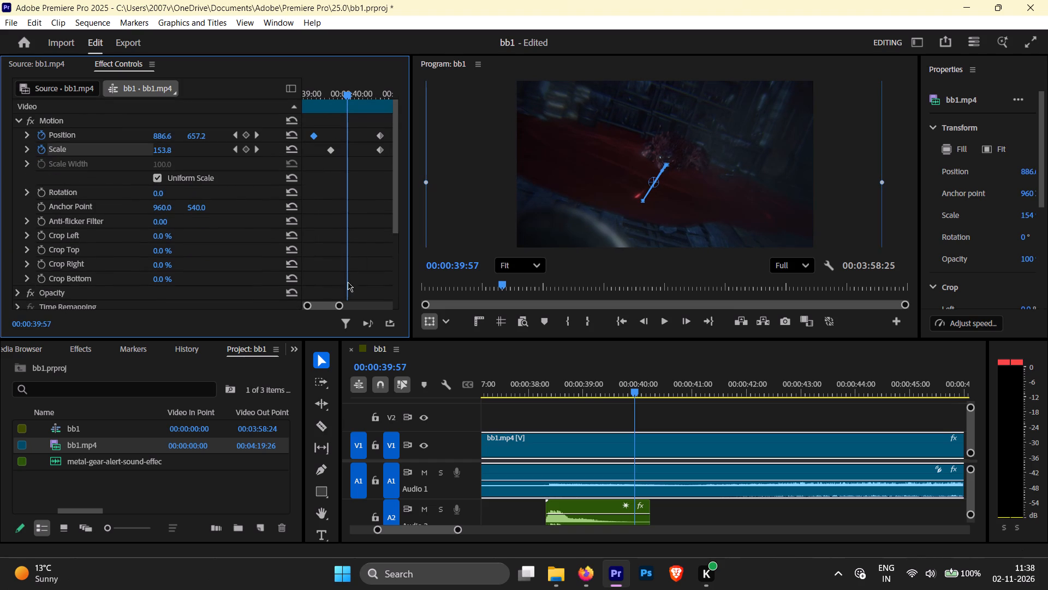
{"action": "left_click", "coordinate": [336, 306]}
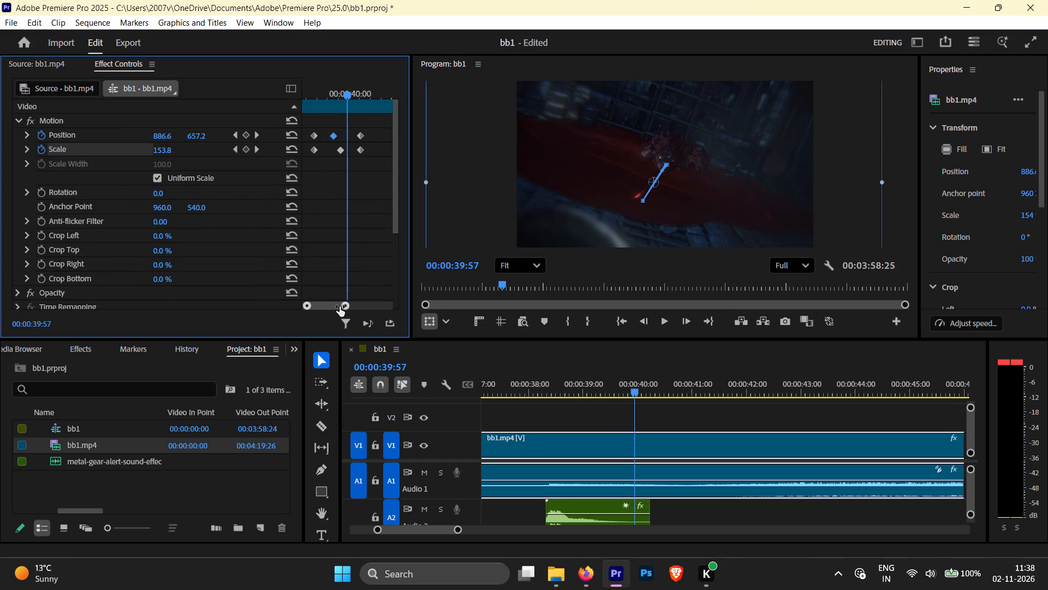
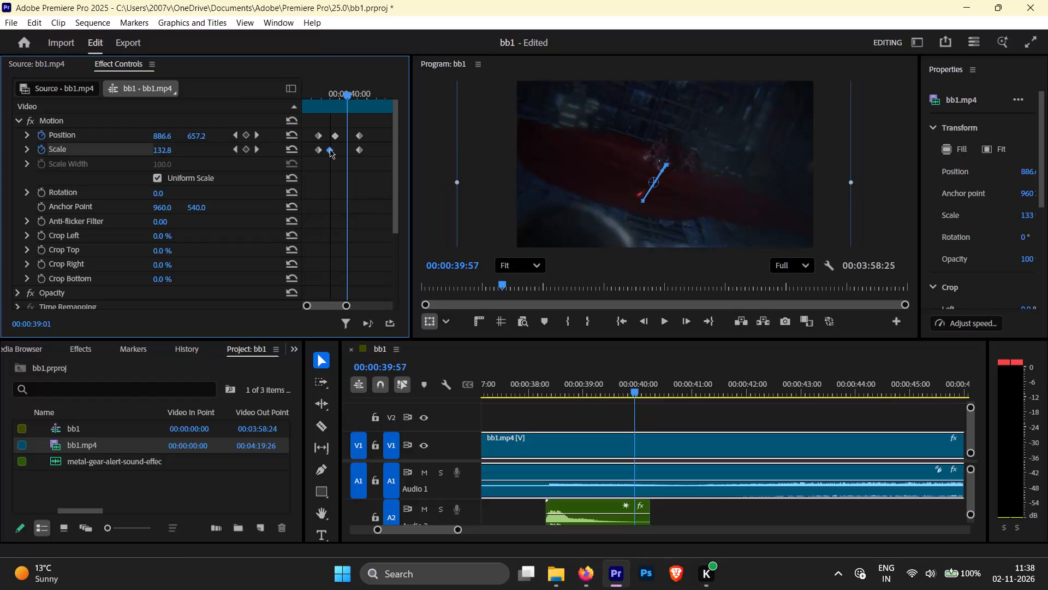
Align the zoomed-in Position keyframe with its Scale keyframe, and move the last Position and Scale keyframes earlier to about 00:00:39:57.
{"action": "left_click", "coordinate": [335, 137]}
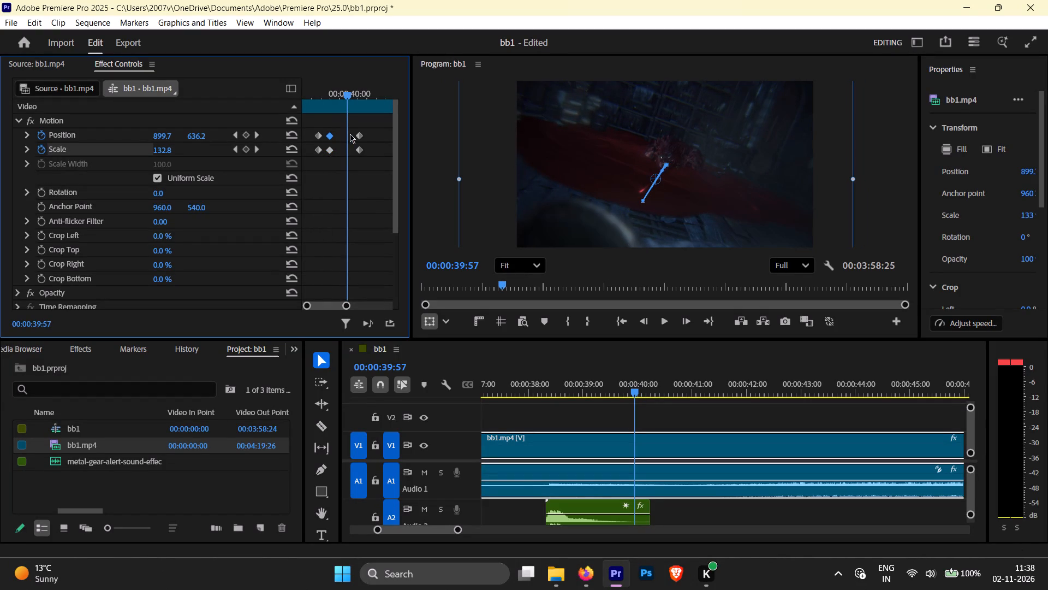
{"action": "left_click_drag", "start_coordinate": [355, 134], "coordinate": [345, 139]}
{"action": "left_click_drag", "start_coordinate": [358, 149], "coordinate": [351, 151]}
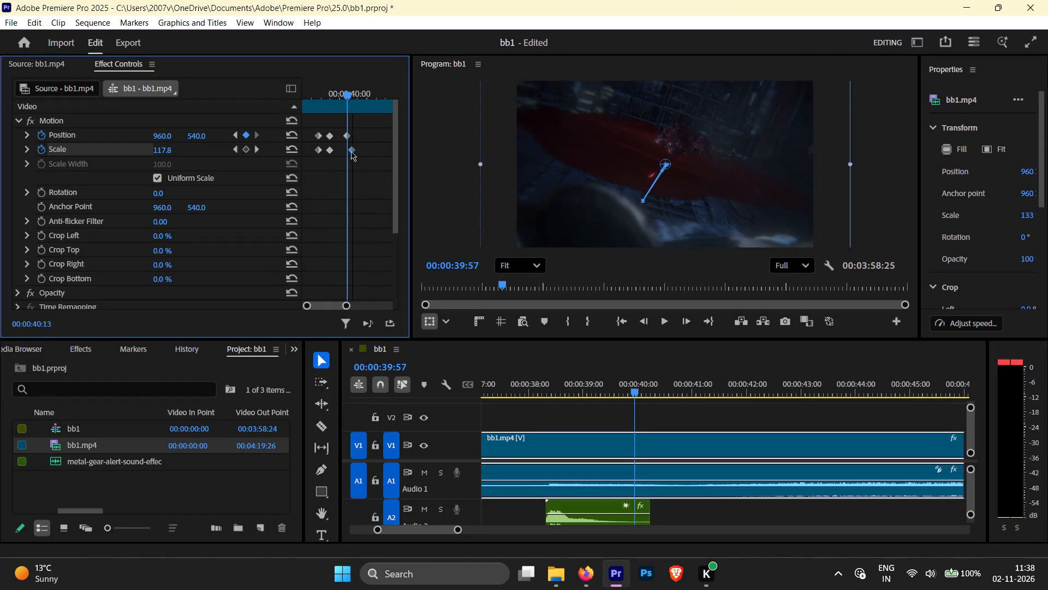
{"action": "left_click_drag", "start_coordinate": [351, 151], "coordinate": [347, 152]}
Play back the retimed zoom from just before the alert sound, pausing along it and stopping at 00:00:40:33.
{"action": "left_click_drag", "start_coordinate": [639, 391], "coordinate": [610, 399]}
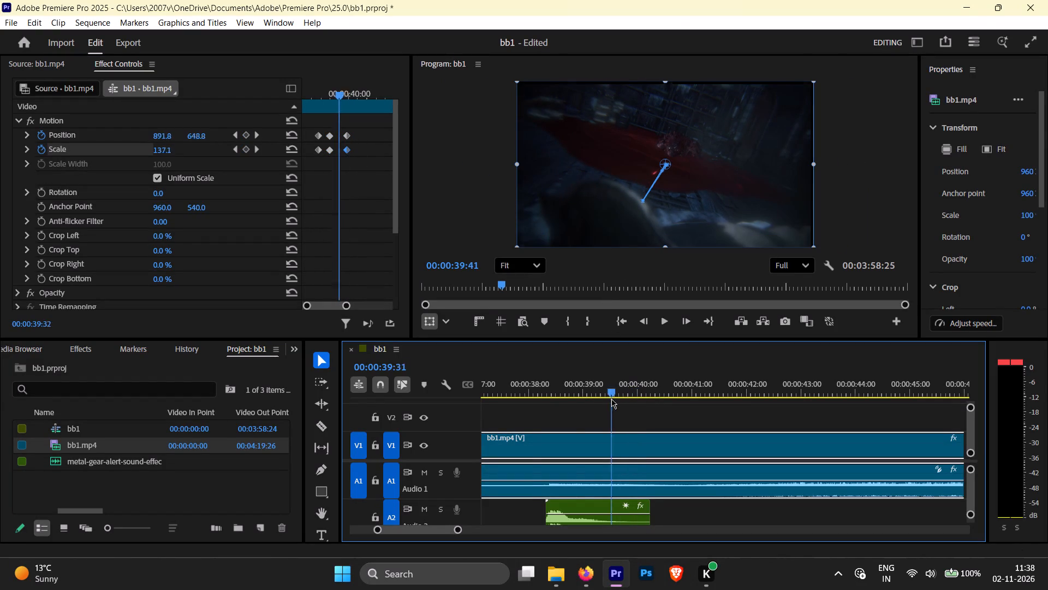
{"action": "left_click_drag", "start_coordinate": [610, 399], "coordinate": [533, 394]}
{"action": "key", "text": "space"}
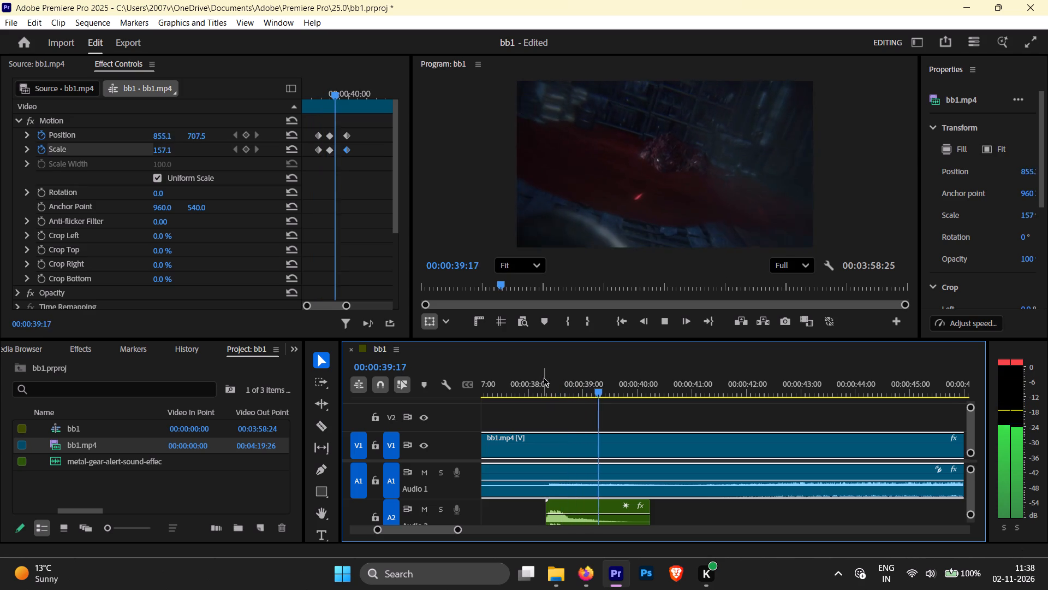
{"action": "key", "text": "space"}
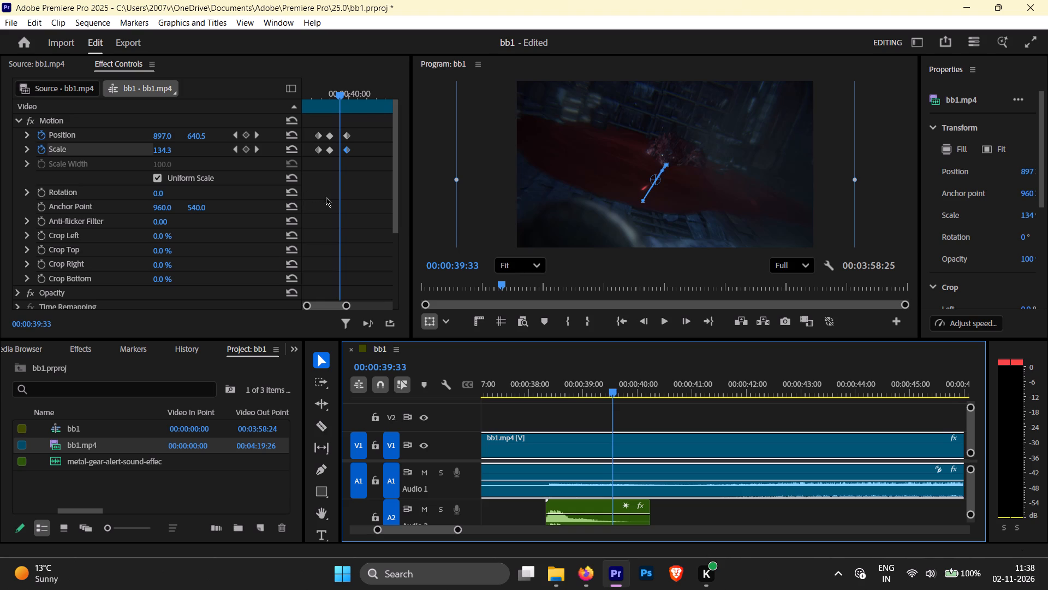
{"action": "key", "text": "space"}
{"action": "key", "text": "space"}
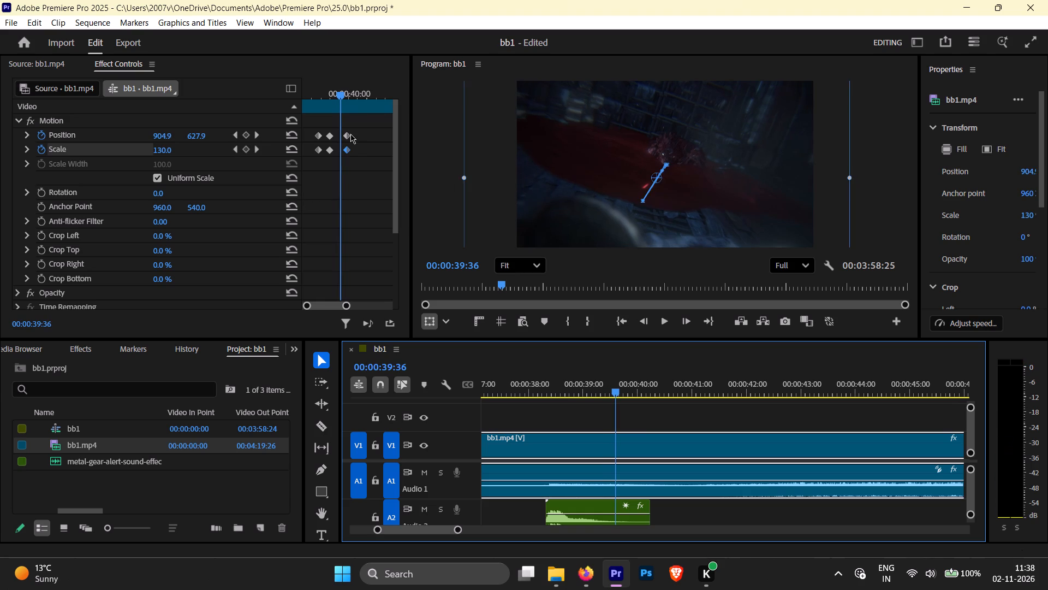
{"action": "key", "text": "space"}
{"action": "key", "text": "space"}
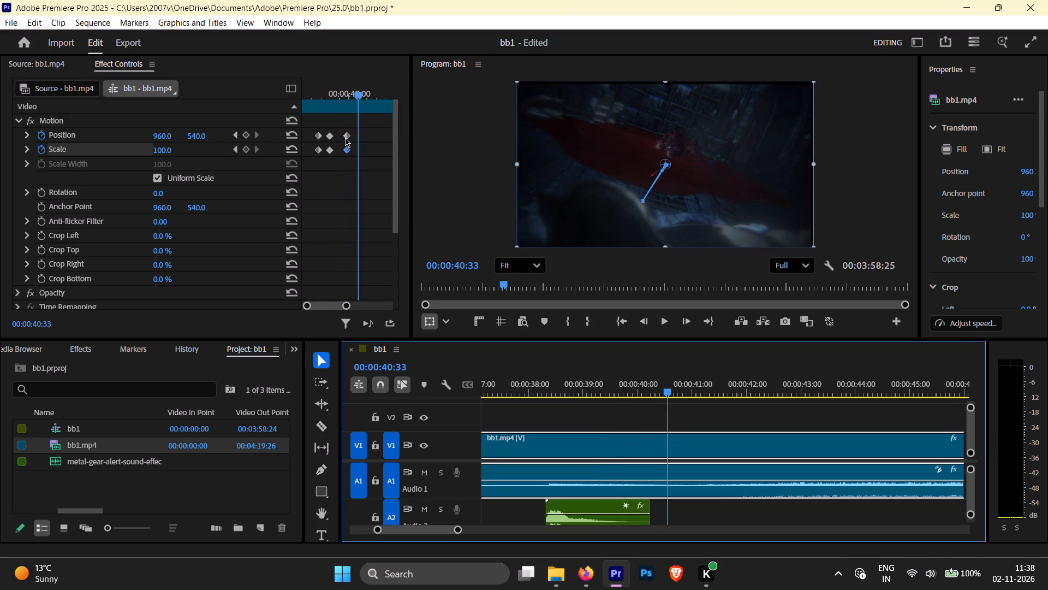
Move the zoomed-in Position and Scale keyframes earlier to about 00:00:38:44 and the last pair to about 00:00:39:00.
{"action": "left_click", "coordinate": [346, 133]}
{"action": "left_click_drag", "start_coordinate": [346, 141], "coordinate": [338, 141]}
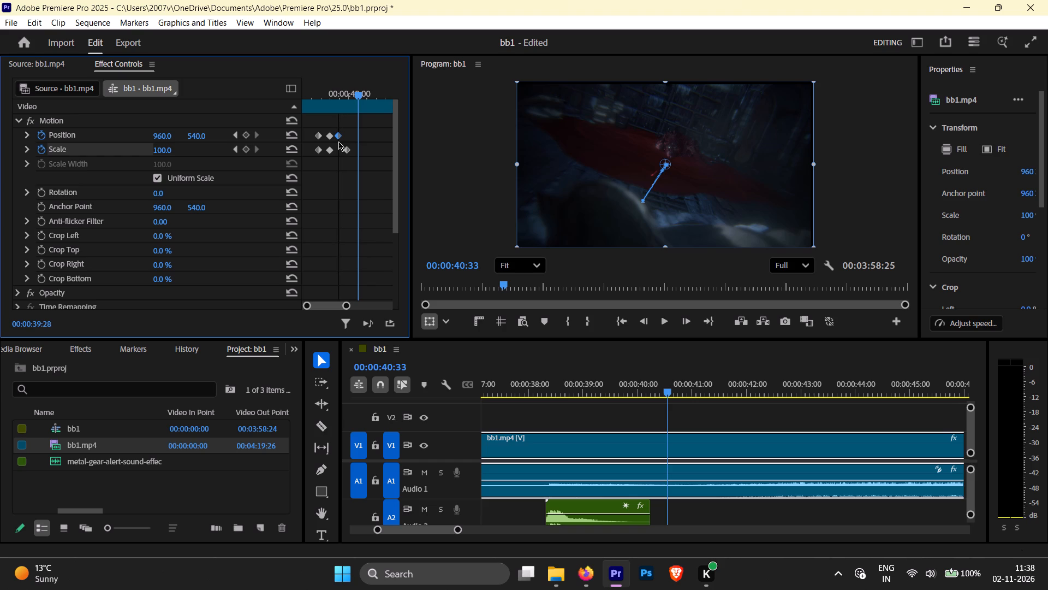
{"action": "left_click_drag", "start_coordinate": [338, 141], "coordinate": [337, 143]}
{"action": "left_click_drag", "start_coordinate": [347, 149], "coordinate": [340, 152]}
{"action": "left_click", "coordinate": [328, 148]}
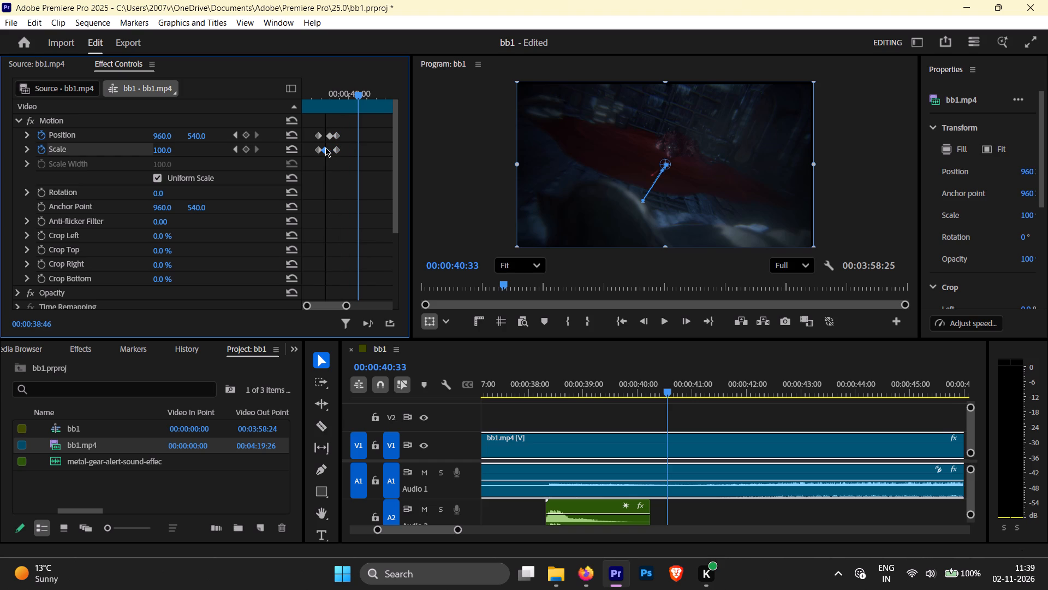
{"action": "left_click_drag", "start_coordinate": [330, 135], "coordinate": [325, 136]}
{"action": "left_click_drag", "start_coordinate": [325, 136], "coordinate": [325, 136]}
{"action": "left_click_drag", "start_coordinate": [338, 133], "coordinate": [330, 134]}
{"action": "left_click_drag", "start_coordinate": [336, 149], "coordinate": [331, 150]}
Play back the tightened zoom from the start of the alert sound and stop at 00:00:39:29.
{"action": "key", "text": "space"}
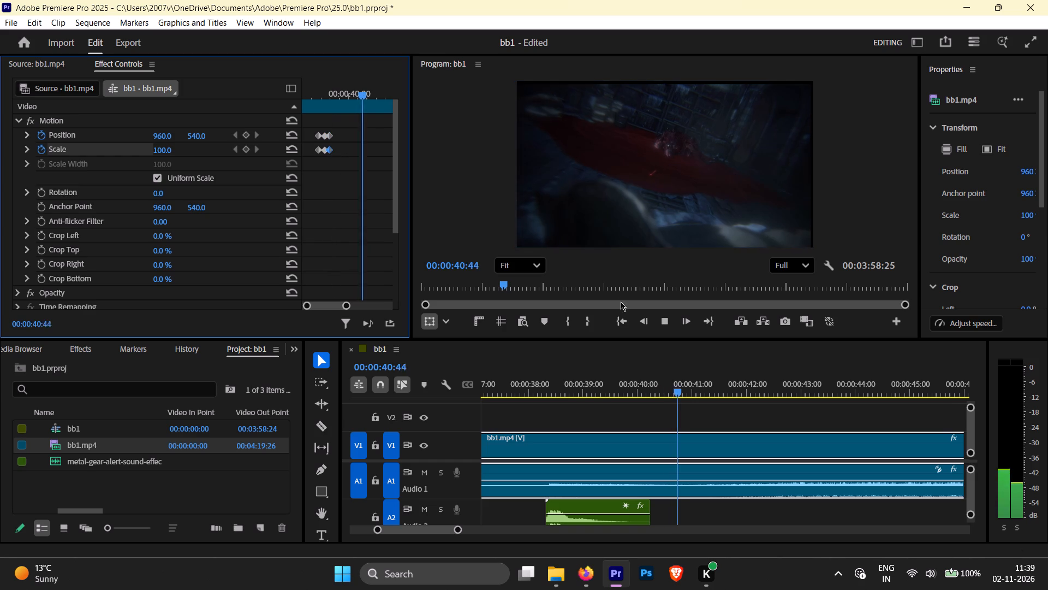
{"action": "left_click_drag", "start_coordinate": [708, 387], "coordinate": [549, 402]}
{"action": "key", "text": "space"}
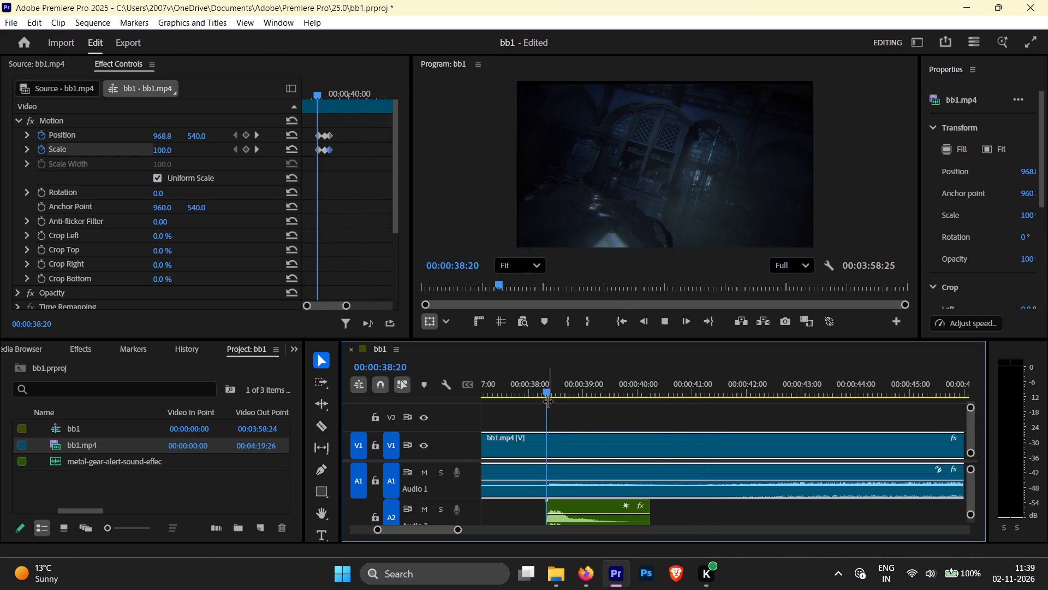
{"action": "key", "text": "space"}
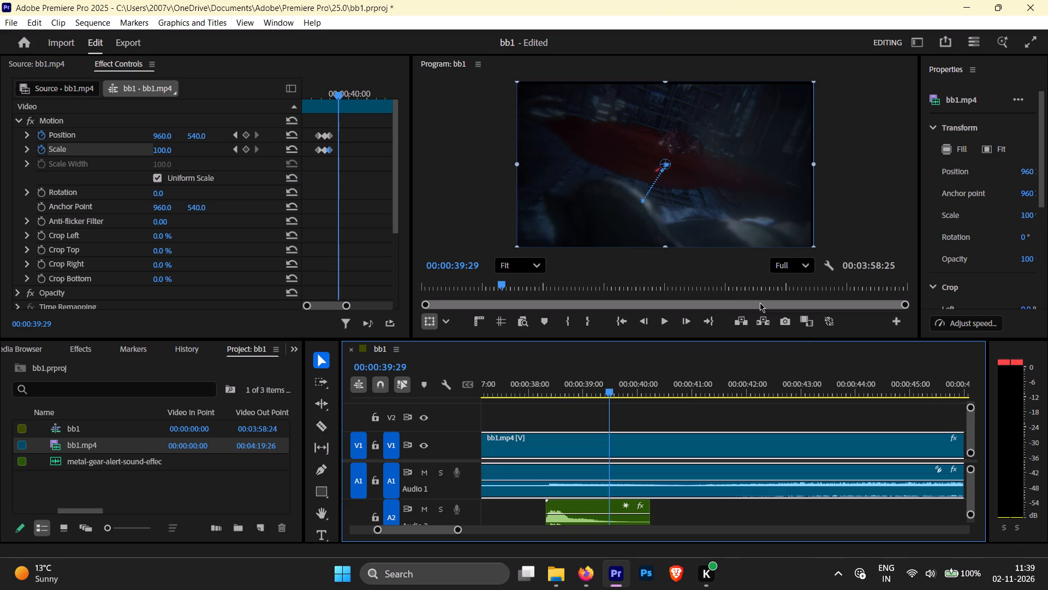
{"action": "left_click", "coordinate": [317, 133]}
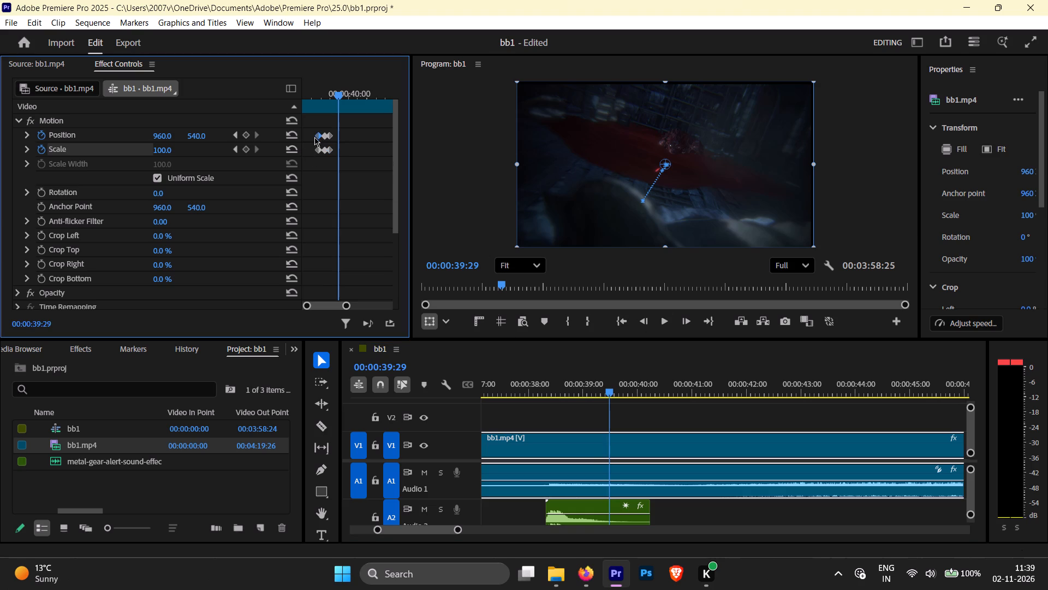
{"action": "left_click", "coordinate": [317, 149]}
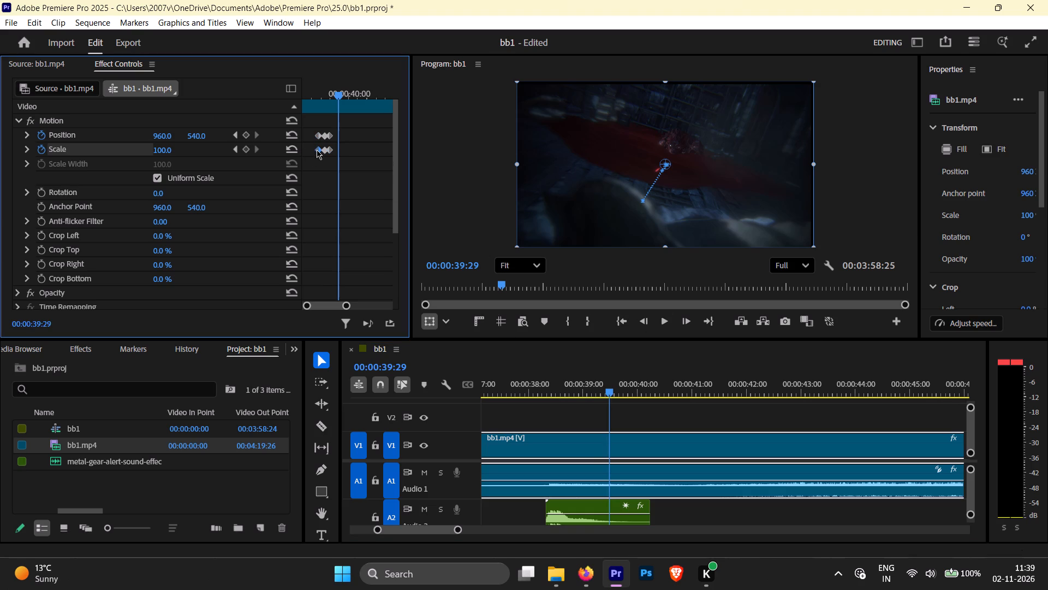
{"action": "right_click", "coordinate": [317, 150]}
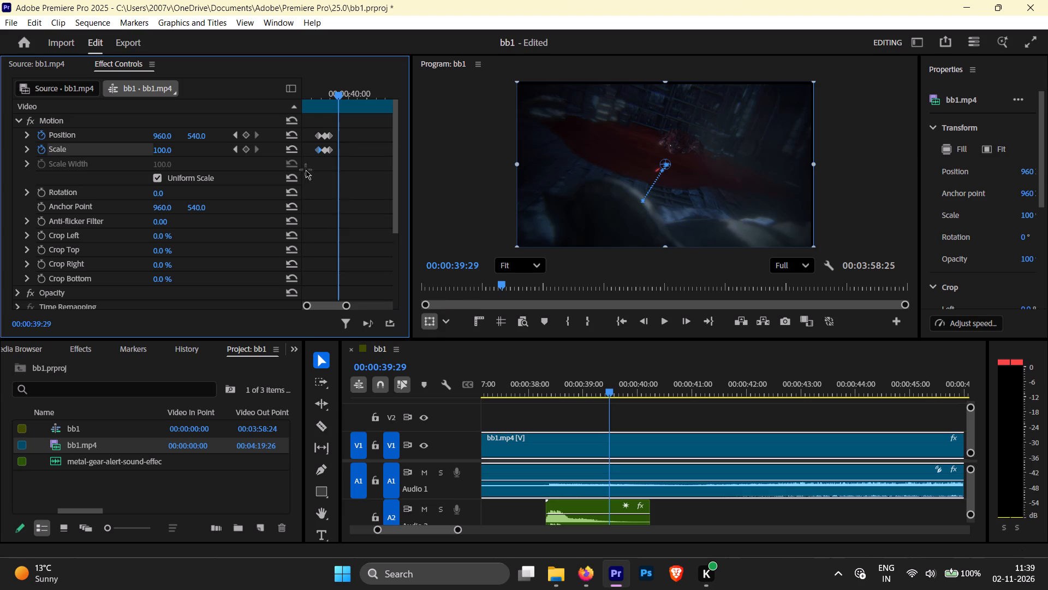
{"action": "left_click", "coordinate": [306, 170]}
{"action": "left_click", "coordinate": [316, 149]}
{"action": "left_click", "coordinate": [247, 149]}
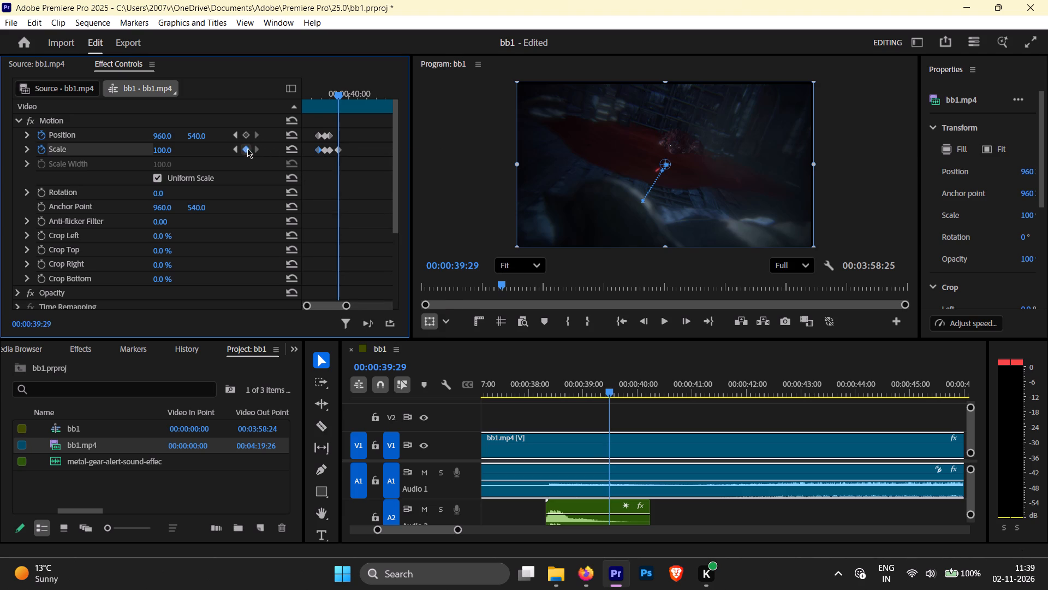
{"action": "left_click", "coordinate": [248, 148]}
Remove the first Position and Scale keyframes at 00:00:38:25, before the zoomed-in pair.
{"action": "left_click", "coordinate": [318, 136]}
{"action": "left_click", "coordinate": [235, 149]}
{"action": "left_click", "coordinate": [235, 149]}
{"action": "left_click", "coordinate": [235, 149]}
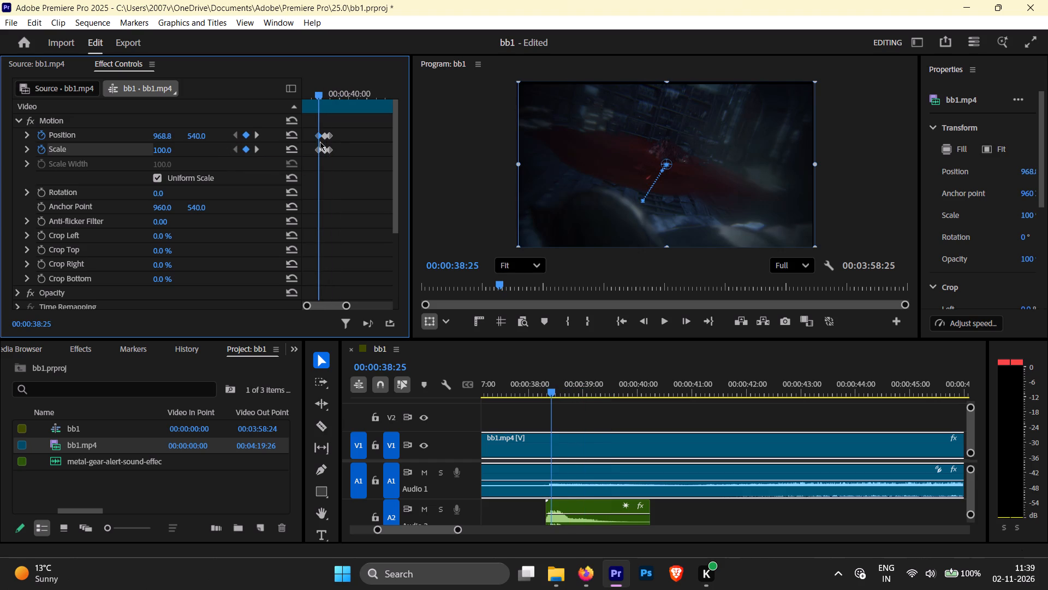
{"action": "left_click", "coordinate": [315, 149]}
{"action": "left_click", "coordinate": [246, 146]}
{"action": "left_click", "coordinate": [247, 132]}
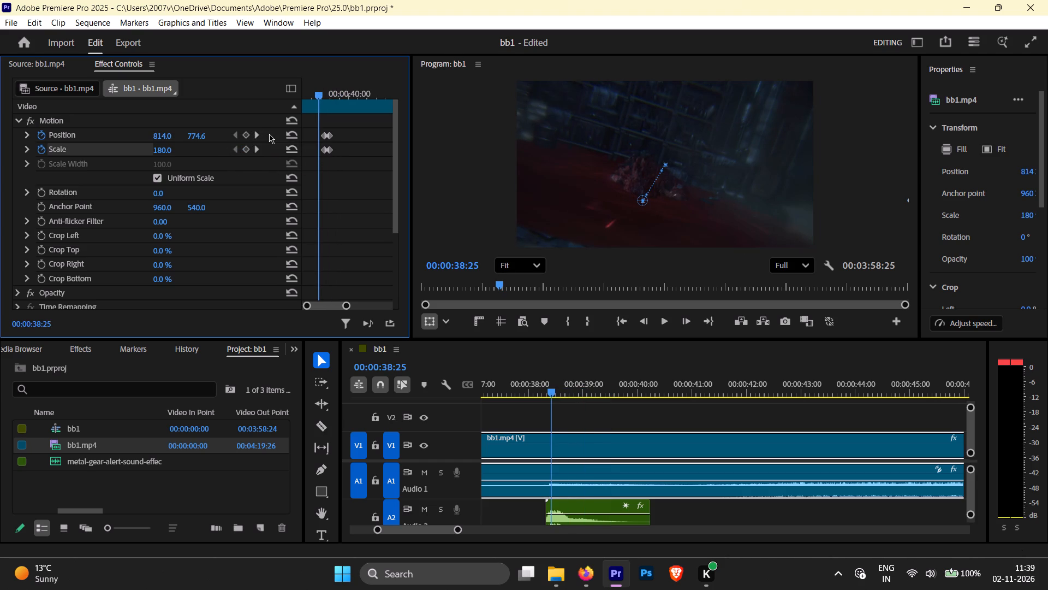
Replay the zoom from the start of the alert sound several times, stopping at 00:00:39:16.
{"action": "key", "text": "space"}
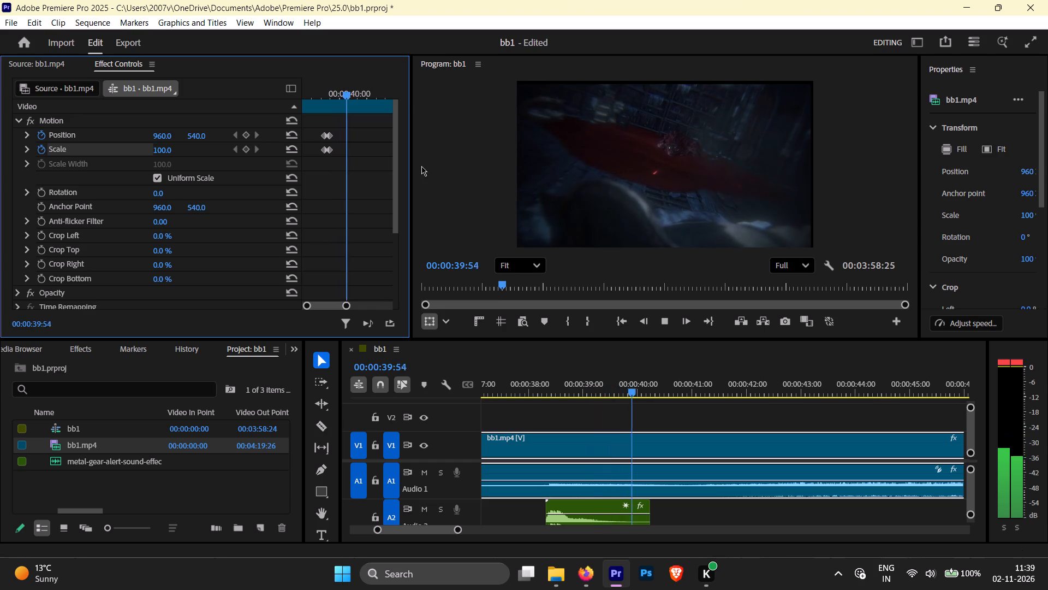
{"action": "left_click_drag", "start_coordinate": [671, 387], "coordinate": [528, 414]}
{"action": "key", "text": "space"}
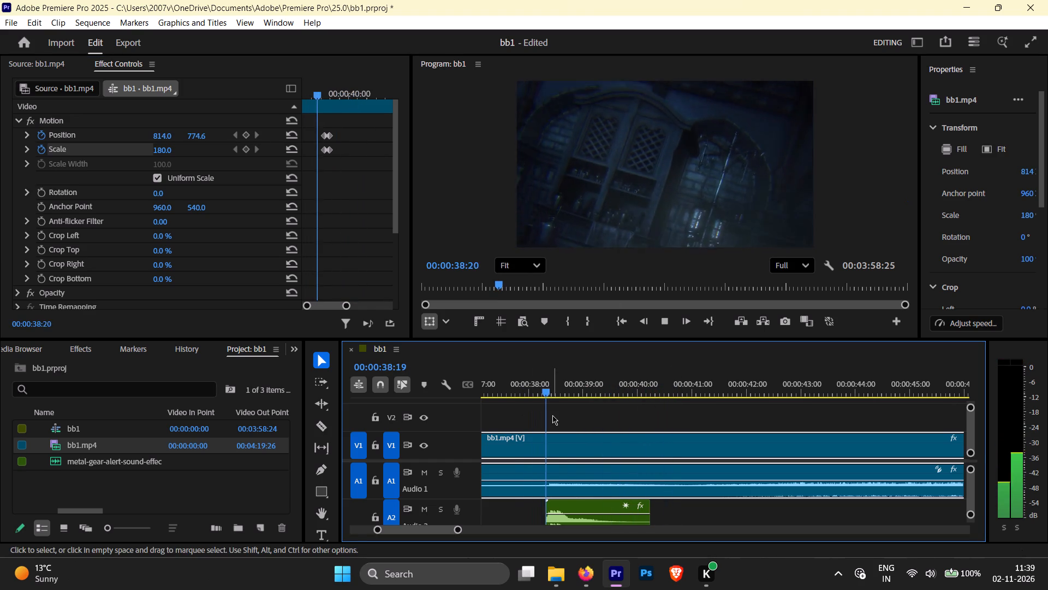
{"action": "key", "text": "space"}
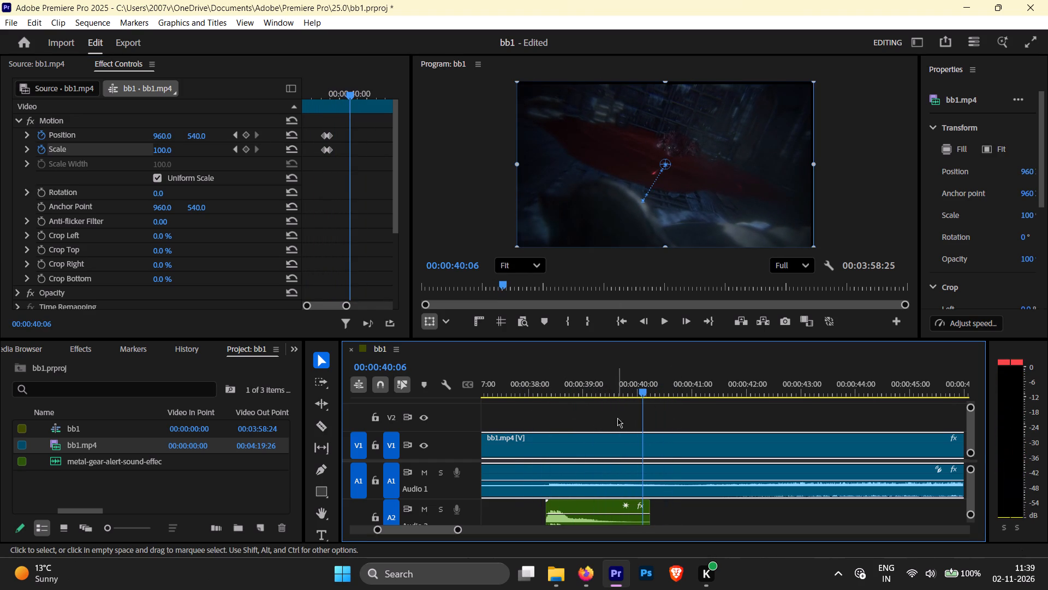
{"action": "left_click_drag", "start_coordinate": [630, 392], "coordinate": [546, 401]}
{"action": "key", "text": "space"}
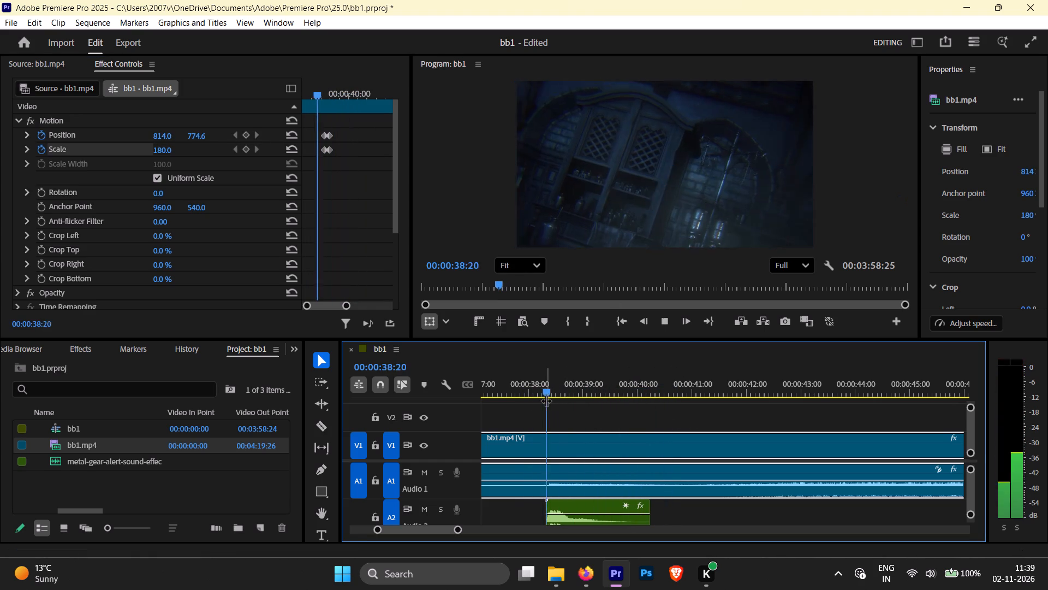
{"action": "key", "text": "space"}
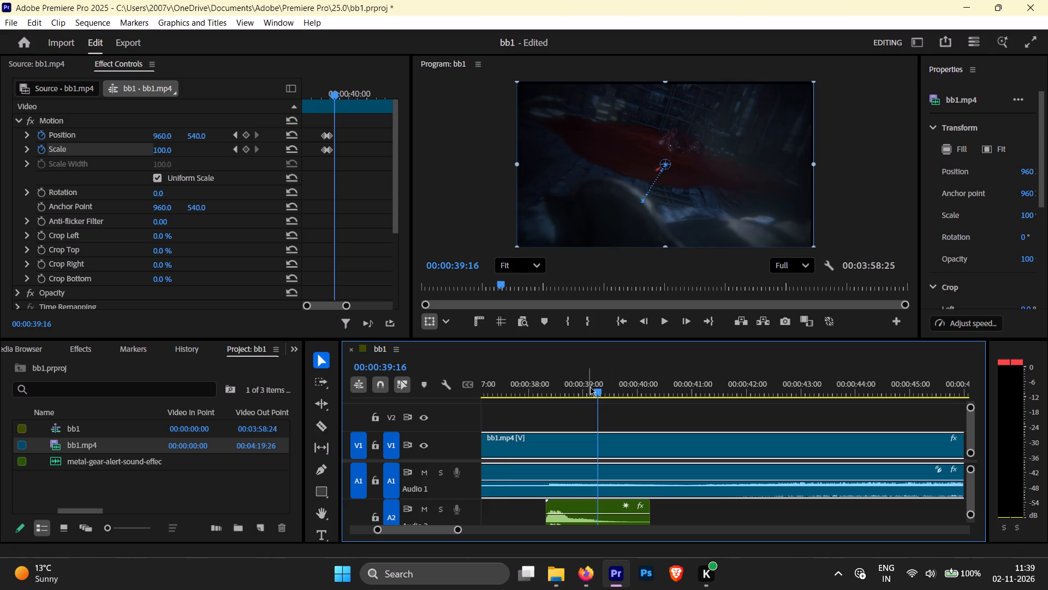
Add Position and Scale keyframes at 00:00:38:19, holding position 814.0, 774.6 and scale 180.0.
{"action": "left_click_drag", "start_coordinate": [592, 387], "coordinate": [549, 426]}
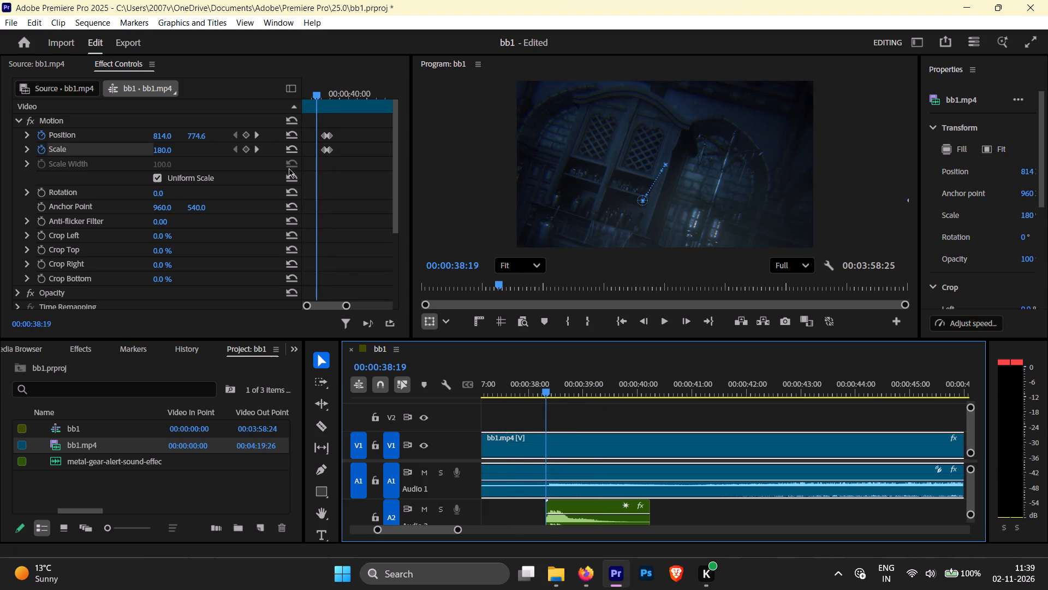
{"action": "left_click", "coordinate": [248, 135]}
{"action": "left_click", "coordinate": [247, 146]}
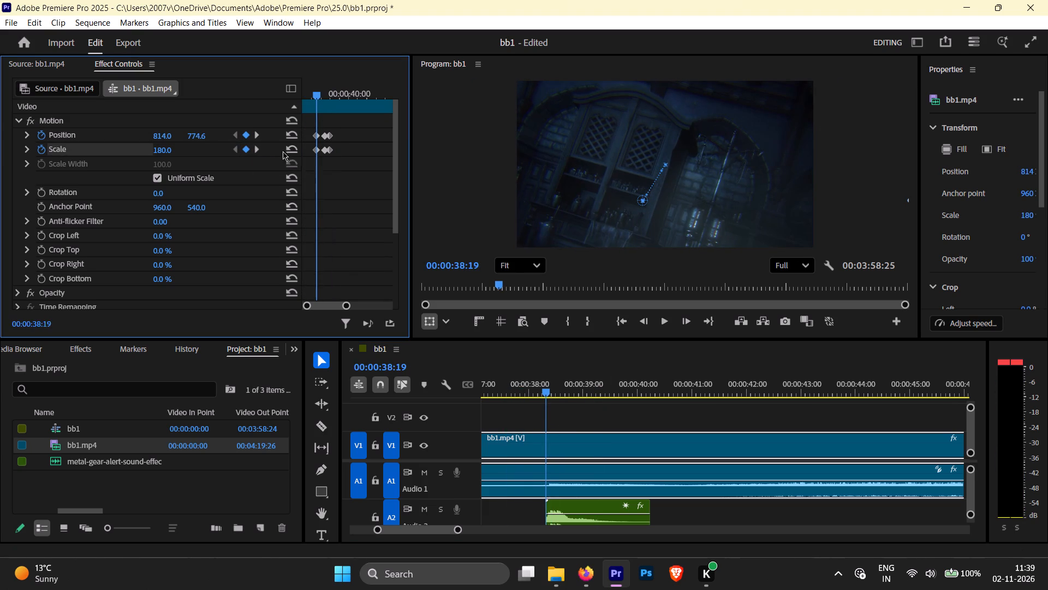
Play back the zoom with its new starting keyframes over the alert sound, stopping at 00:00:40:08.
{"action": "key", "text": "space"}
{"action": "key", "text": "space"}
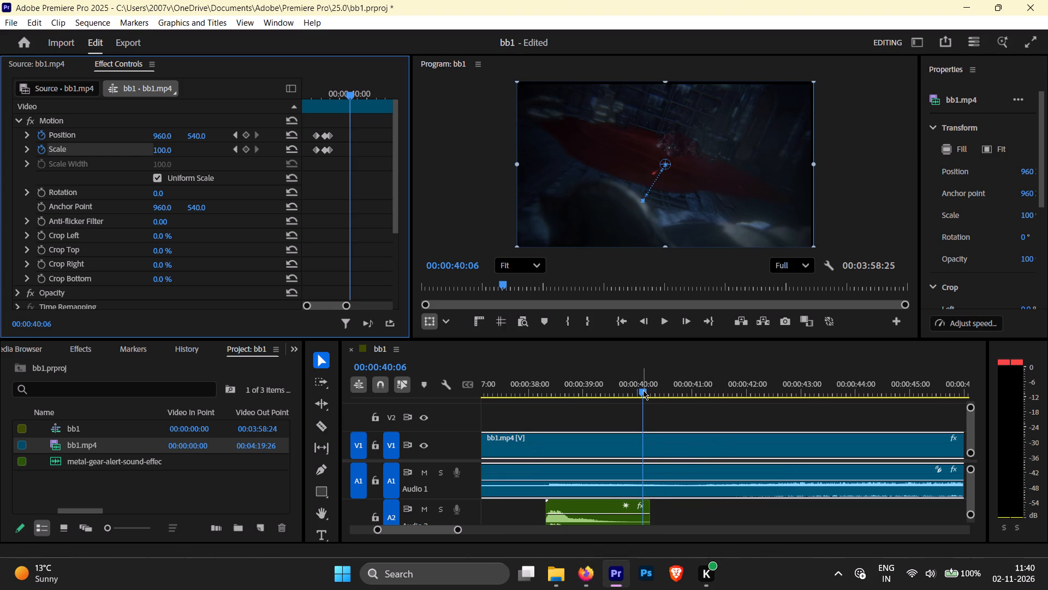
{"action": "key", "text": "space"}
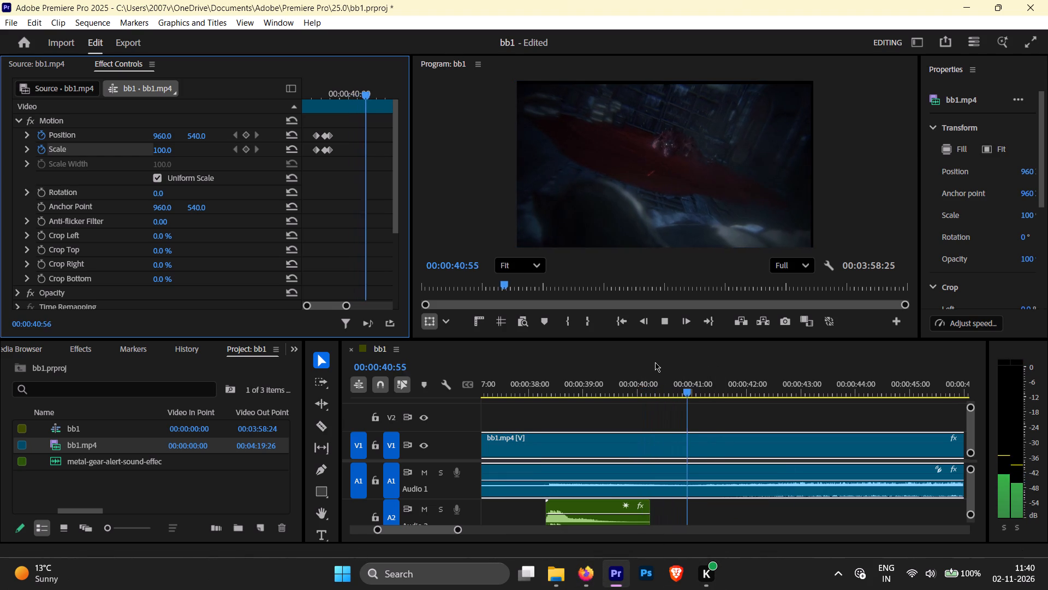
{"action": "left_click_drag", "start_coordinate": [773, 382], "coordinate": [605, 406]}
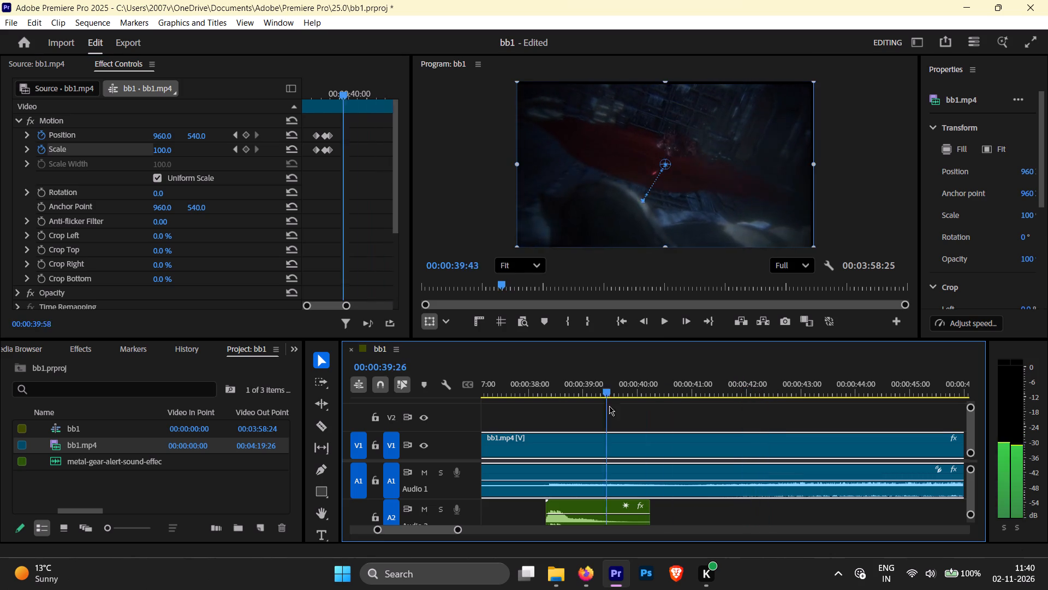
{"action": "left_click_drag", "start_coordinate": [605, 406], "coordinate": [537, 410]}
{"action": "key", "text": "space"}
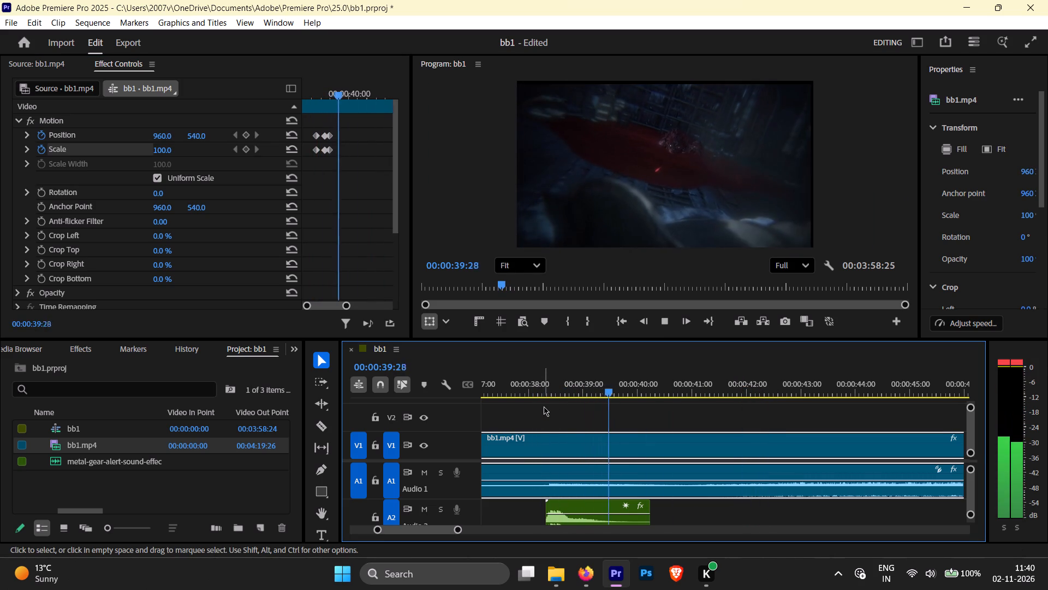
{"action": "key", "text": "space"}
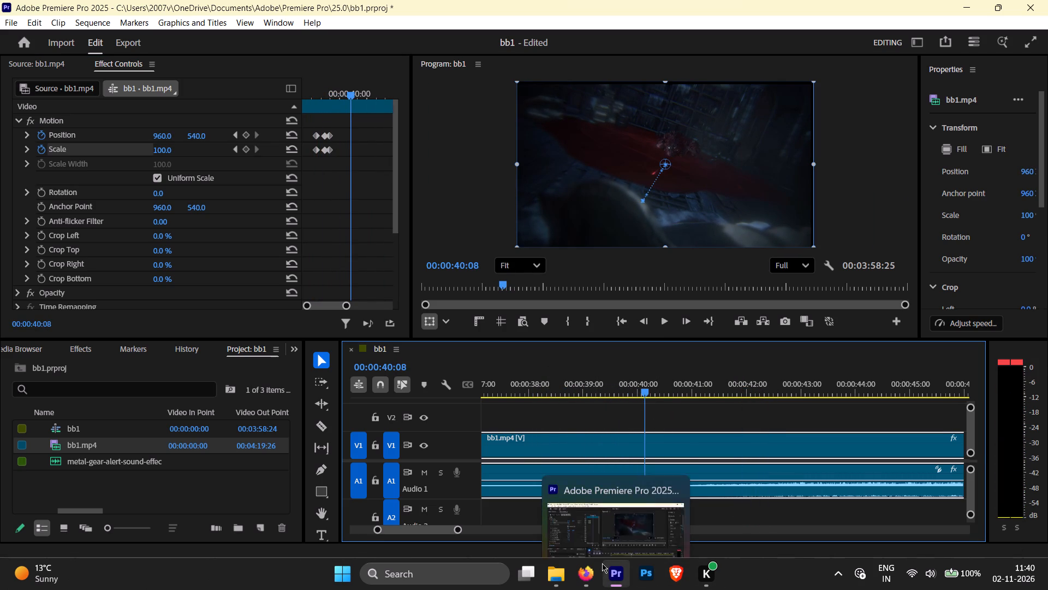
Play back the sequence from 00:00:40:08 through the fiery creature shot, leaving the playhead at 00:00:57:45.
{"action": "key", "text": "space"}
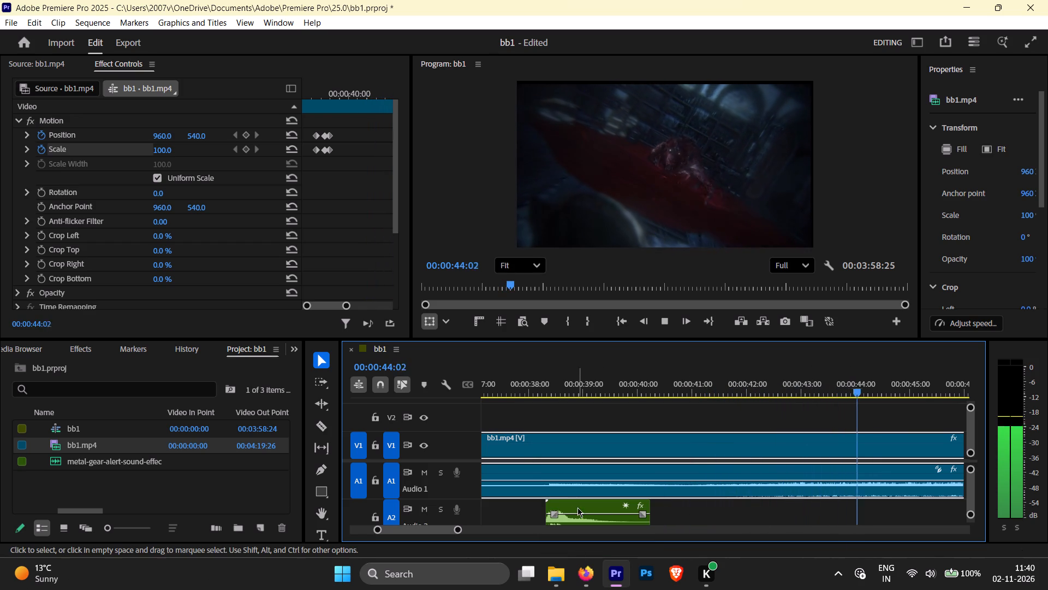
{"action": "scroll", "coordinate": [594, 465], "scroll_direction": "down", "scroll_amount": 9, "text": "alt"}
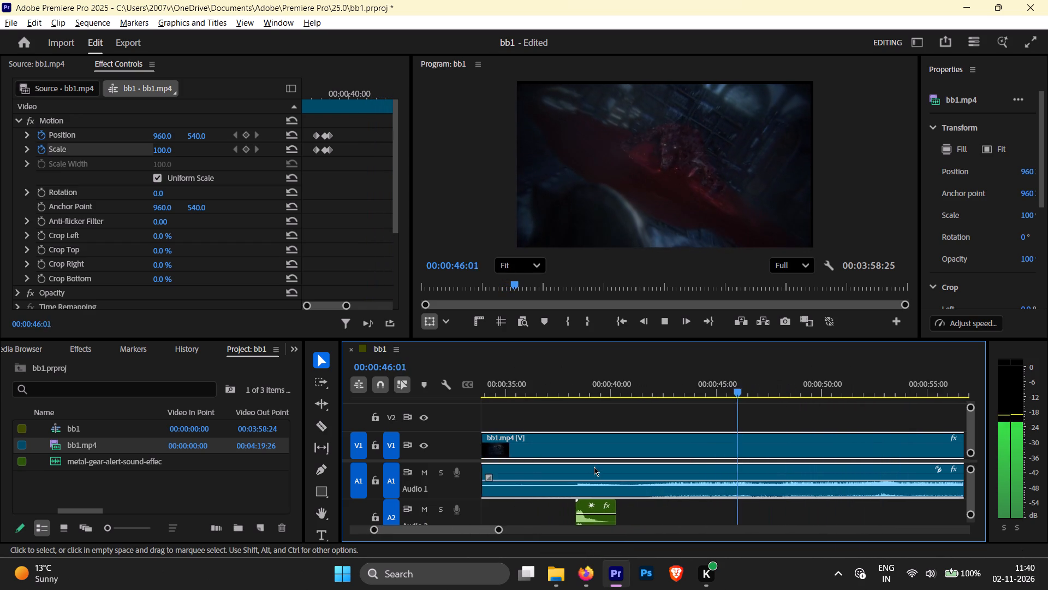
{"action": "scroll", "coordinate": [594, 467], "scroll_direction": "down", "scroll_amount": 10, "text": "alt"}
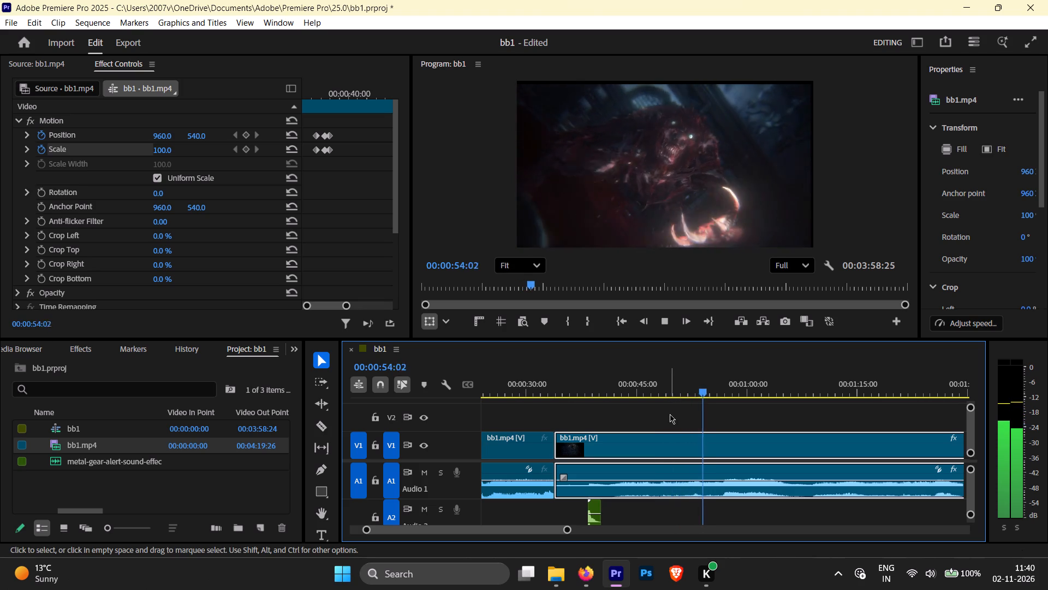
{"action": "left_click", "coordinate": [734, 394]}
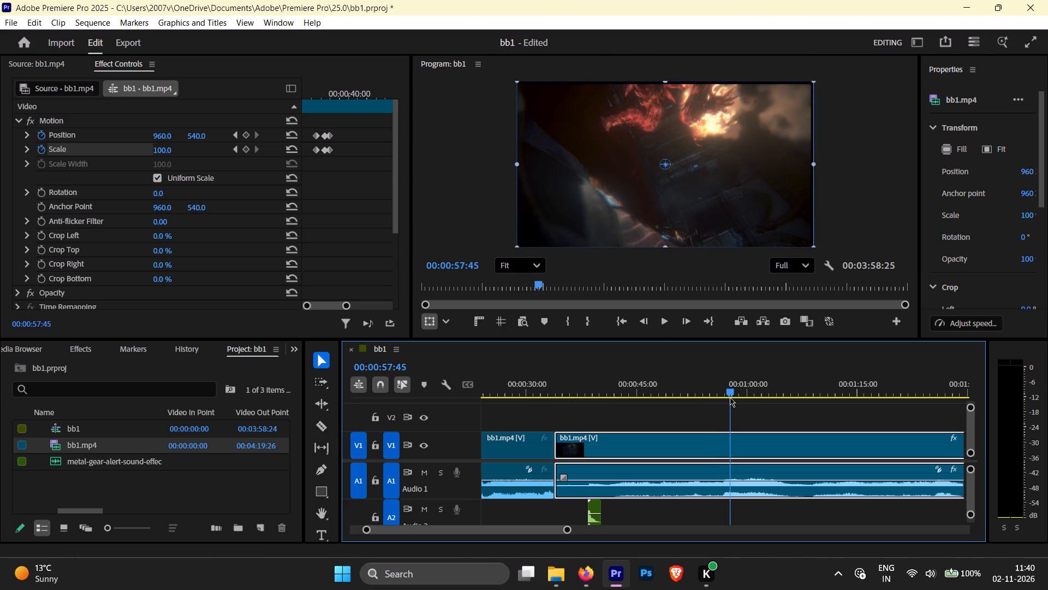
{"action": "key", "text": "space"}
{"action": "key", "text": "space"}
{"action": "left_click", "coordinate": [733, 393]}
Switch to Firefox and search Myinstants for "help help".
{"action": "left_click", "coordinate": [588, 574]}
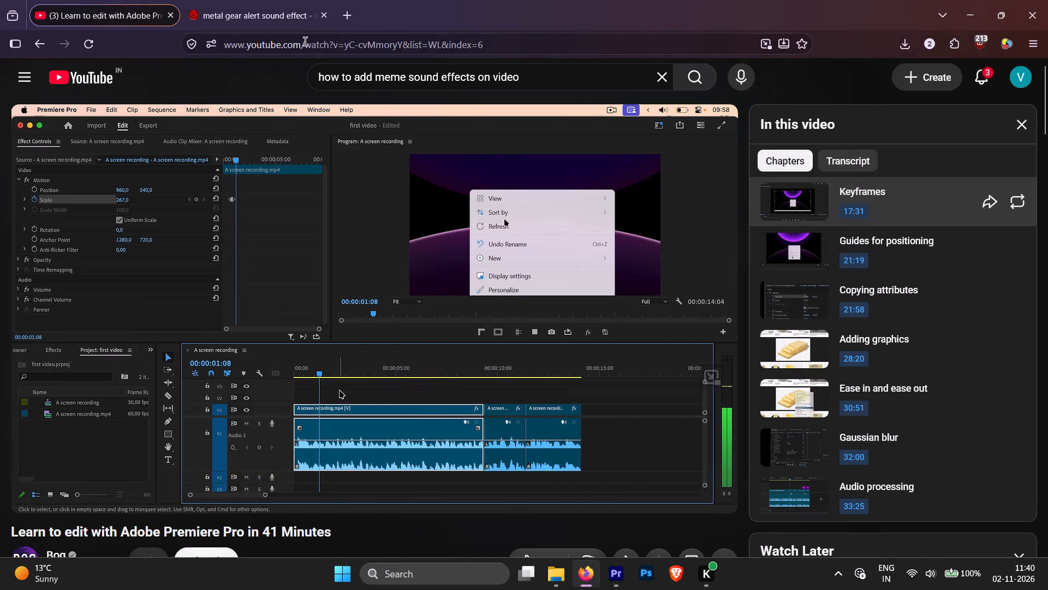
{"action": "left_click", "coordinate": [263, 4]}
{"action": "scroll", "coordinate": [563, 232], "scroll_direction": "up", "scroll_amount": 7}
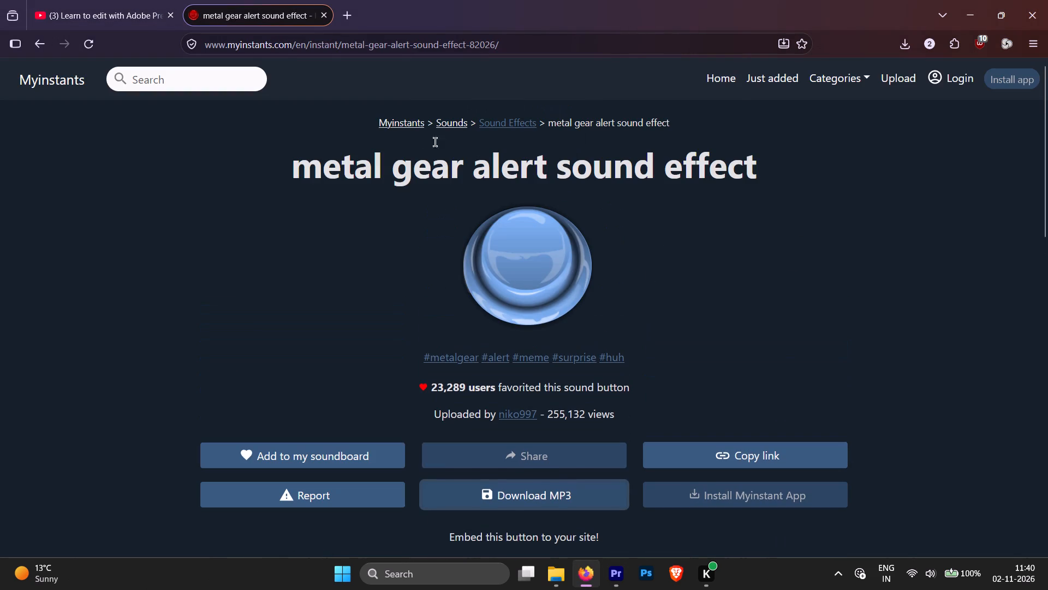
{"action": "left_click", "coordinate": [147, 78]}
{"action": "type", "text": "help help"}
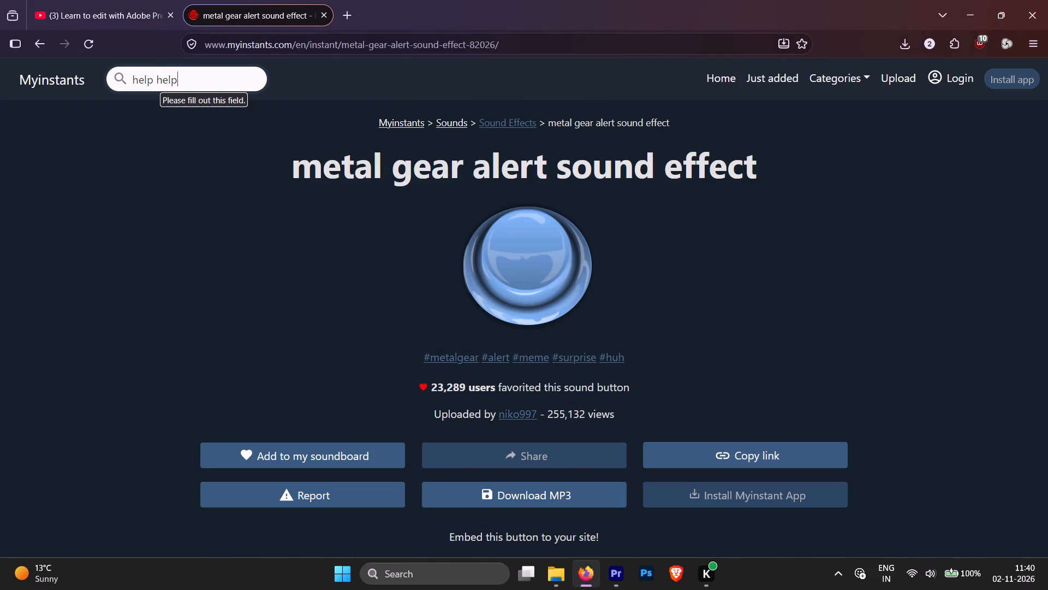
{"action": "key", "text": "space"}
{"action": "key", "text": "Return"}
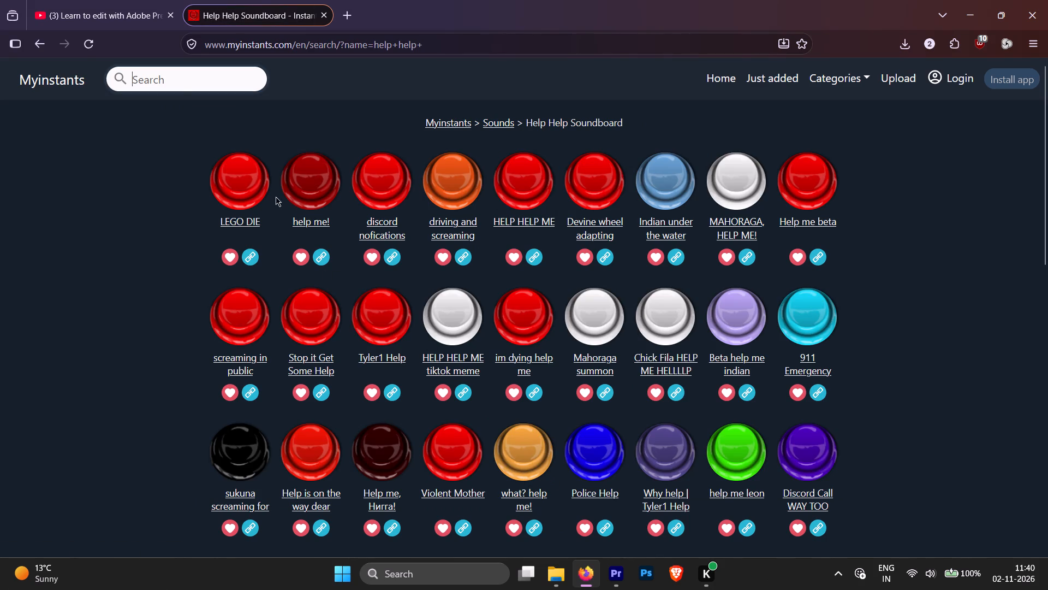
Audition the first row of search results, from LEGO DIE to Help me beta, including MAHORAGA, HELP ME!.
{"action": "left_click", "coordinate": [219, 184]}
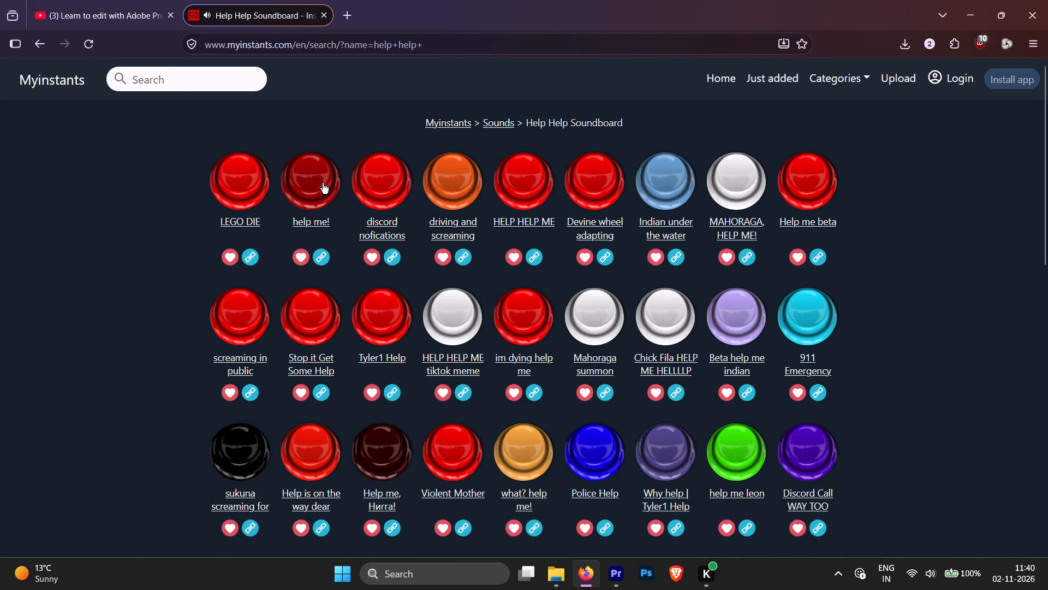
{"action": "left_click", "coordinate": [323, 182]}
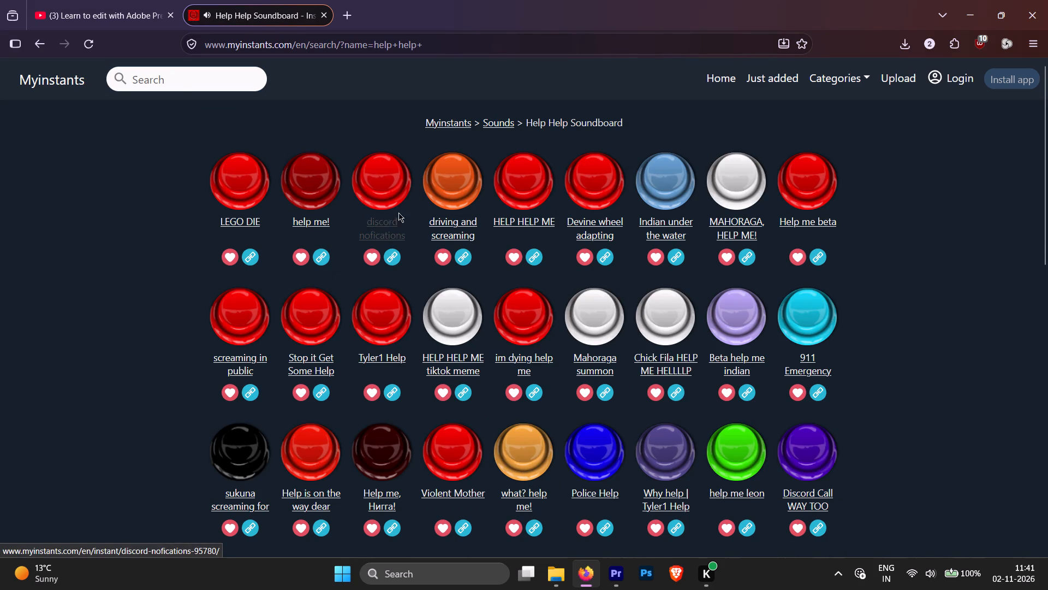
{"action": "left_click", "coordinate": [402, 194]}
{"action": "left_click", "coordinate": [455, 191]}
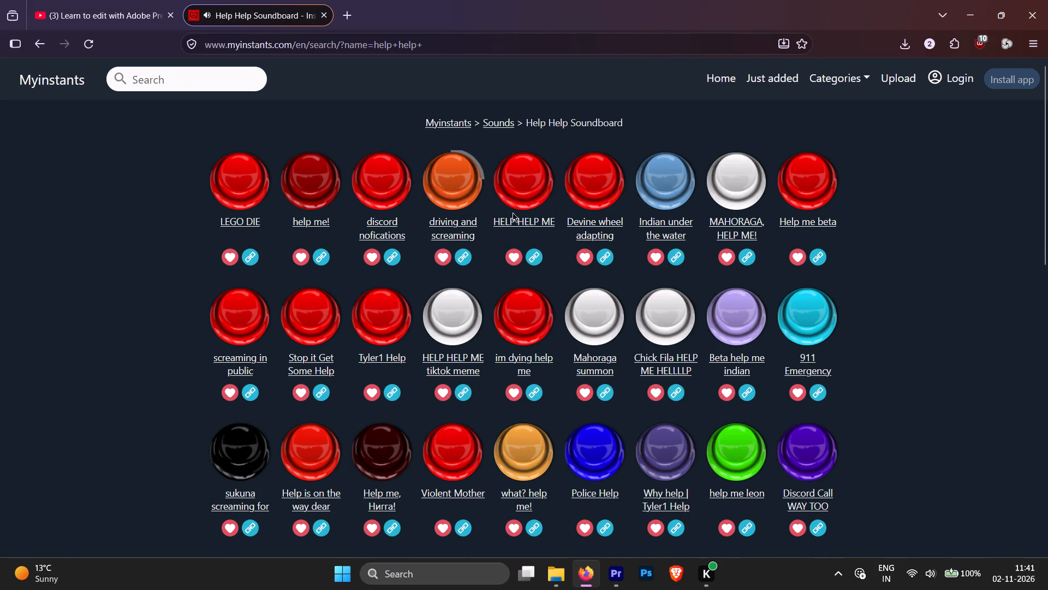
{"action": "left_click", "coordinate": [533, 197]}
{"action": "left_click", "coordinate": [596, 200]}
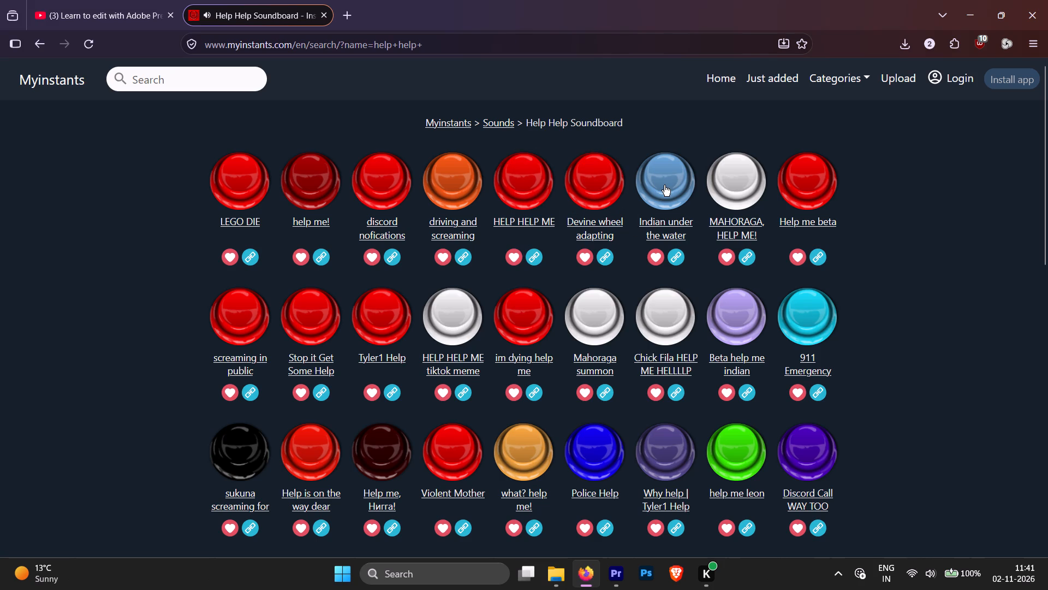
{"action": "left_click", "coordinate": [666, 182]}
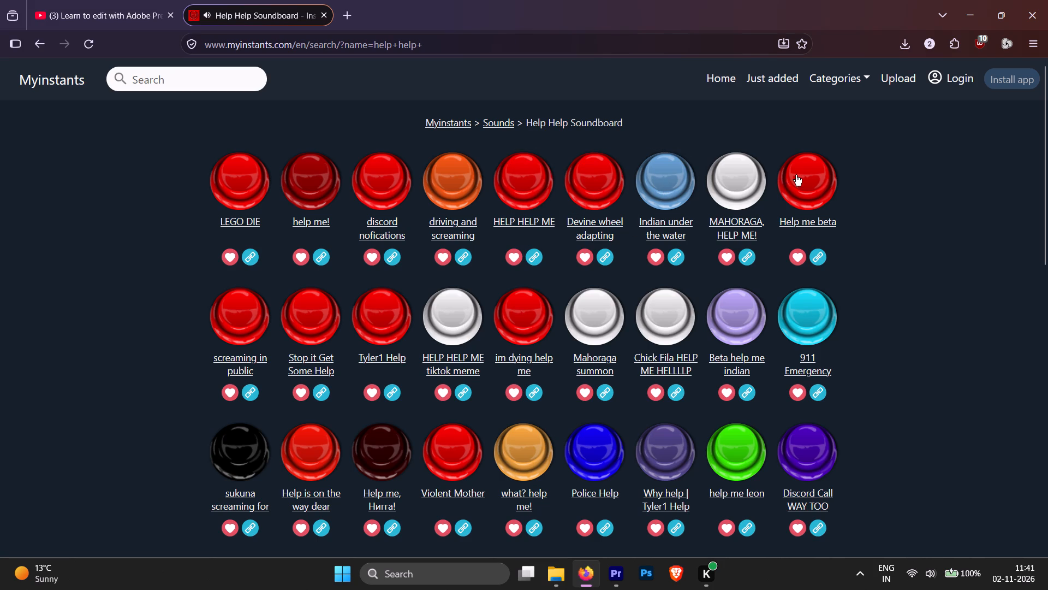
{"action": "left_click", "coordinate": [796, 175]}
{"action": "left_click", "coordinate": [725, 195]}
Audition sounds from the second and third rows, from screaming in public to Violent Mother.
{"action": "left_click", "coordinate": [247, 326]}
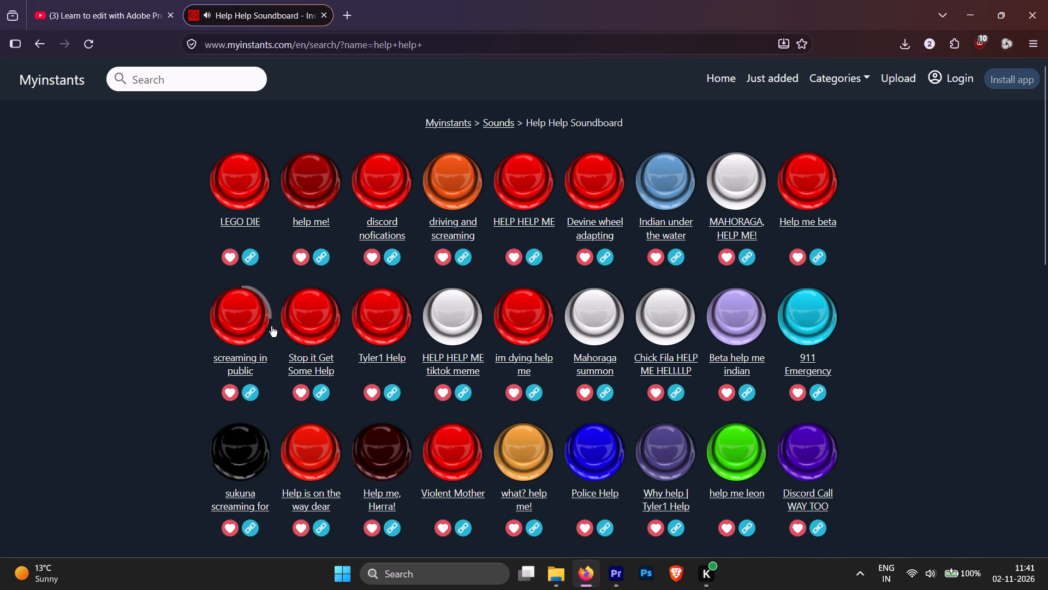
{"action": "left_click", "coordinate": [310, 325]}
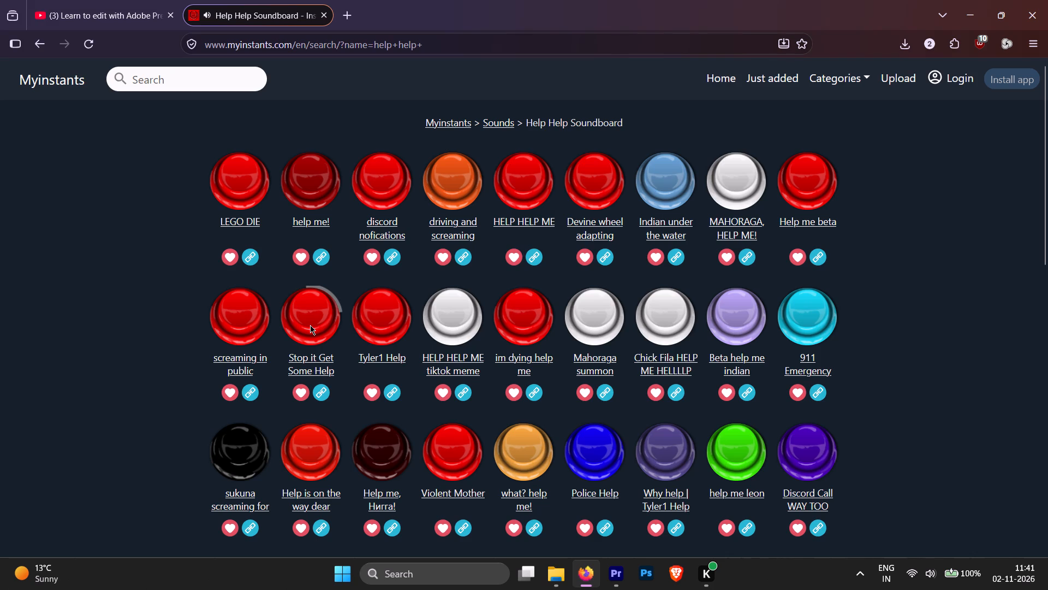
{"action": "left_click", "coordinate": [240, 328]}
{"action": "left_click", "coordinate": [447, 324]}
{"action": "left_click", "coordinate": [525, 311]}
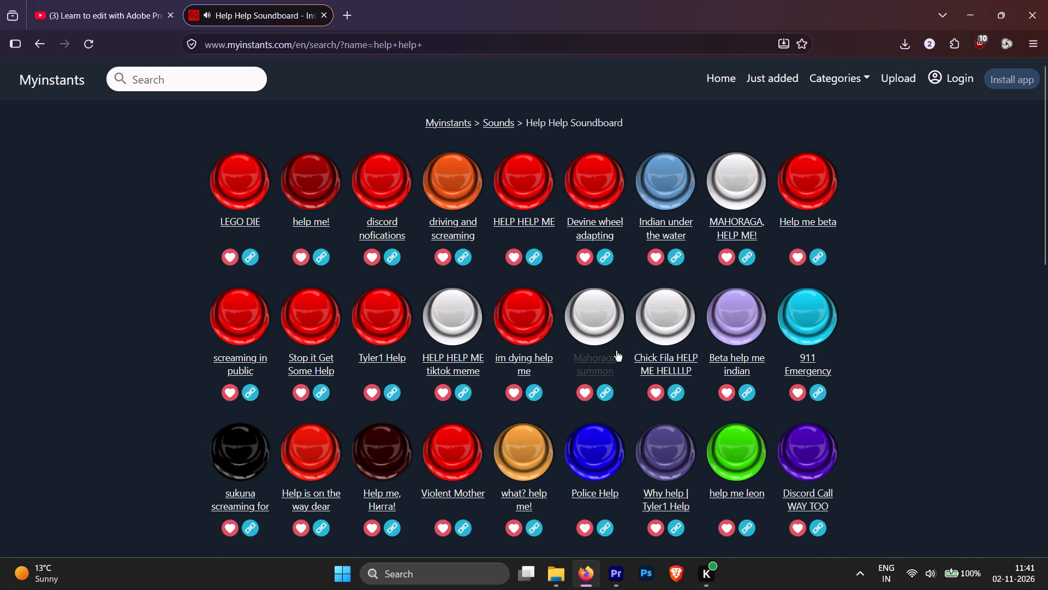
{"action": "left_click", "coordinate": [651, 318]}
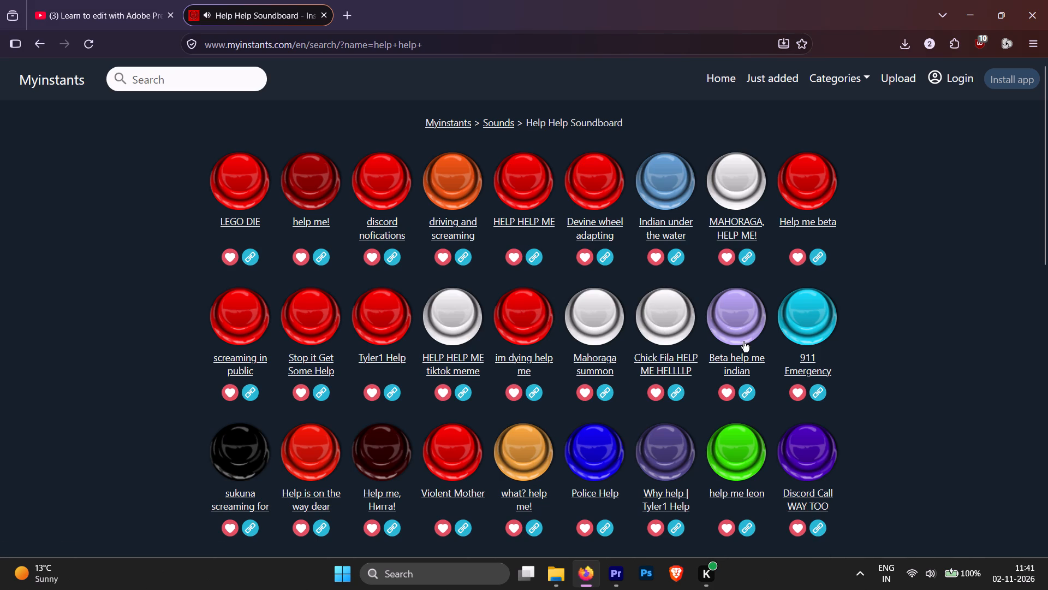
{"action": "left_click", "coordinate": [808, 326]}
{"action": "left_click", "coordinate": [234, 445]}
{"action": "left_click", "coordinate": [314, 462]}
{"action": "left_click", "coordinate": [385, 456]}
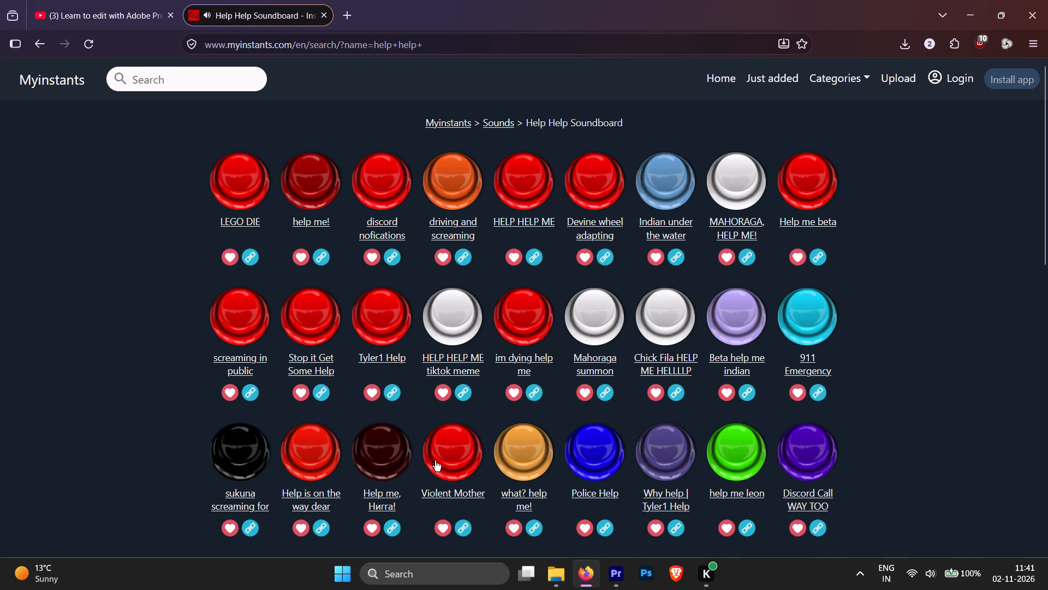
{"action": "left_click", "coordinate": [458, 467]}
Open the general Sounds listing and preview the Фото and BRUH sounds.
{"action": "left_click", "coordinate": [507, 127]}
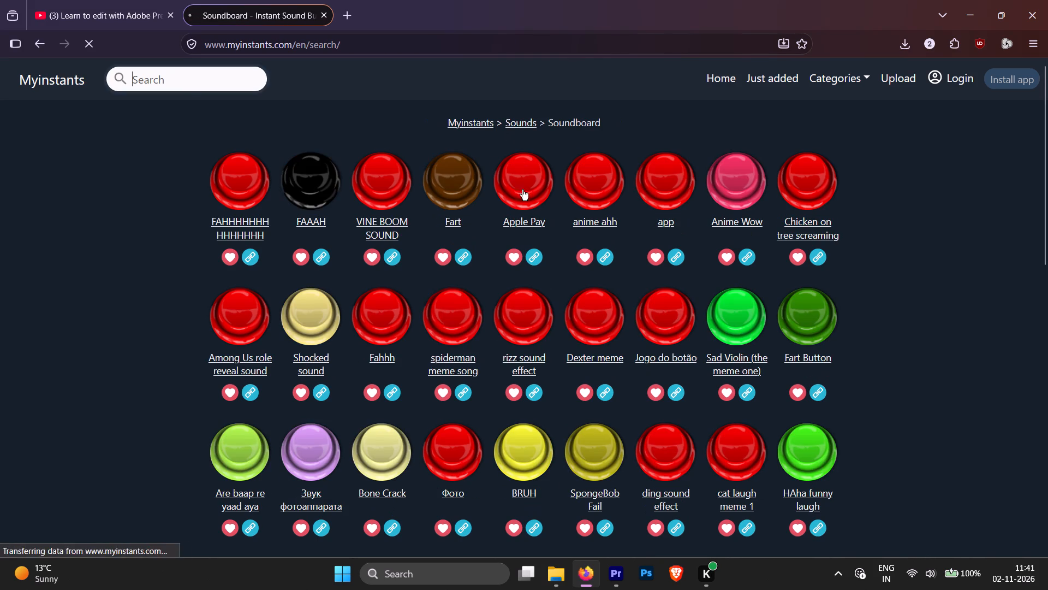
{"action": "left_click", "coordinate": [446, 471]}
{"action": "left_click", "coordinate": [530, 457]}
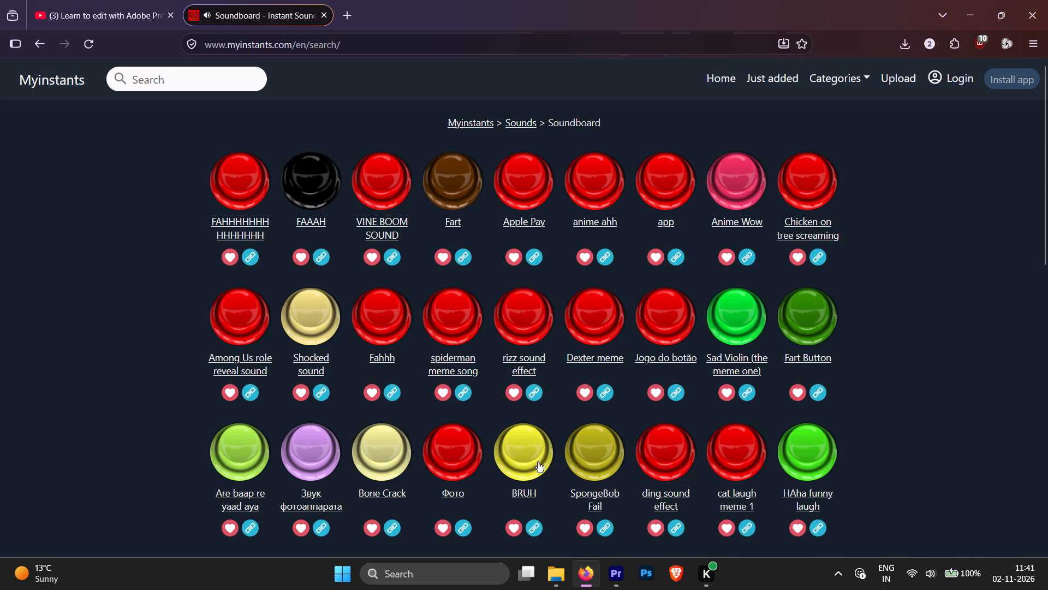
Open the BRUH sound's page and download it as an MP3.
{"action": "left_click", "coordinate": [522, 493]}
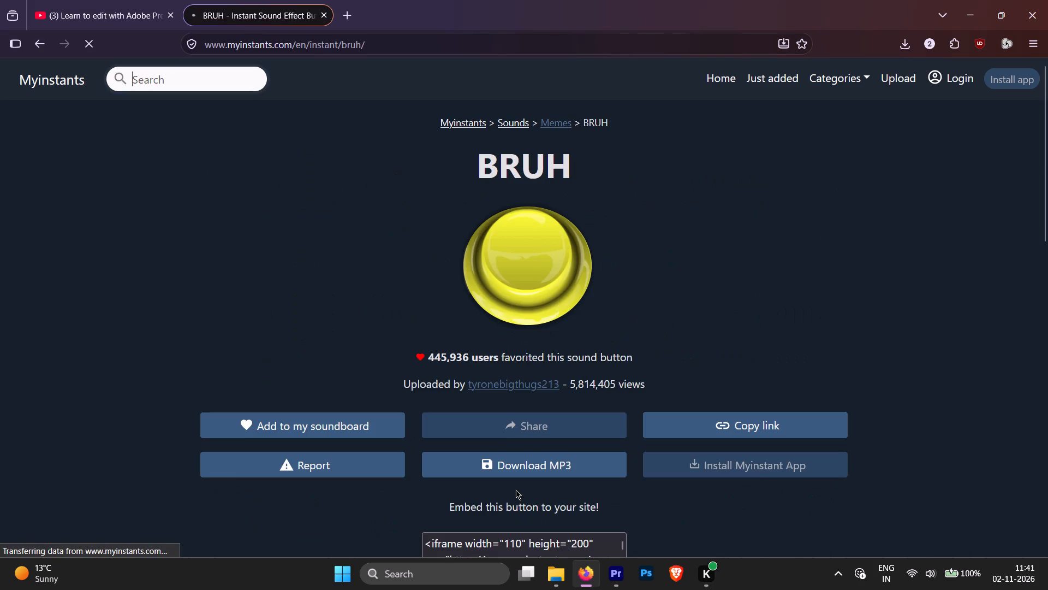
{"action": "key", "text": "space"}
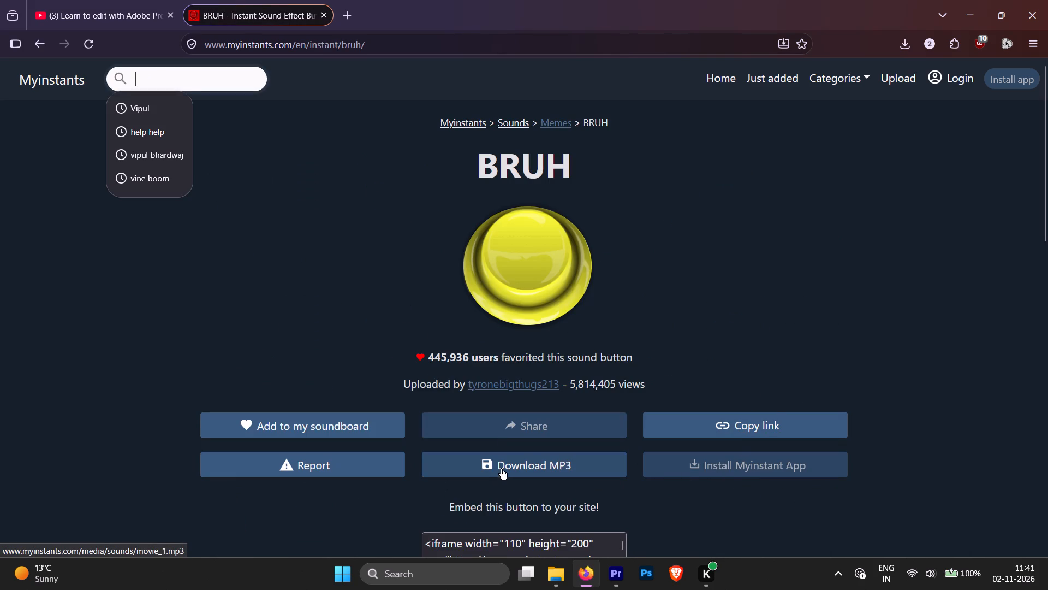
{"action": "left_click", "coordinate": [501, 469]}
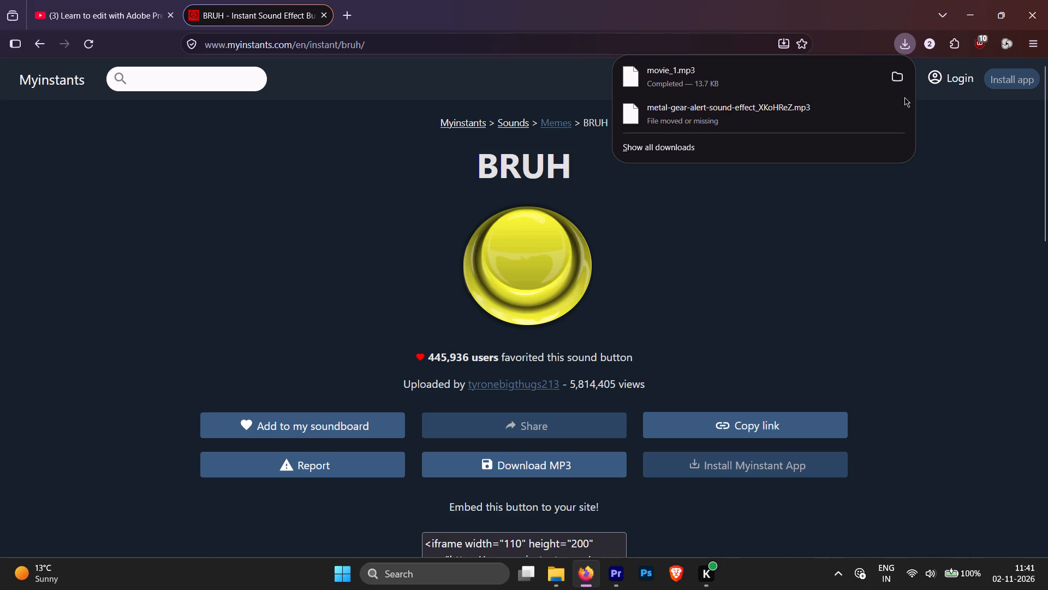
Open the download location of movie_1.mp3 and copy the file into the memes temps folder on drive D.
{"action": "left_click", "coordinate": [896, 79]}
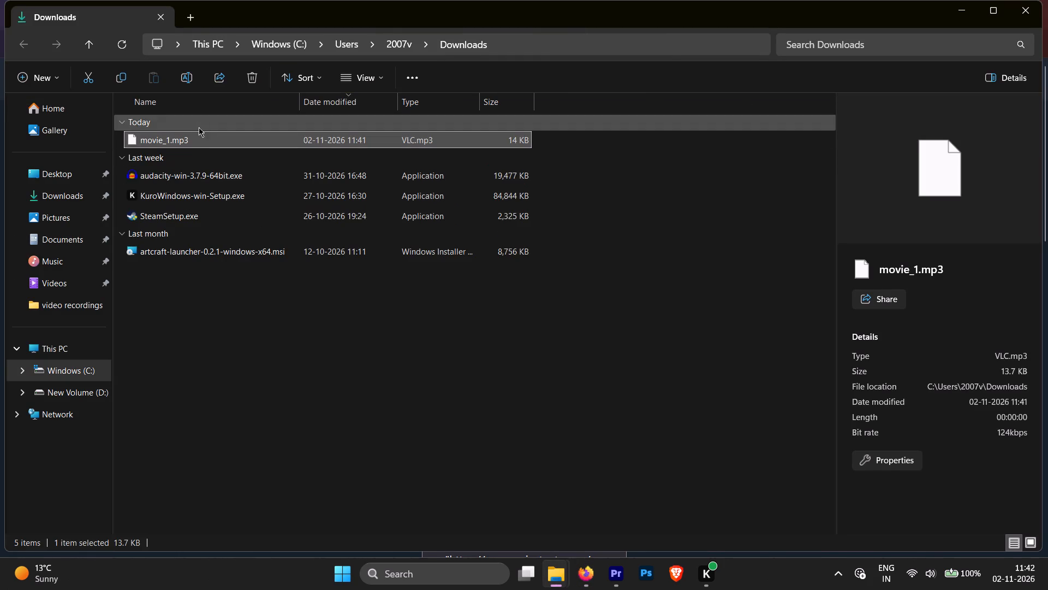
{"action": "left_click_drag", "start_coordinate": [193, 140], "coordinate": [81, 373]}
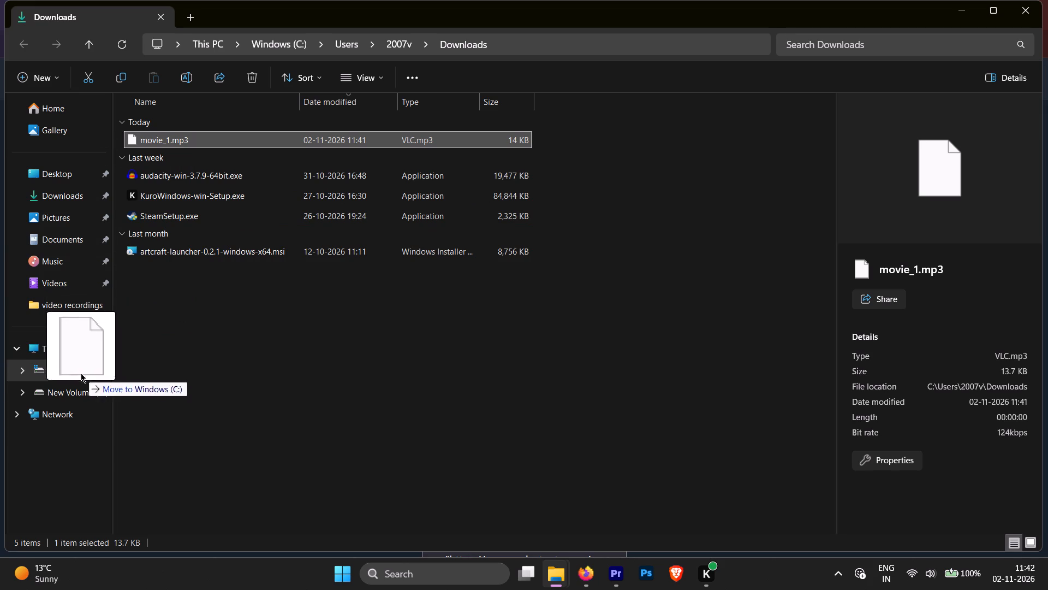
{"action": "left_click_drag", "start_coordinate": [81, 373], "coordinate": [10, 394]}
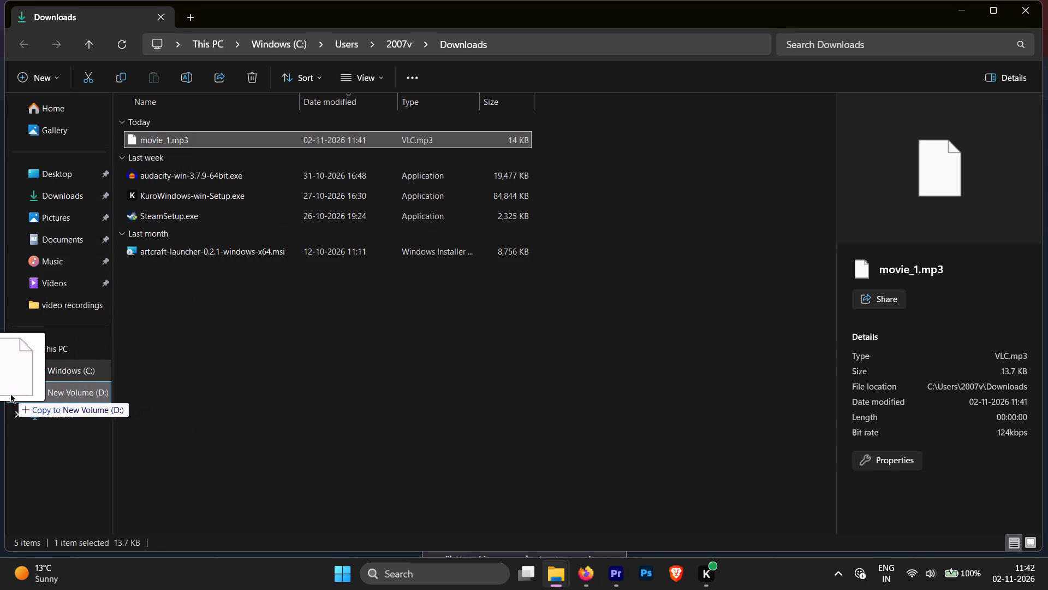
{"action": "left_click_drag", "start_coordinate": [10, 394], "coordinate": [201, 487]}
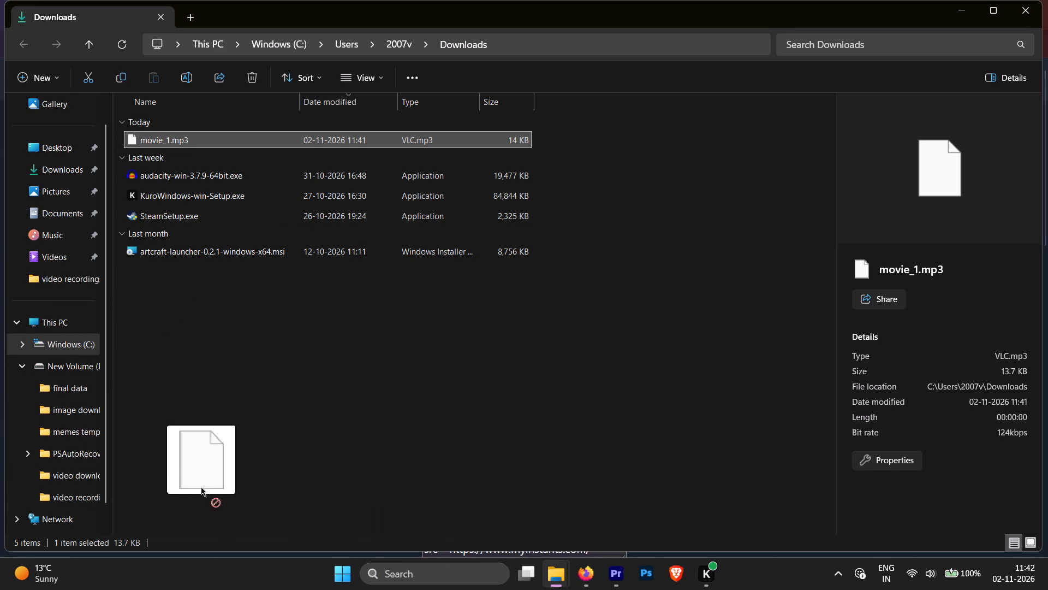
{"action": "left_click_drag", "start_coordinate": [201, 487], "coordinate": [167, 391]}
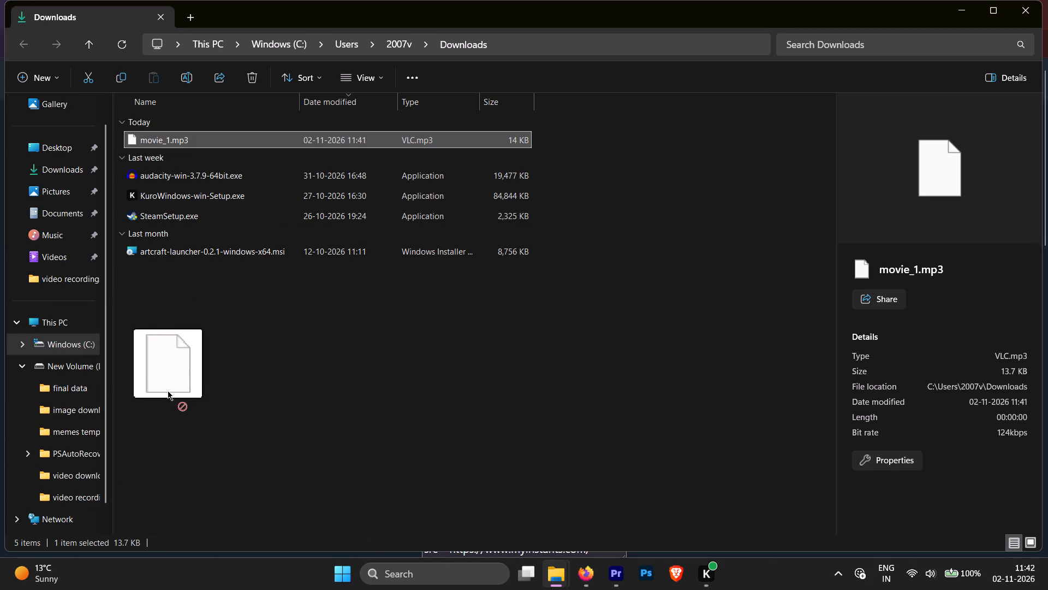
{"action": "left_click_drag", "start_coordinate": [167, 391], "coordinate": [85, 427]}
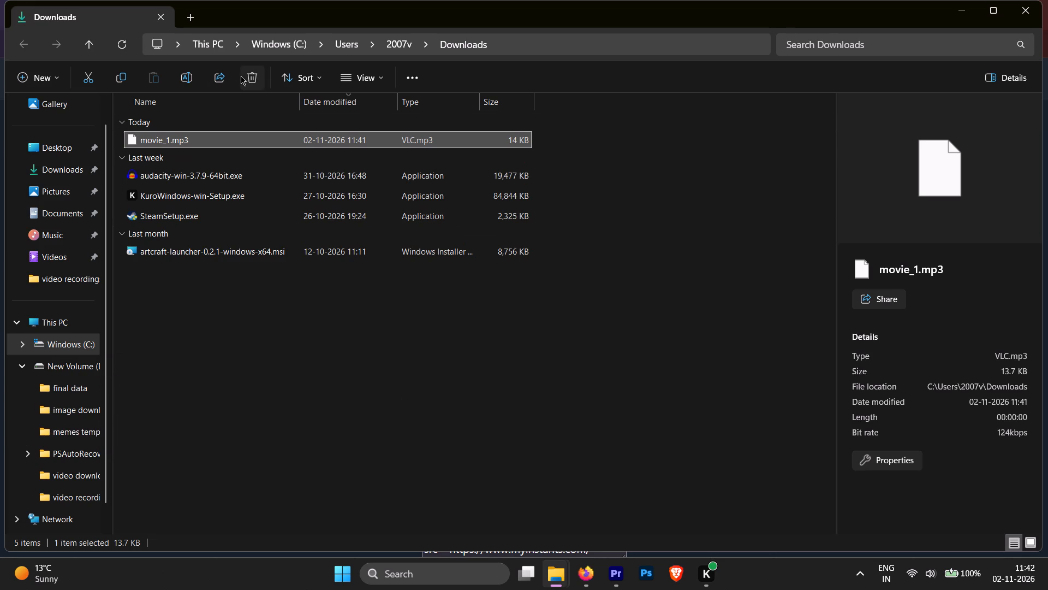
Delete the original movie_1.mp3 from the Downloads folder and minimize the file window.
{"action": "left_click", "coordinate": [241, 76]}
{"action": "left_click", "coordinate": [949, 6]}
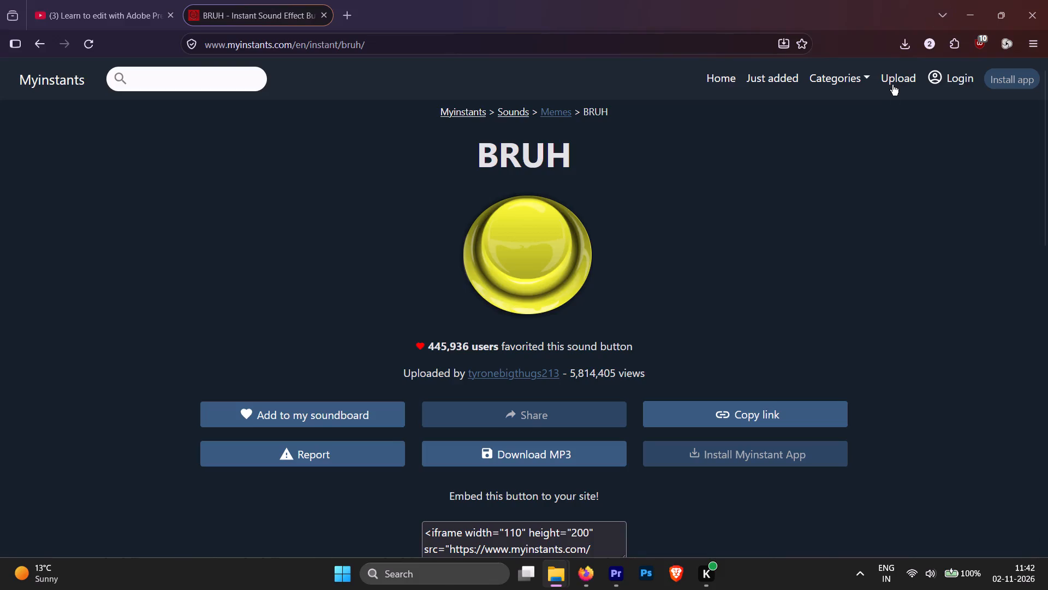
Open Firefox's Downloads settings and examine the save-location and file-handling options.
{"action": "left_click", "coordinate": [1040, 46]}
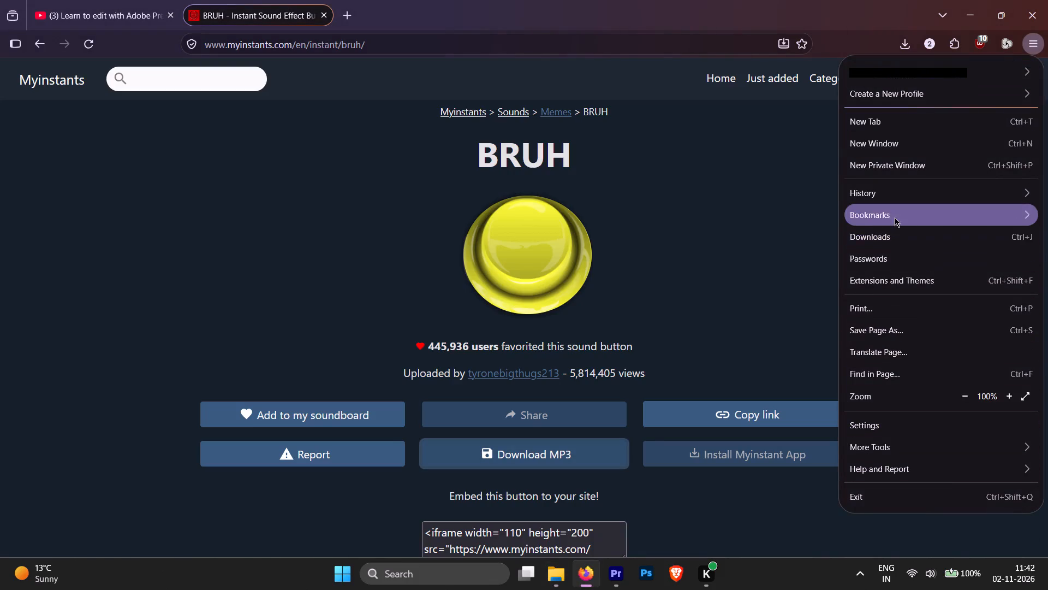
{"action": "left_click", "coordinate": [895, 434]}
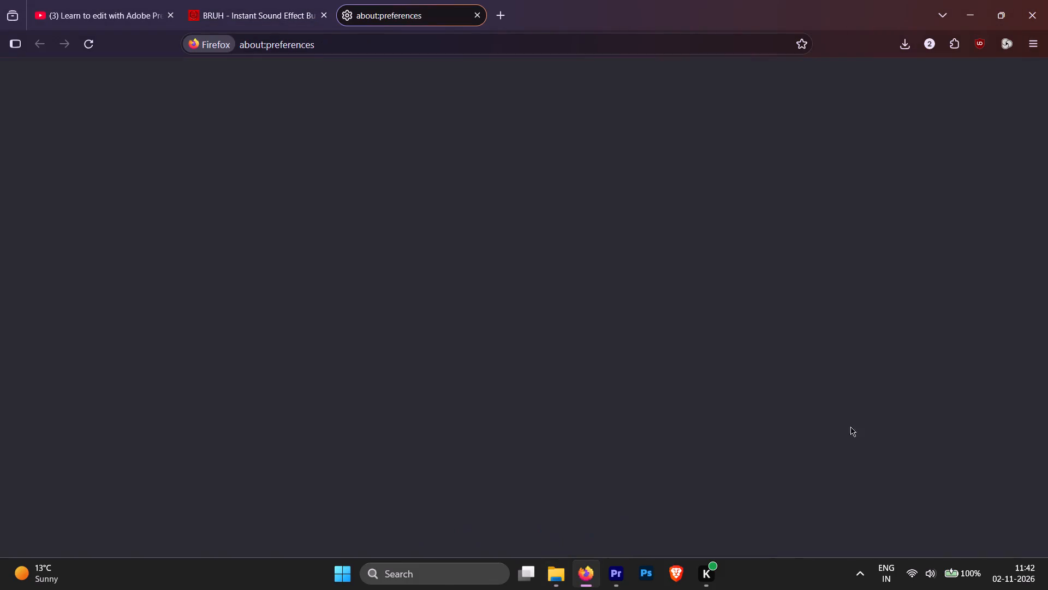
{"action": "scroll", "coordinate": [278, 383], "scroll_direction": "down", "scroll_amount": 4}
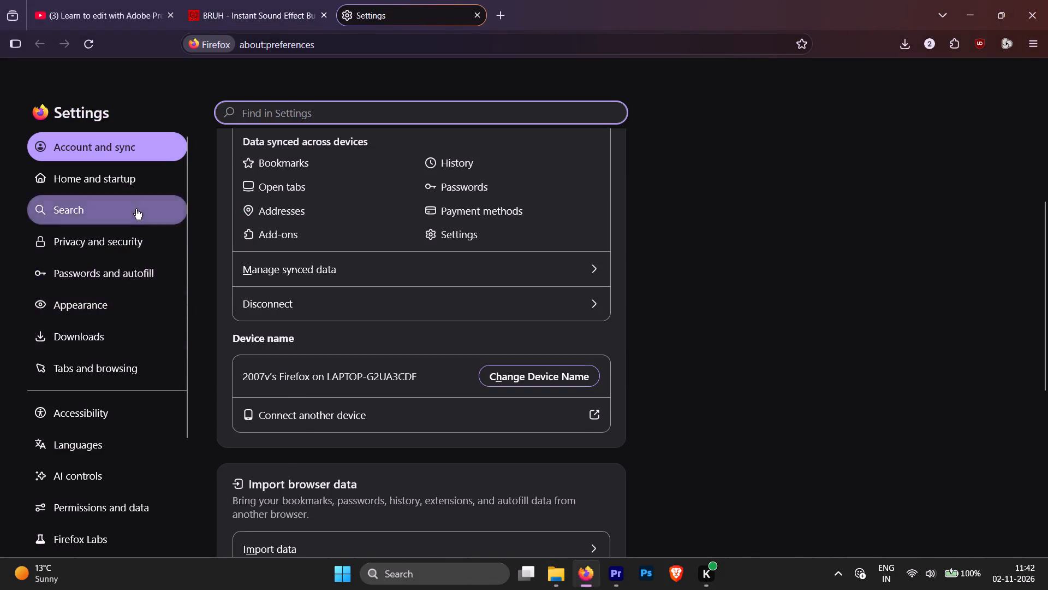
{"action": "left_click", "coordinate": [120, 331]}
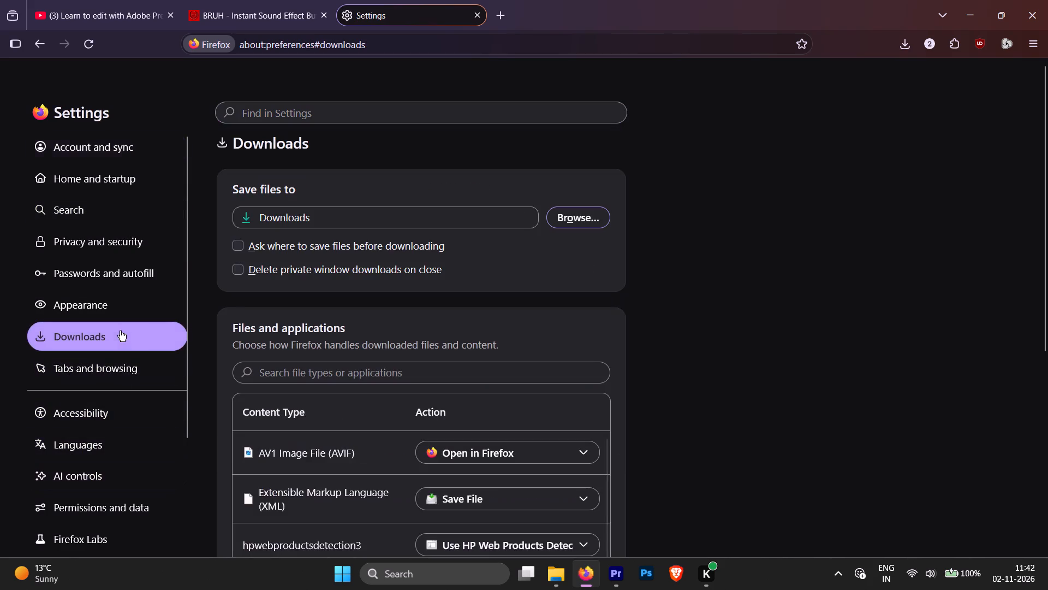
{"action": "scroll", "coordinate": [386, 343], "scroll_direction": "down", "scroll_amount": 3}
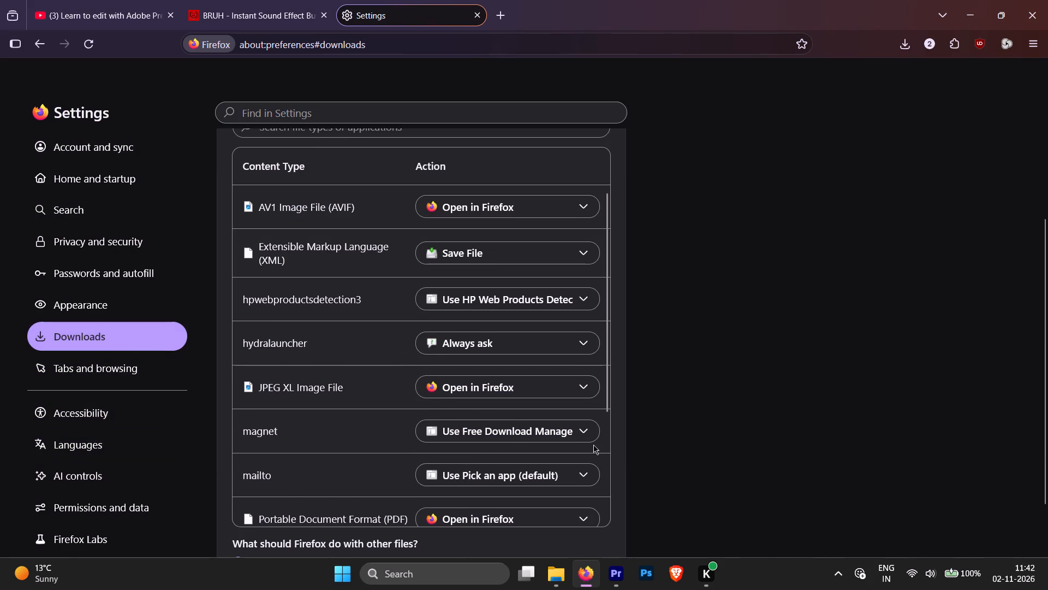
{"action": "scroll", "coordinate": [450, 445], "scroll_direction": "down", "scroll_amount": 5}
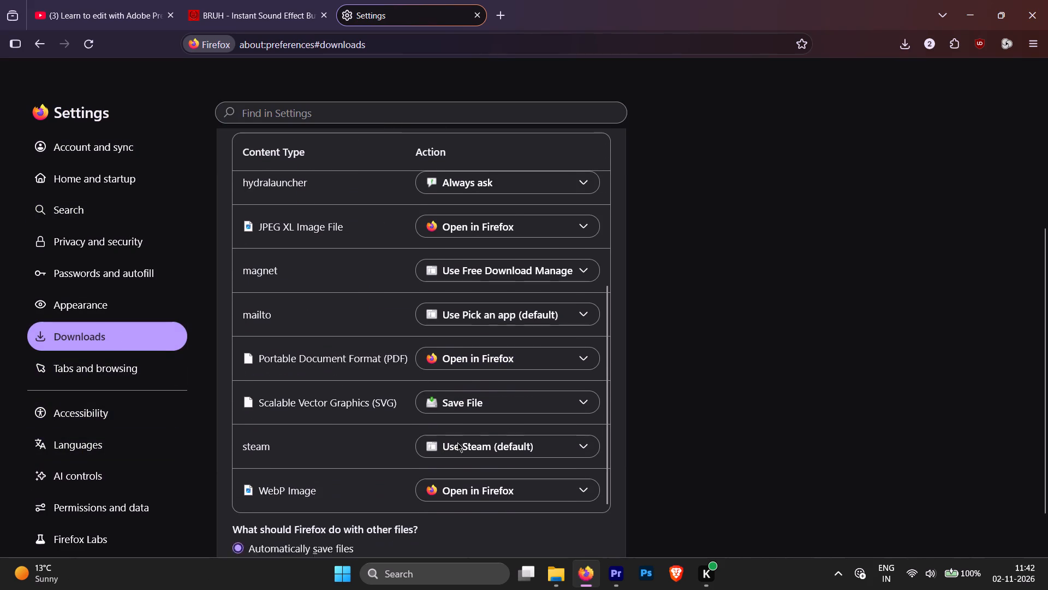
{"action": "scroll", "coordinate": [457, 442], "scroll_direction": "down", "scroll_amount": 1}
{"action": "scroll", "coordinate": [465, 394], "scroll_direction": "up", "scroll_amount": 2}
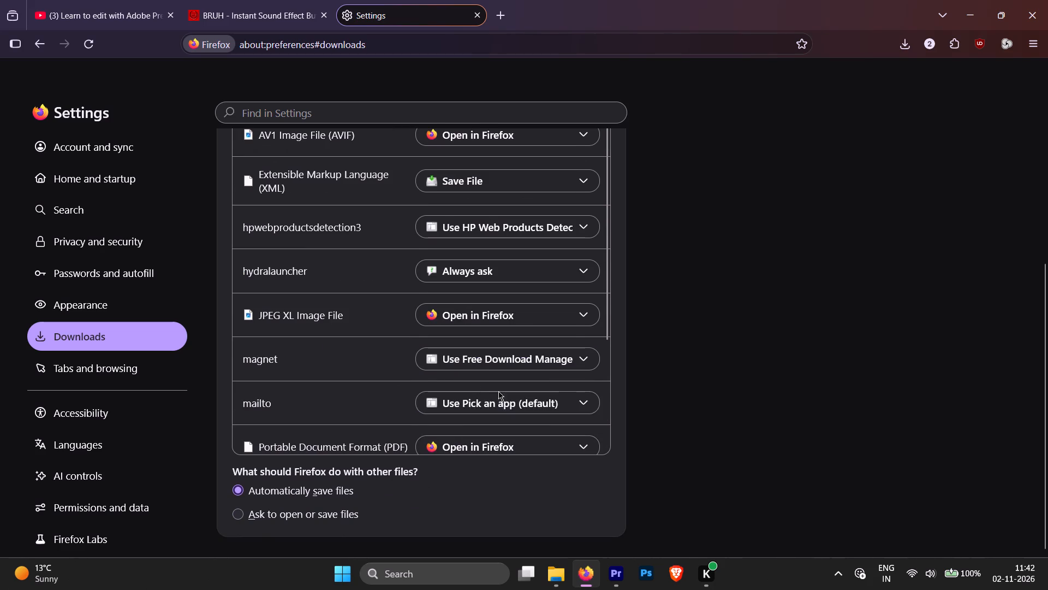
{"action": "scroll", "coordinate": [515, 400], "scroll_direction": "up", "scroll_amount": 3}
{"action": "scroll", "coordinate": [515, 398], "scroll_direction": "down", "scroll_amount": 4}
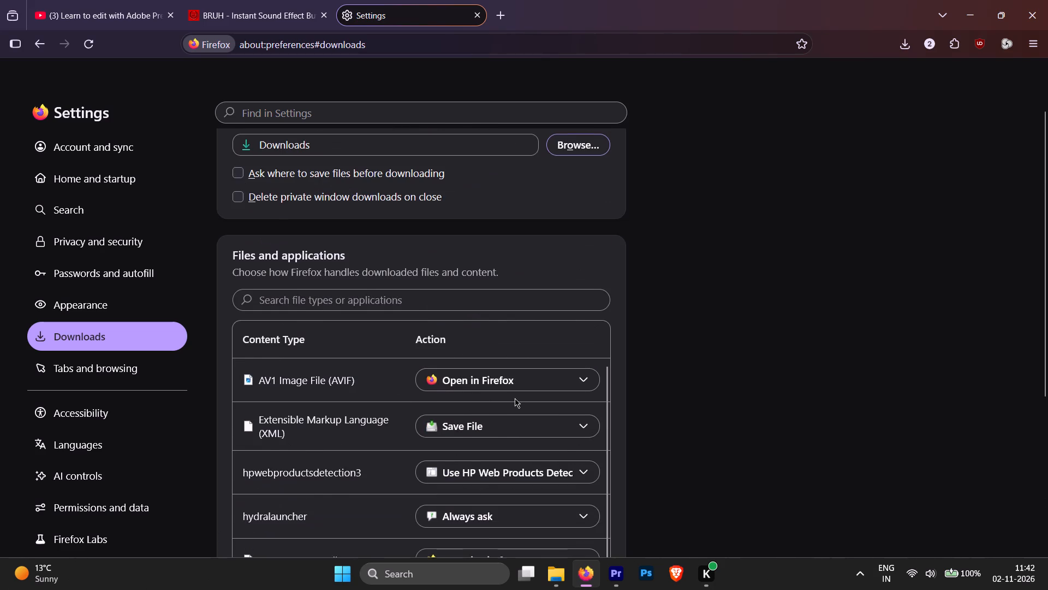
{"action": "scroll", "coordinate": [515, 398], "scroll_direction": "down", "scroll_amount": 3}
{"action": "scroll", "coordinate": [436, 459], "scroll_direction": "down", "scroll_amount": 4}
{"action": "scroll", "coordinate": [529, 461], "scroll_direction": "down", "scroll_amount": 3}
{"action": "scroll", "coordinate": [499, 405], "scroll_direction": "down", "scroll_amount": 3}
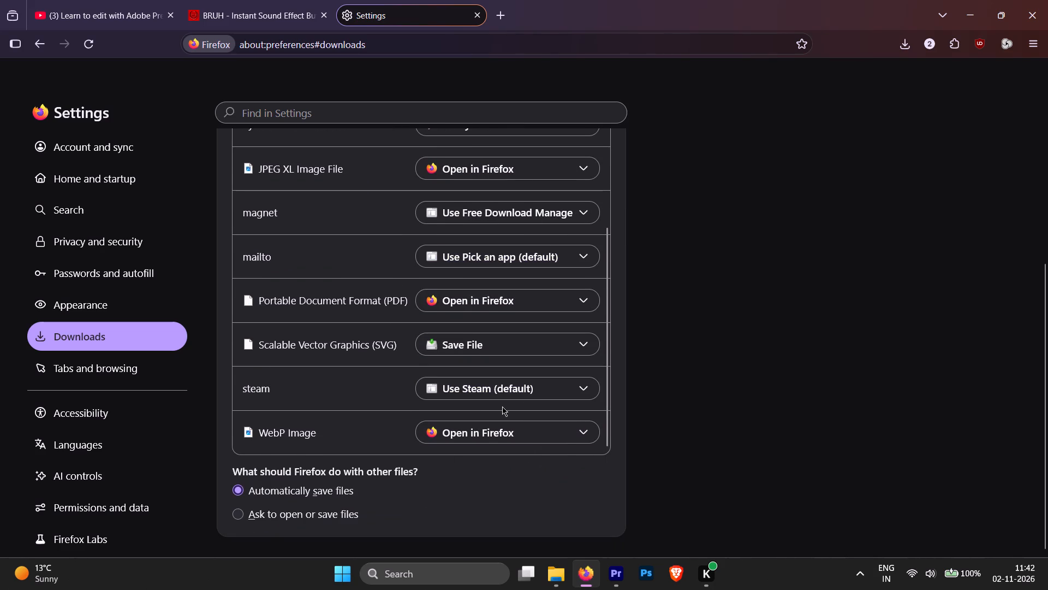
{"action": "scroll", "coordinate": [502, 406], "scroll_direction": "down", "scroll_amount": 2}
{"action": "scroll", "coordinate": [348, 394], "scroll_direction": "up", "scroll_amount": 18}
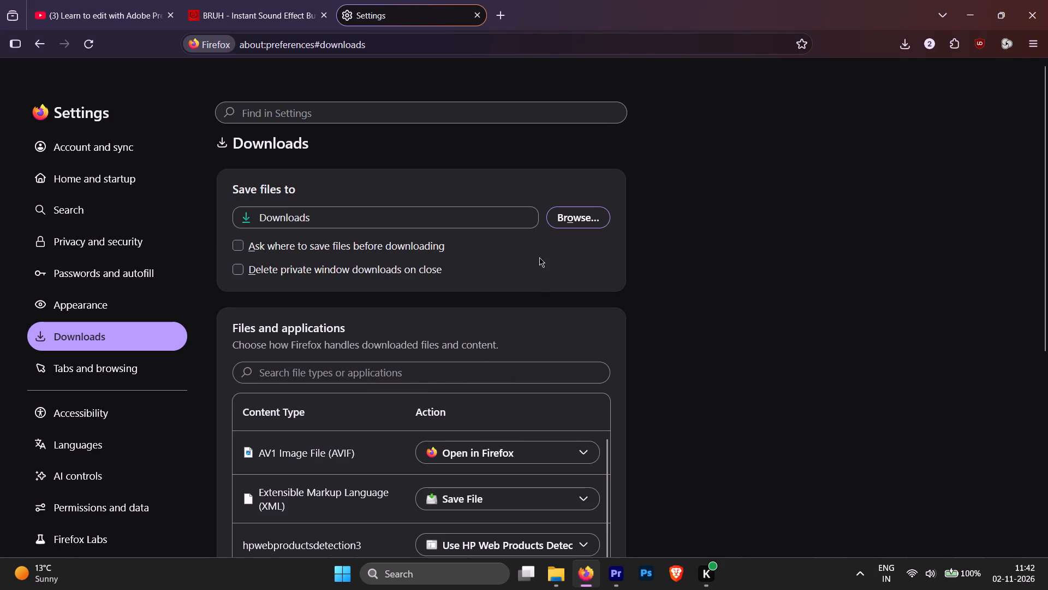
Set the download folder to D:\memes temps and enable asking where to save files before downloading.
{"action": "left_click", "coordinate": [565, 219]}
{"action": "scroll", "coordinate": [76, 216], "scroll_direction": "down", "scroll_amount": 3}
{"action": "left_click", "coordinate": [73, 194]}
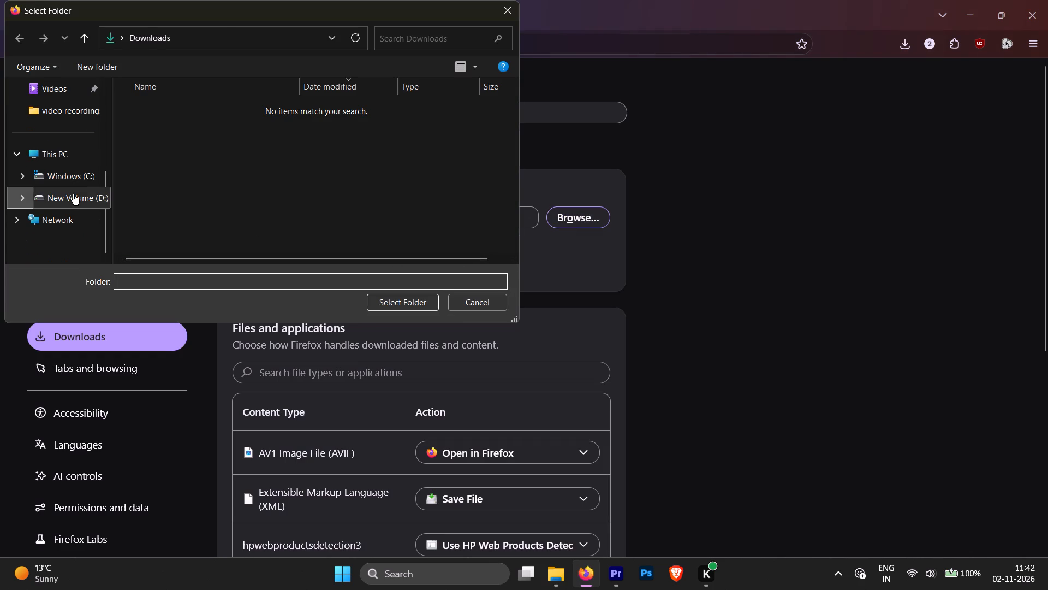
{"action": "left_click", "coordinate": [178, 155]}
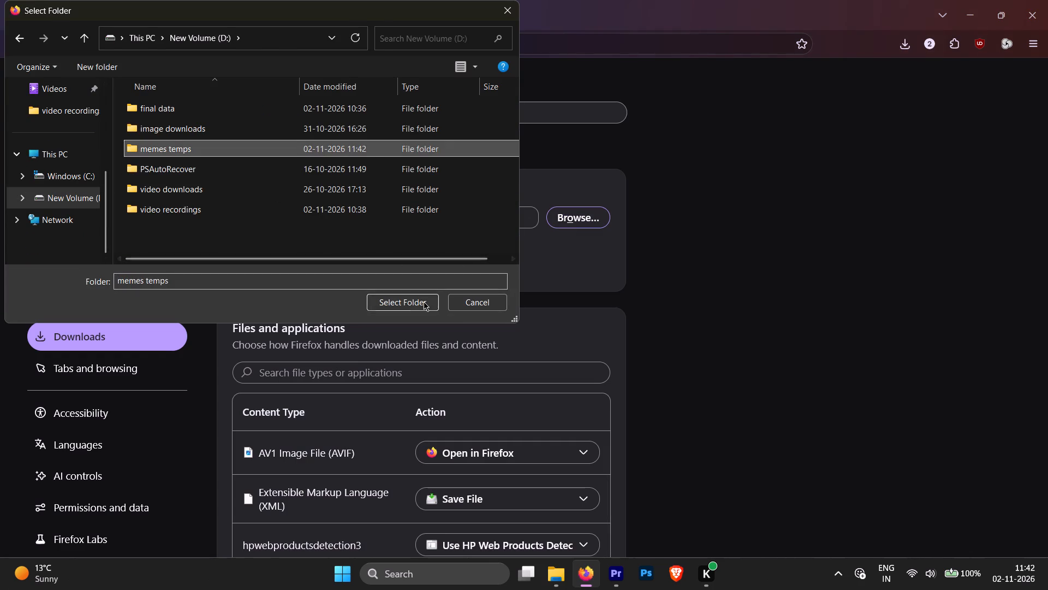
{"action": "left_click", "coordinate": [425, 302]}
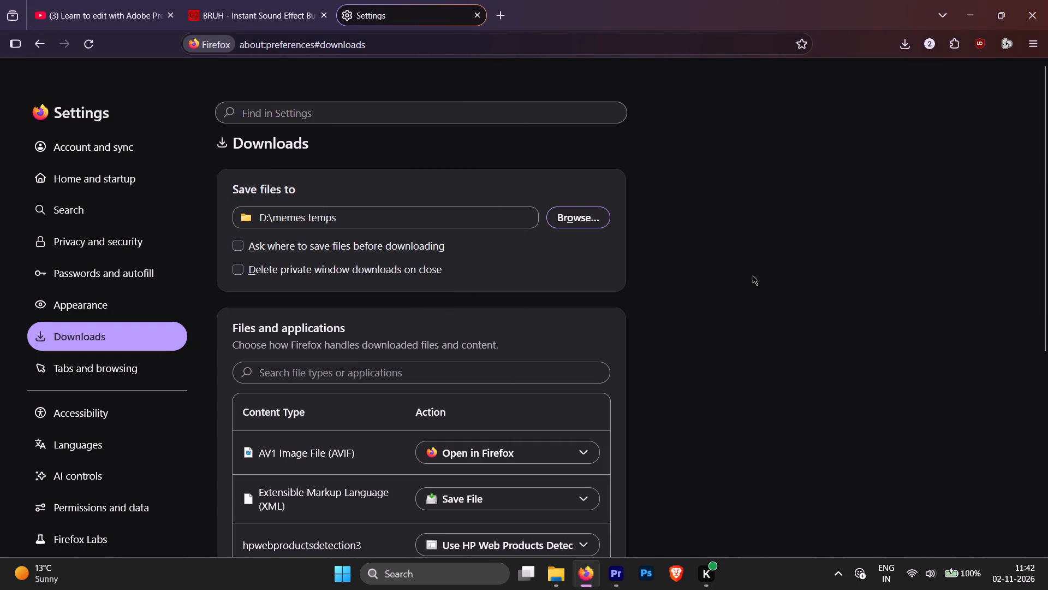
{"action": "left_click", "coordinate": [243, 245]}
Return to the BRUH sound's page and play the sound twice.
{"action": "left_click_drag", "start_coordinate": [297, 0], "coordinate": [297, 7]}
{"action": "left_click", "coordinate": [543, 222]}
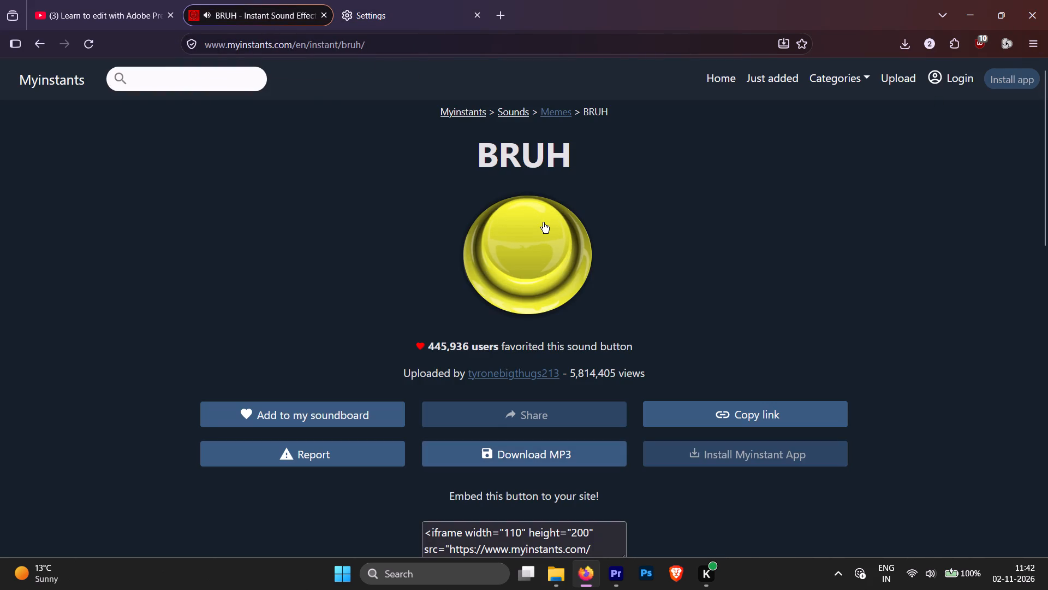
{"action": "left_click", "coordinate": [544, 225]}
Switch to Premiere Pro and play the burning creature footage from about 00:00:57 to 00:01:03.
{"action": "left_click", "coordinate": [978, 19]}
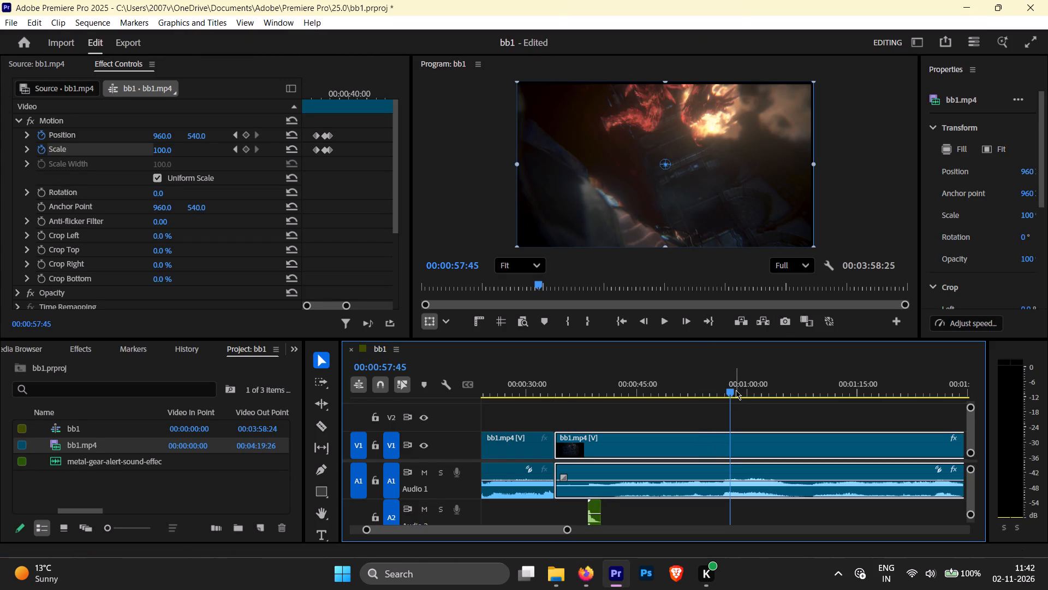
{"action": "key", "text": "space"}
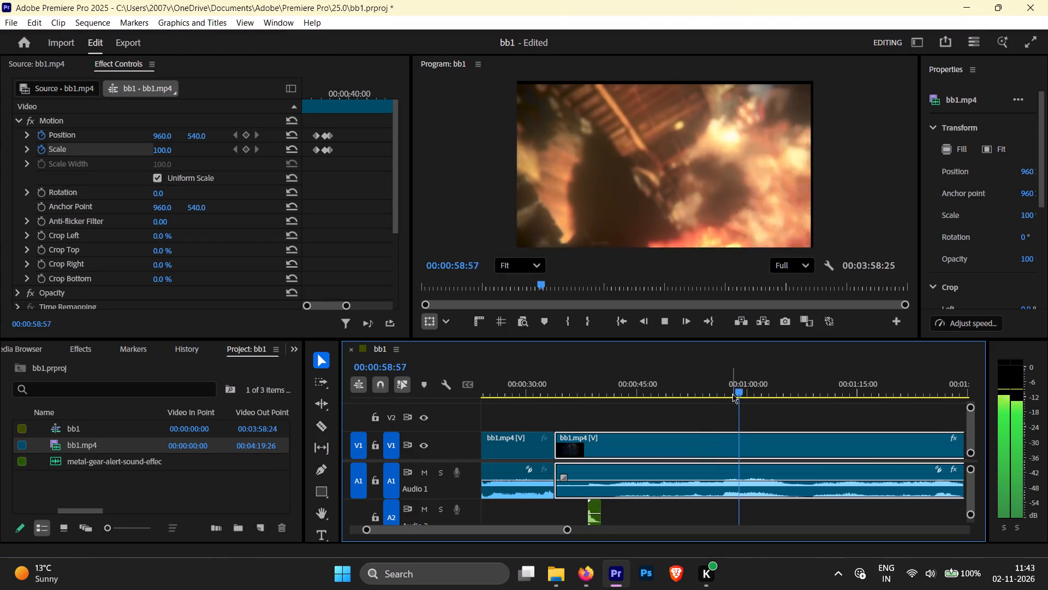
{"action": "key", "text": "space"}
{"action": "left_click", "coordinate": [745, 392]}
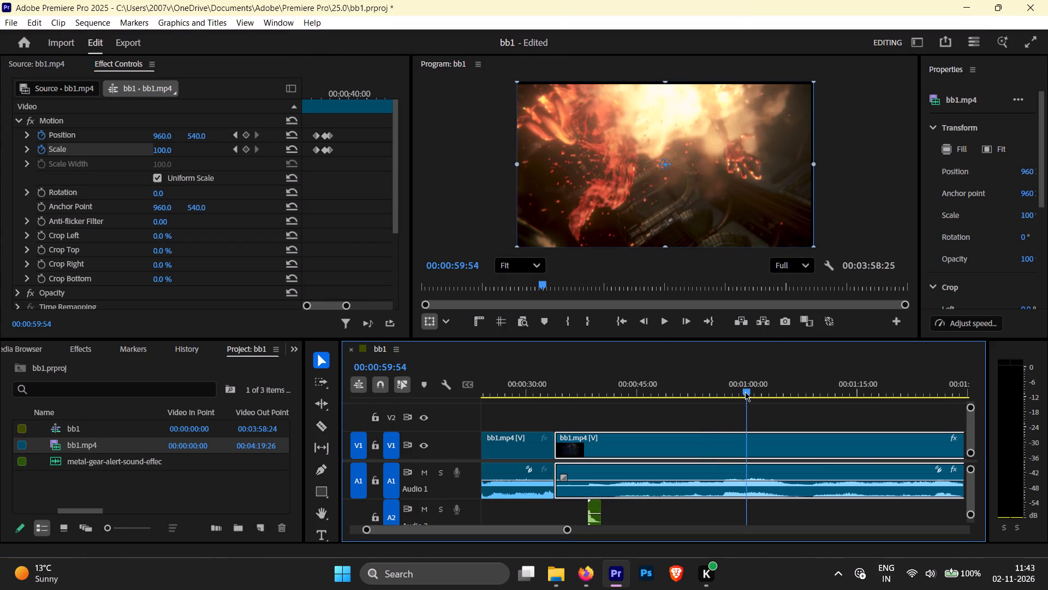
{"action": "key", "text": "space"}
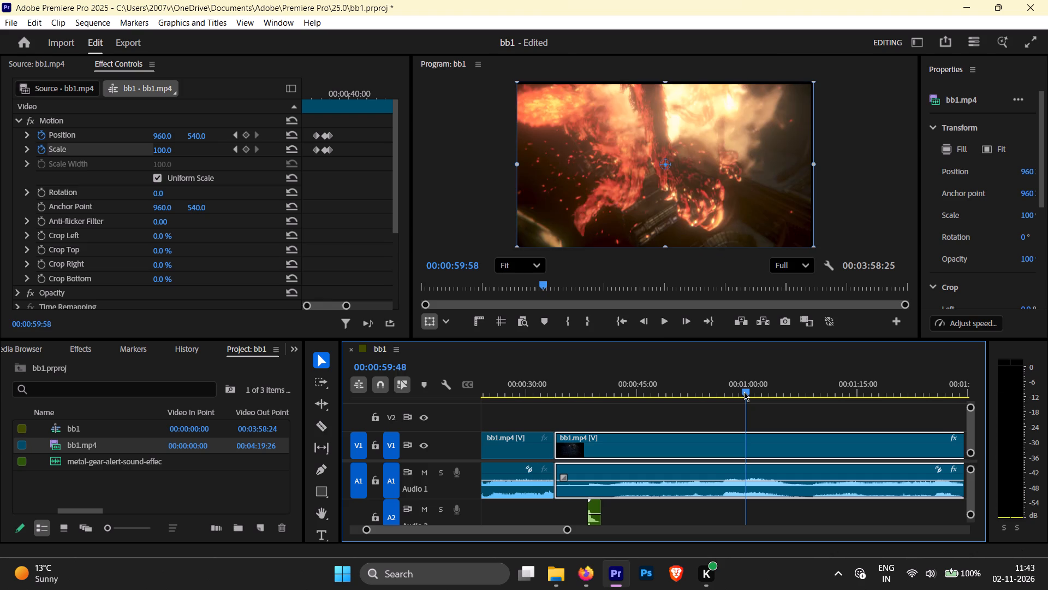
{"action": "key", "text": "space"}
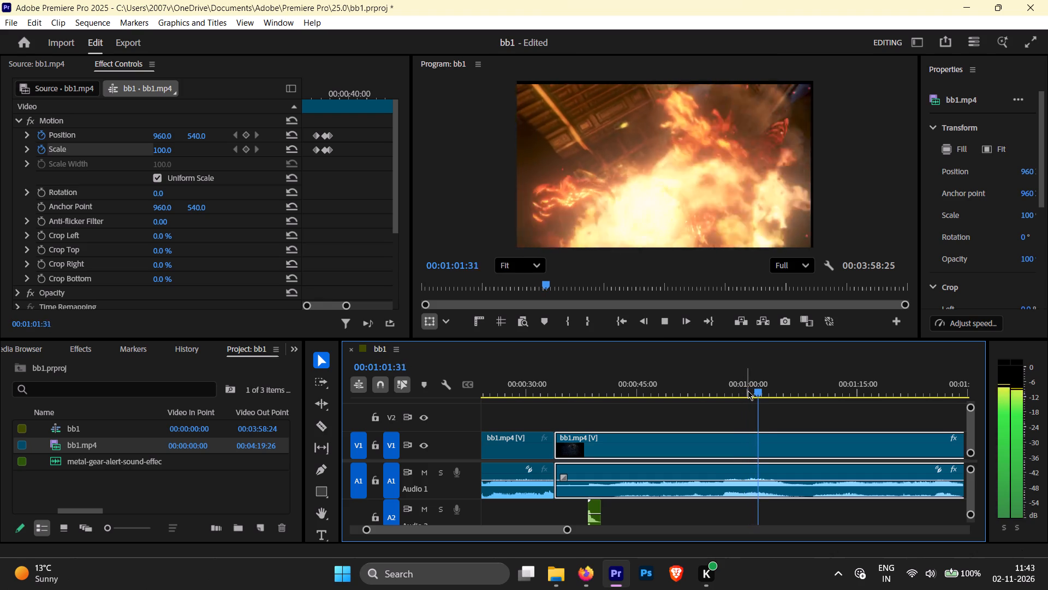
{"action": "key", "text": "space"}
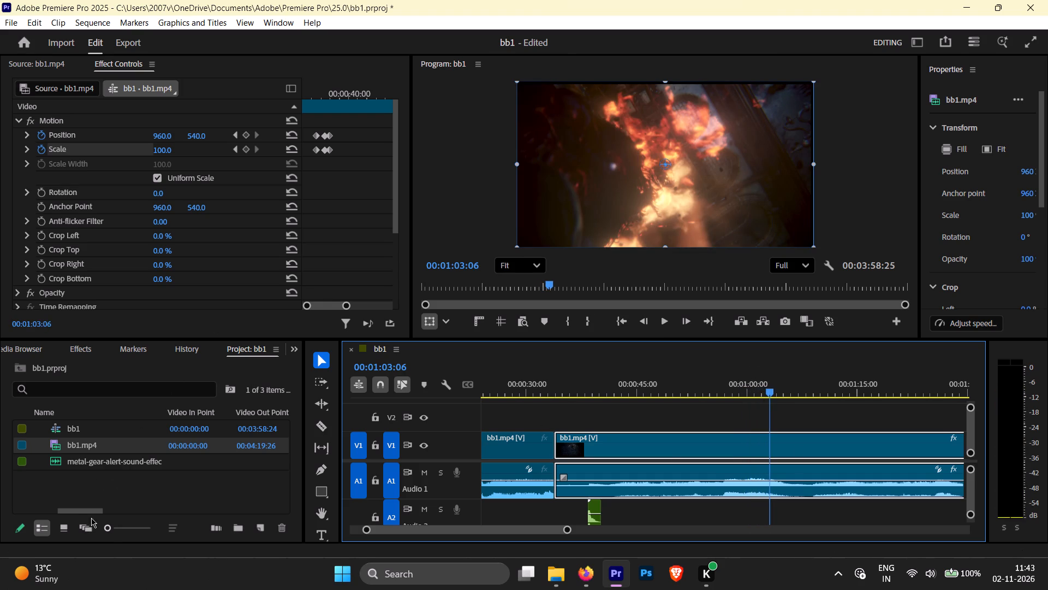
Import movie_1.mp3 from the memes temps folder on drive D into the bb1 project.
{"action": "left_click", "coordinate": [79, 486]}
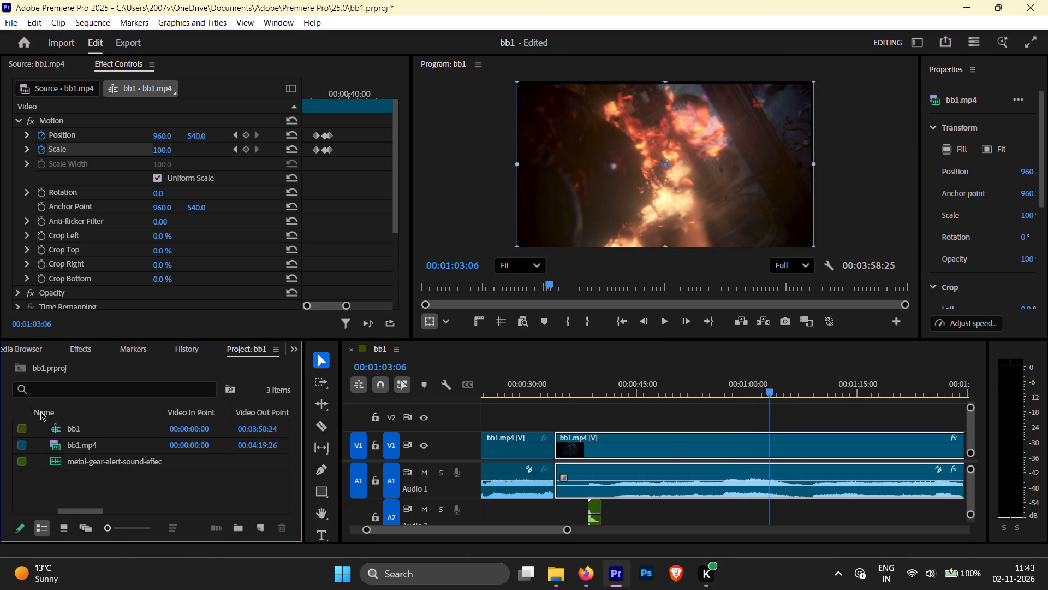
{"action": "left_click", "coordinate": [23, 346]}
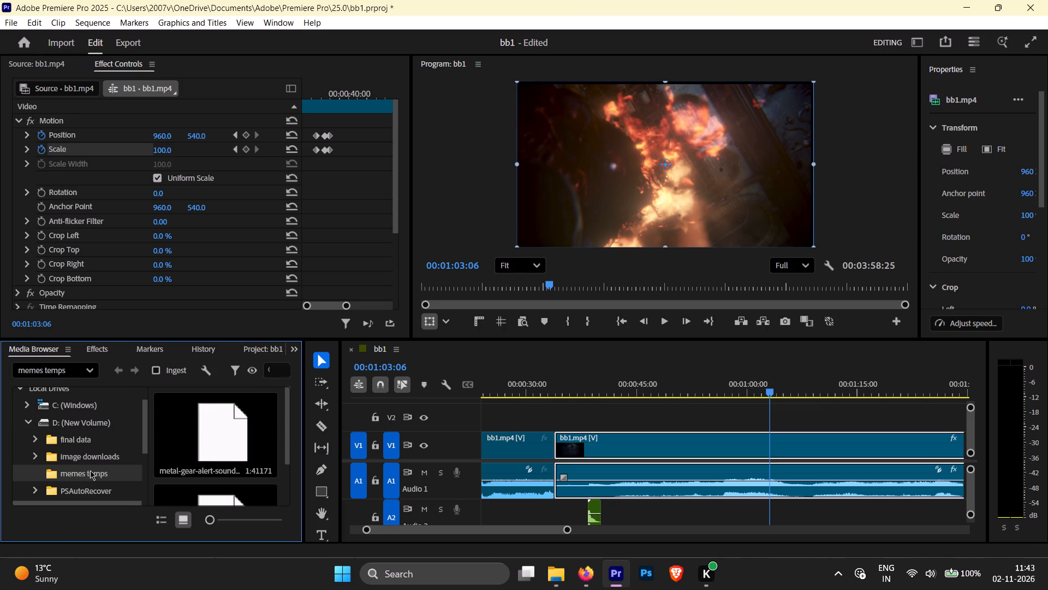
{"action": "scroll", "coordinate": [182, 457], "scroll_direction": "down", "scroll_amount": 2}
{"action": "left_click", "coordinate": [206, 461]}
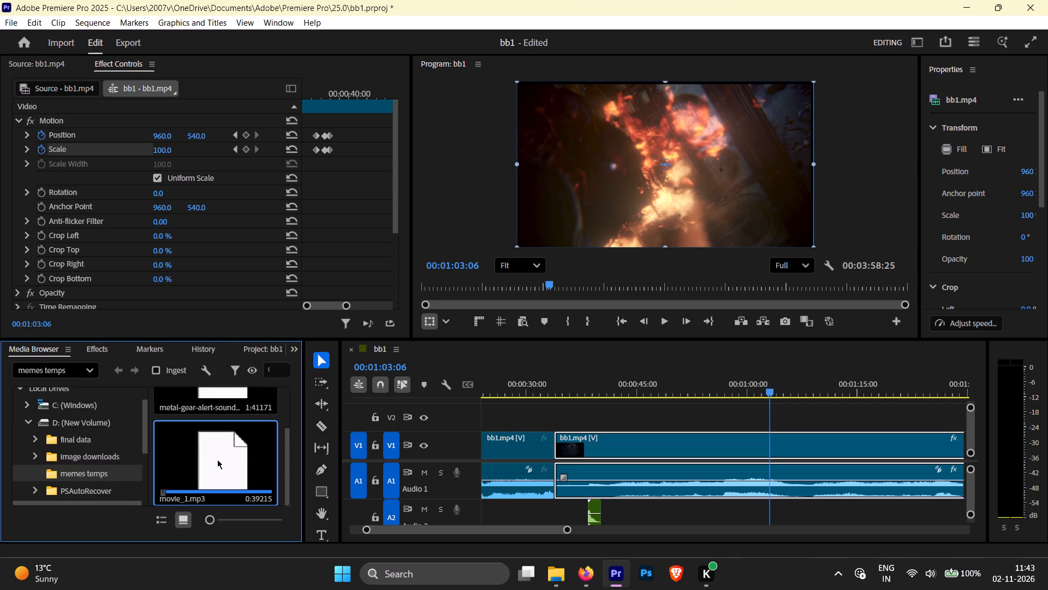
{"action": "right_click", "coordinate": [214, 459]}
{"action": "left_click", "coordinate": [265, 489]}
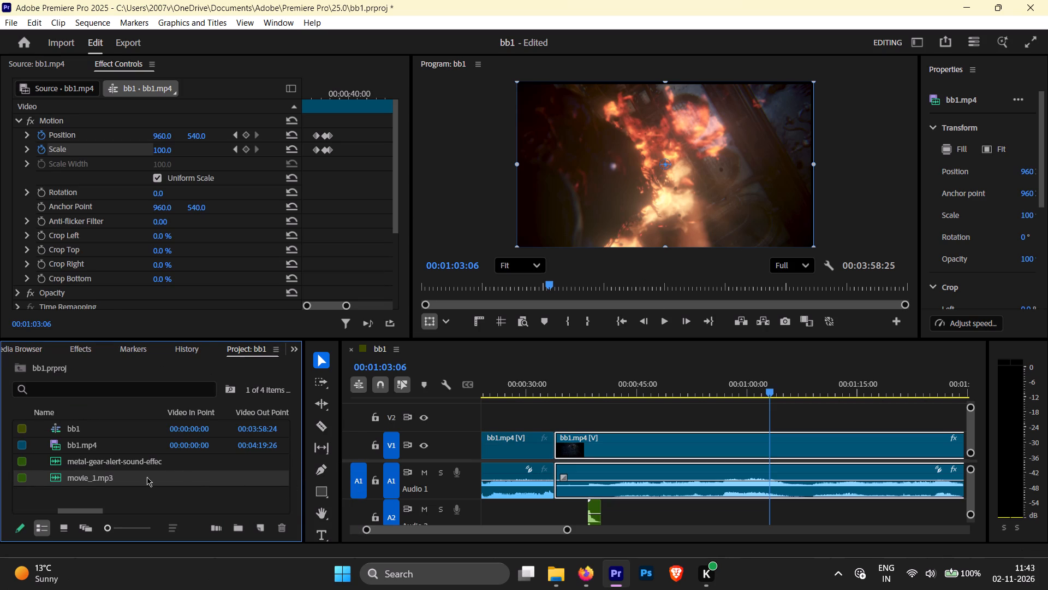
{"action": "left_click_drag", "start_coordinate": [131, 477], "coordinate": [122, 485]}
Open movie_1.mp3 in the Source monitor and mark its out point at 00;00;00;15, where the waveform fades out.
{"action": "left_click", "coordinate": [26, 67]}
{"action": "double_click", "coordinate": [89, 478]}
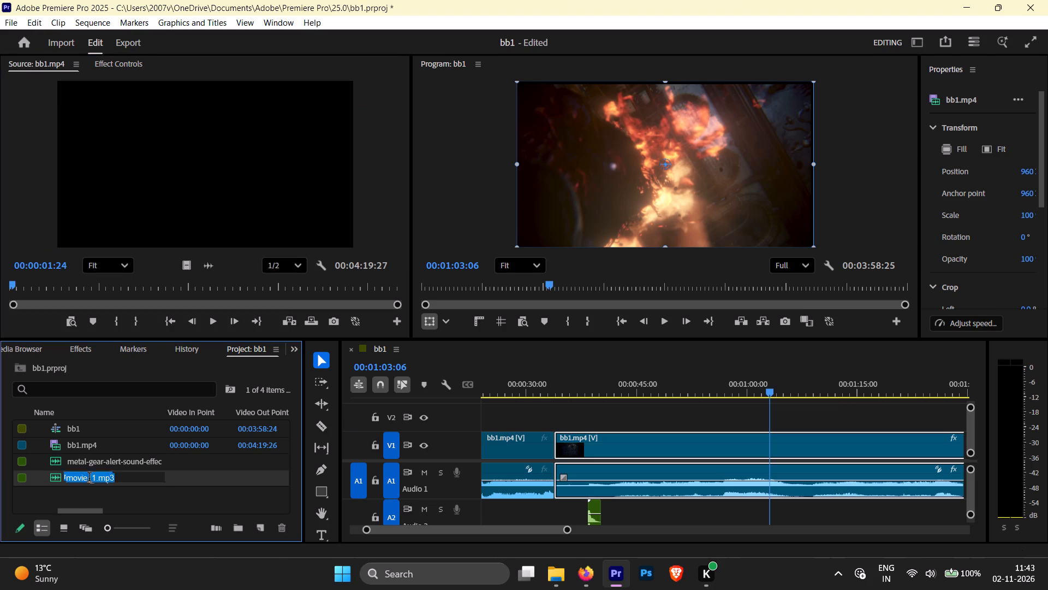
{"action": "left_click", "coordinate": [145, 487]}
{"action": "double_click", "coordinate": [155, 479]}
{"action": "left_click", "coordinate": [232, 140]}
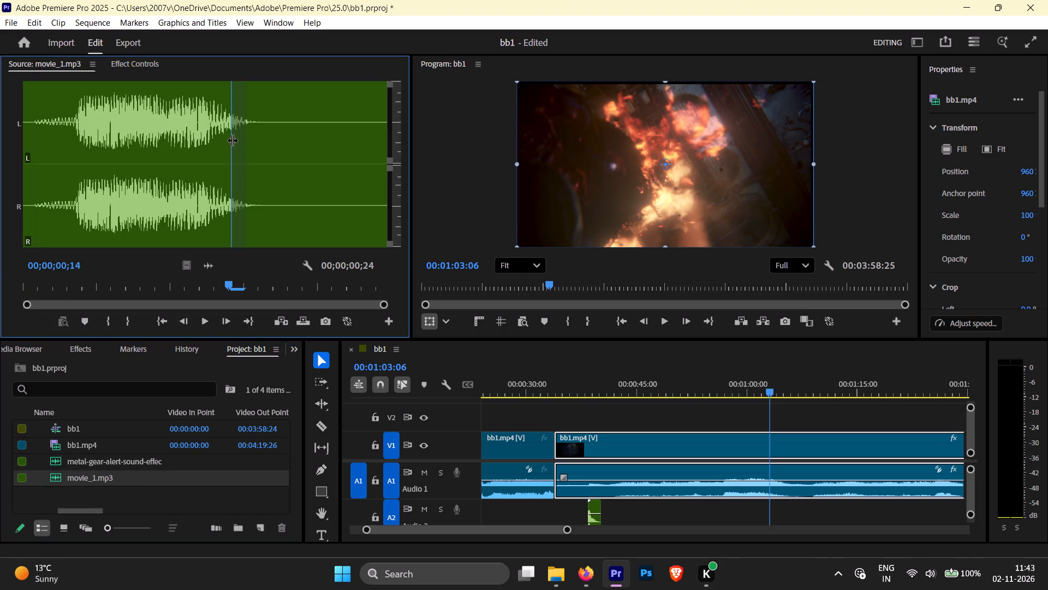
{"action": "key", "text": "space"}
{"action": "left_click_drag", "start_coordinate": [367, 96], "coordinate": [293, 120]}
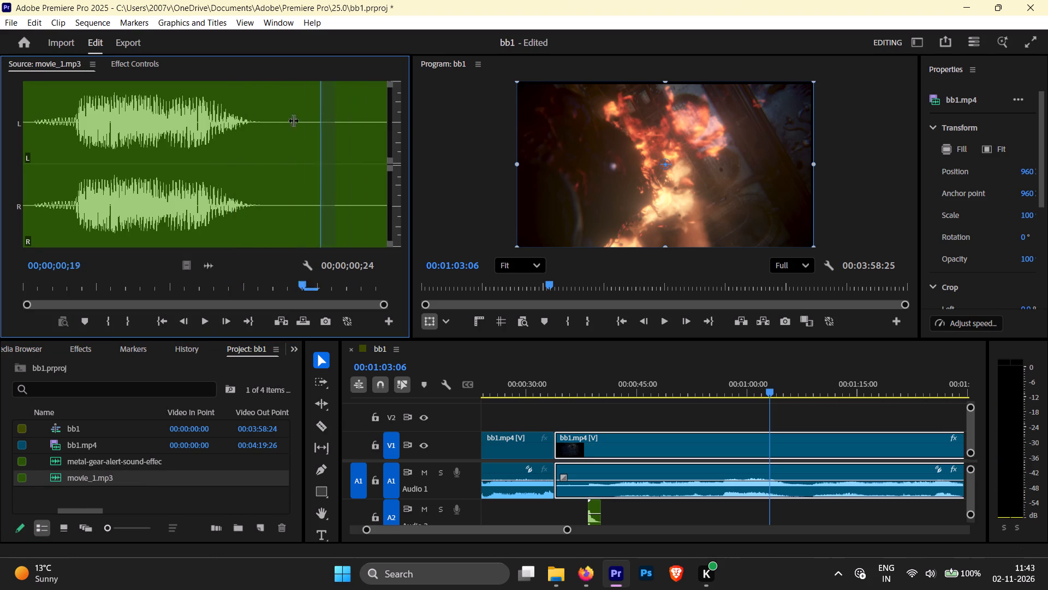
{"action": "left_click_drag", "start_coordinate": [293, 120], "coordinate": [244, 140]}
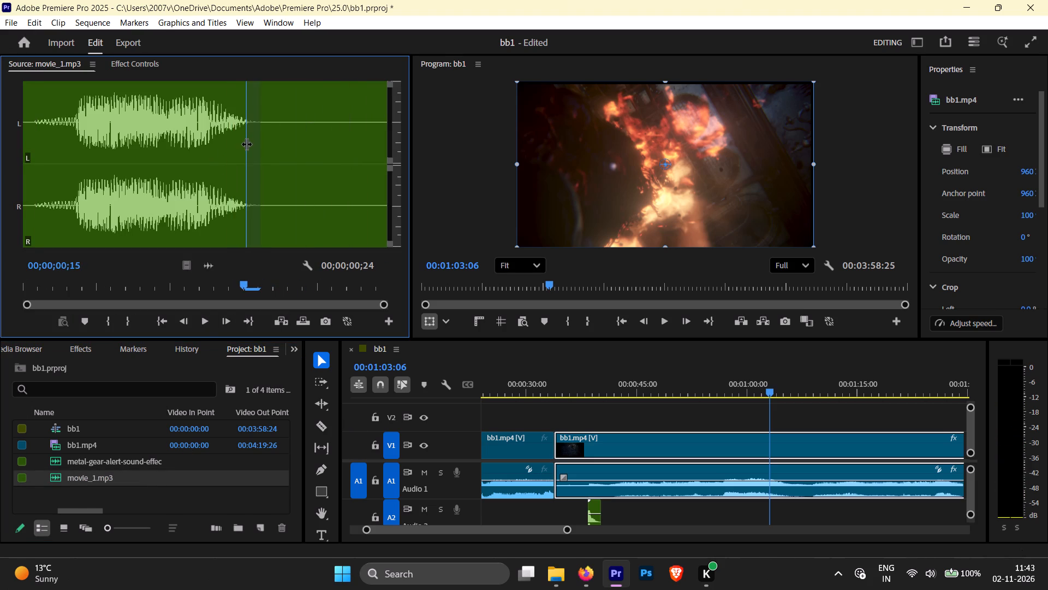
{"action": "key", "text": "o"}
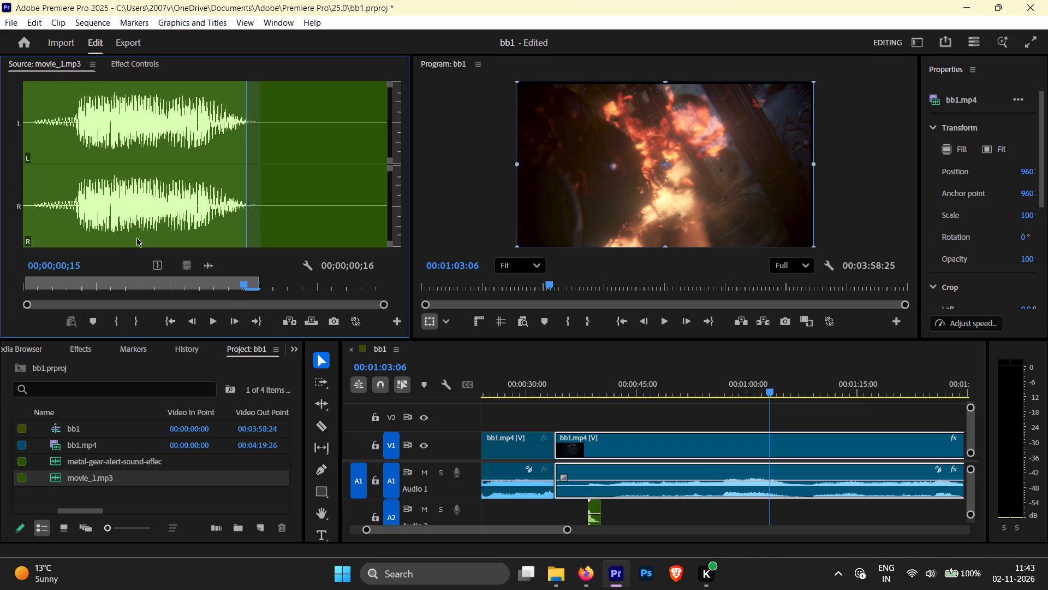
Place the trimmed movie_1.mp3 sound on audio track A2 at 00:01:03:06, under the burning creature footage.
{"action": "left_click_drag", "start_coordinate": [211, 267], "coordinate": [771, 501]}
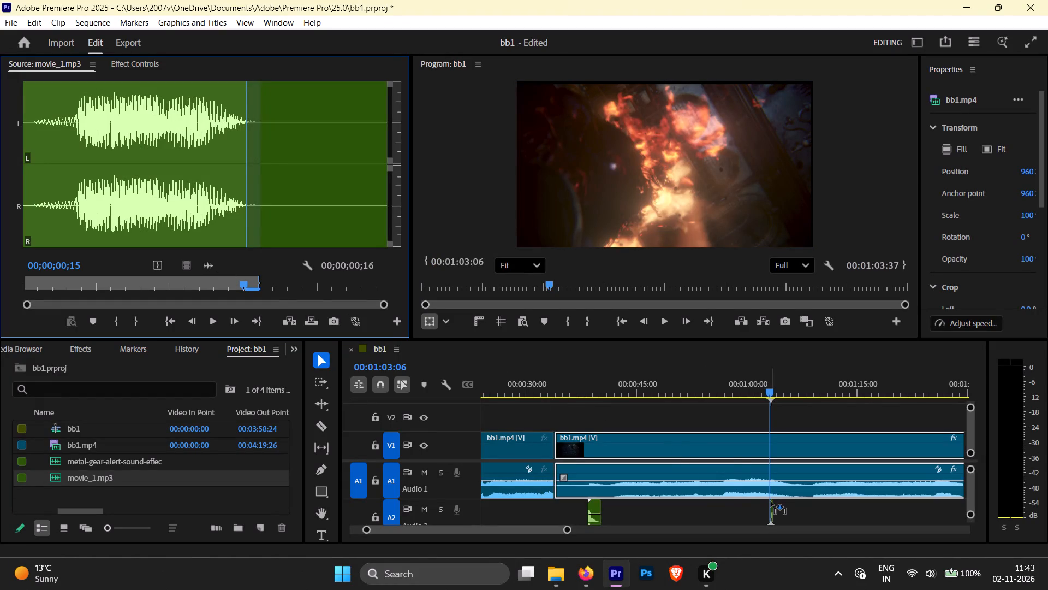
{"action": "left_click_drag", "start_coordinate": [771, 501], "coordinate": [772, 501]}
Play the sequence past the newly placed sound to about 00:01:14, and replay it from about 00:01:00.
{"action": "key", "text": "space"}
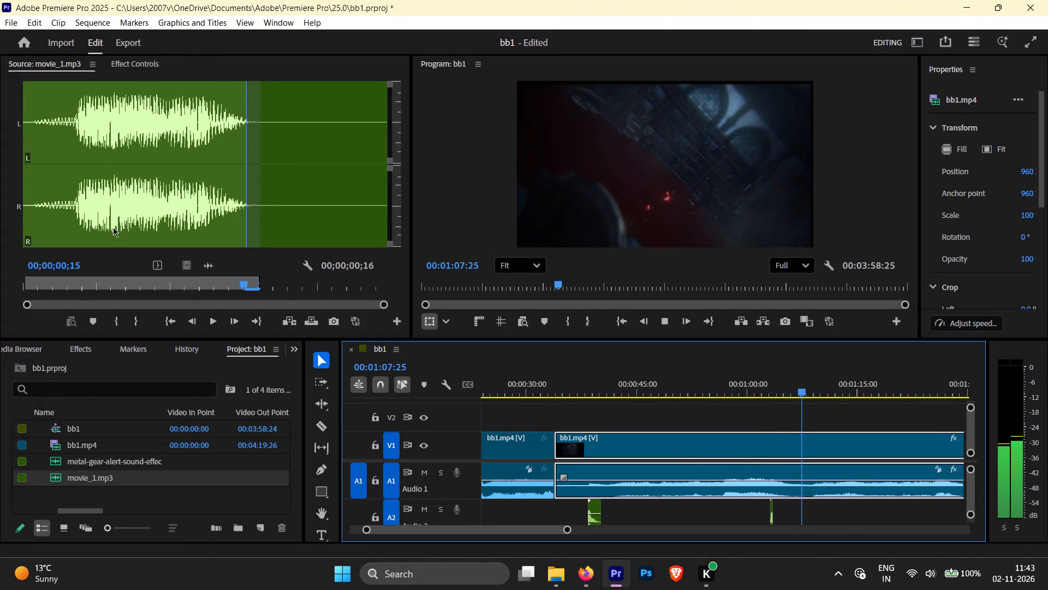
{"action": "double_click", "coordinate": [99, 447]}
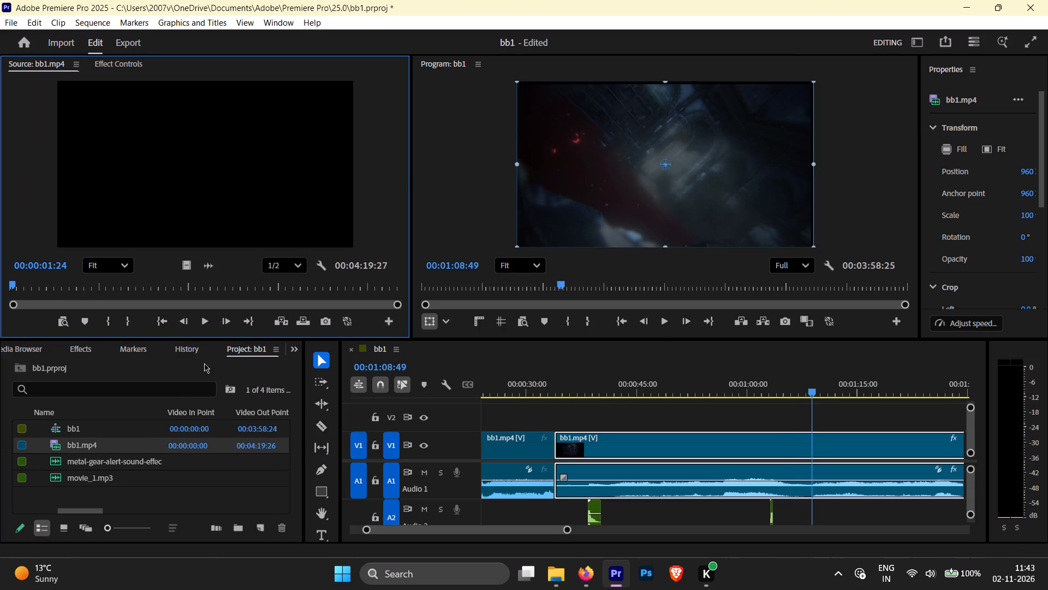
{"action": "key", "text": "space"}
{"action": "left_click", "coordinate": [635, 153]}
{"action": "key", "text": "space"}
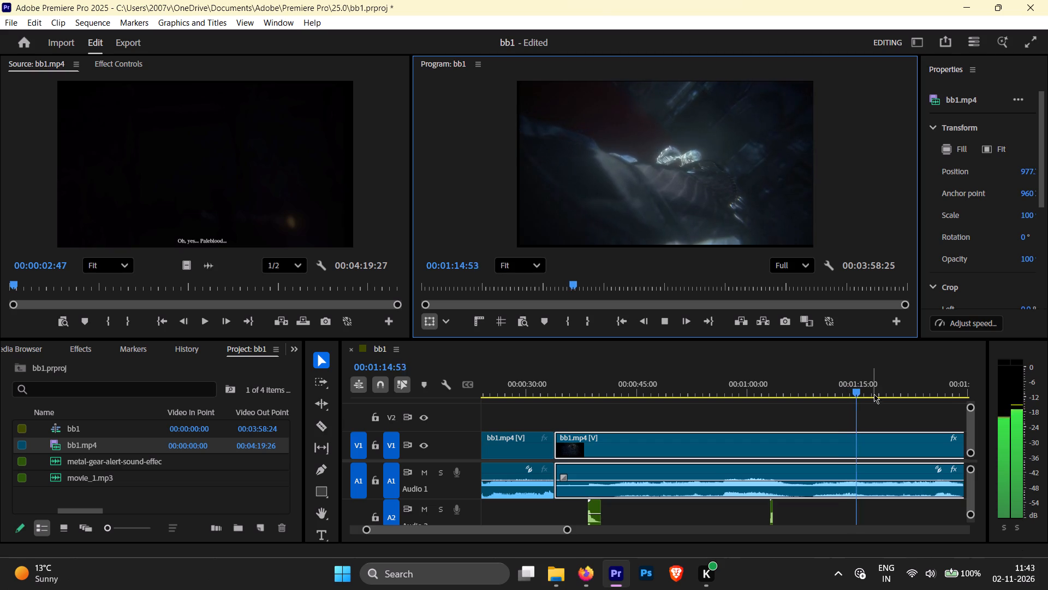
{"action": "left_click_drag", "start_coordinate": [864, 396], "coordinate": [786, 426]}
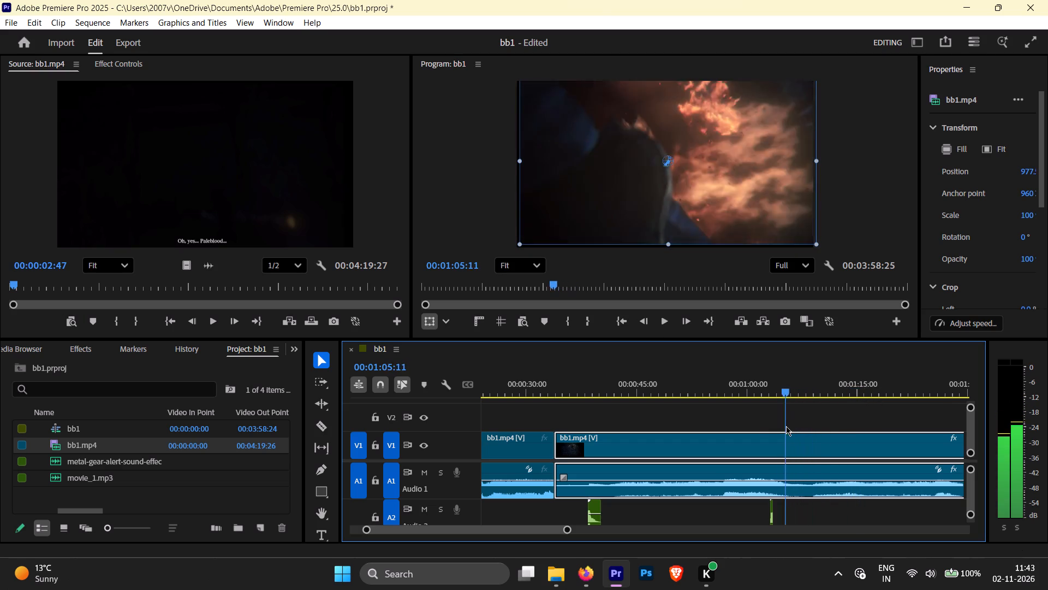
{"action": "left_click_drag", "start_coordinate": [786, 426], "coordinate": [752, 430]}
{"action": "key", "text": "space"}
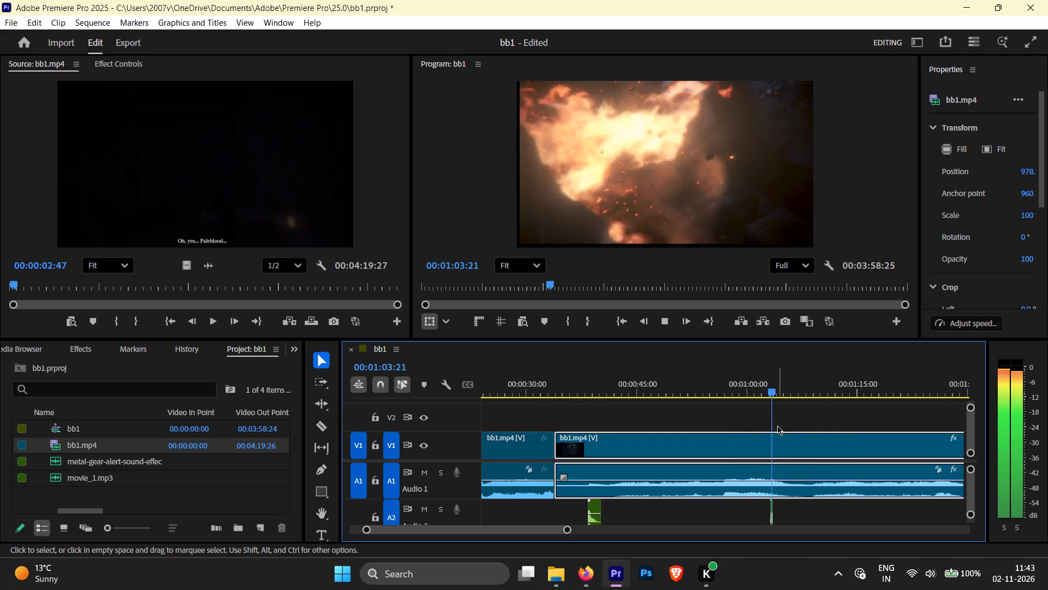
{"action": "key", "text": "space"}
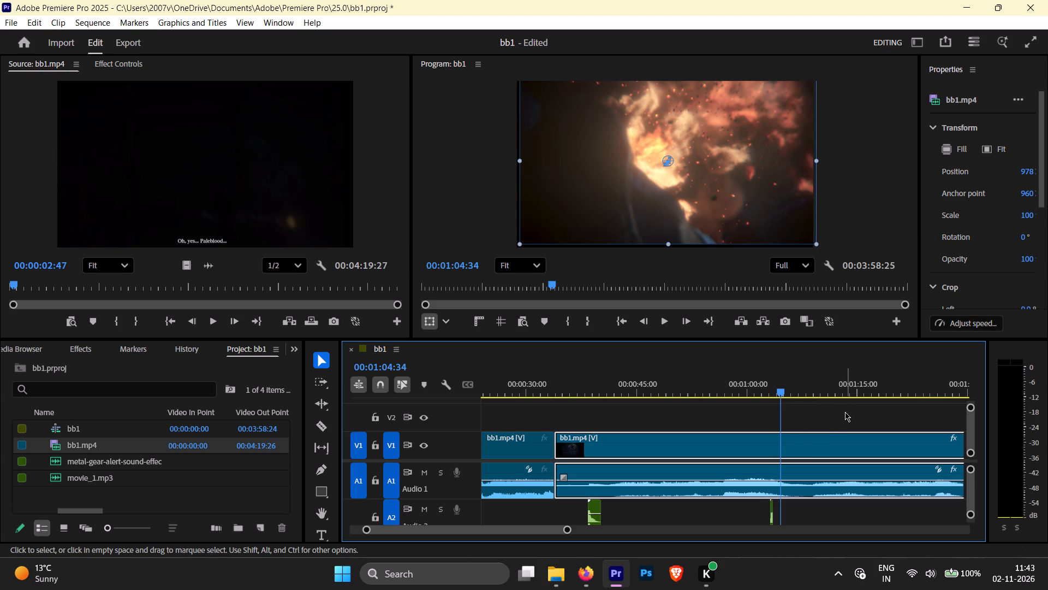
{"action": "key", "text": "space"}
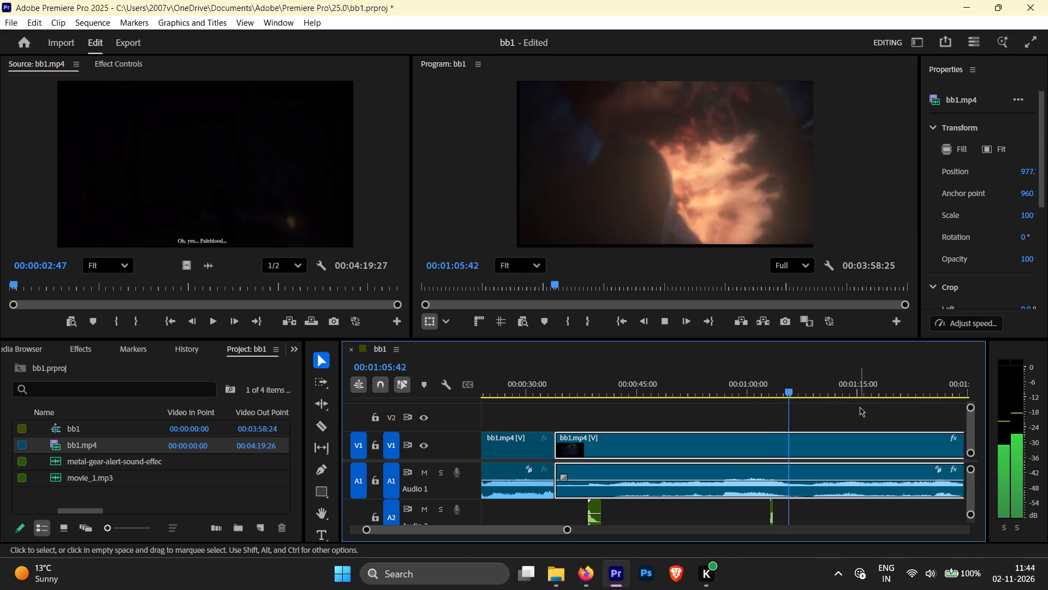
Split the bb1.mp4 video and audio at 00:01:06:40, just after the burning creature shot.
{"action": "left_click_drag", "start_coordinate": [807, 390], "coordinate": [795, 395]}
{"action": "key", "text": "space"}
{"action": "key", "text": "space"}
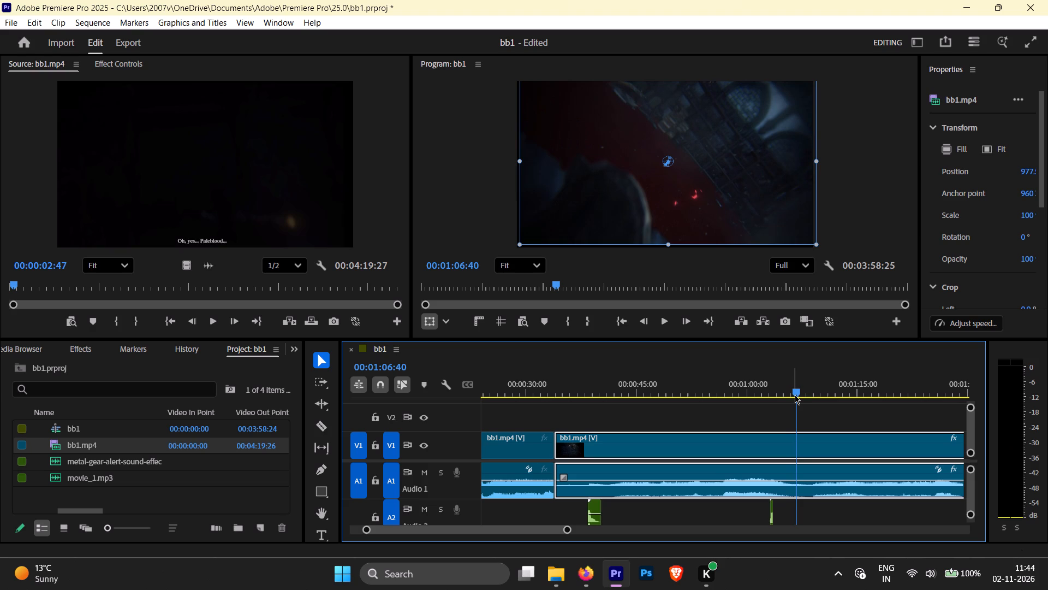
{"action": "key", "text": "ctrl+k"}
Find the start of the gameplay after the cutscene and split the bb1.mp4 clip there at 00:01:32:59.
{"action": "key", "text": "space"}
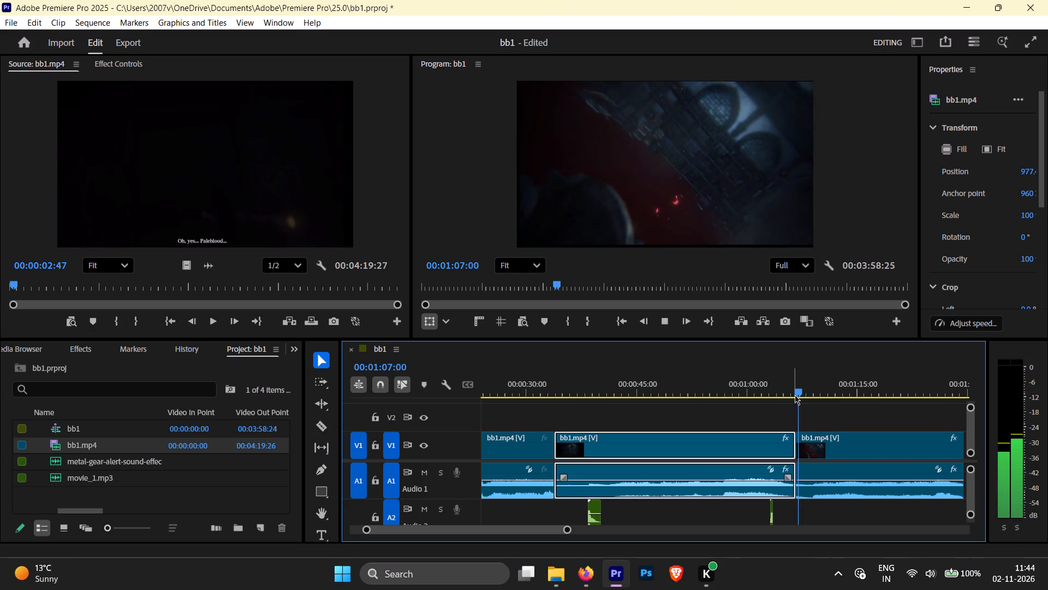
{"action": "left_click_drag", "start_coordinate": [817, 392], "coordinate": [835, 390]}
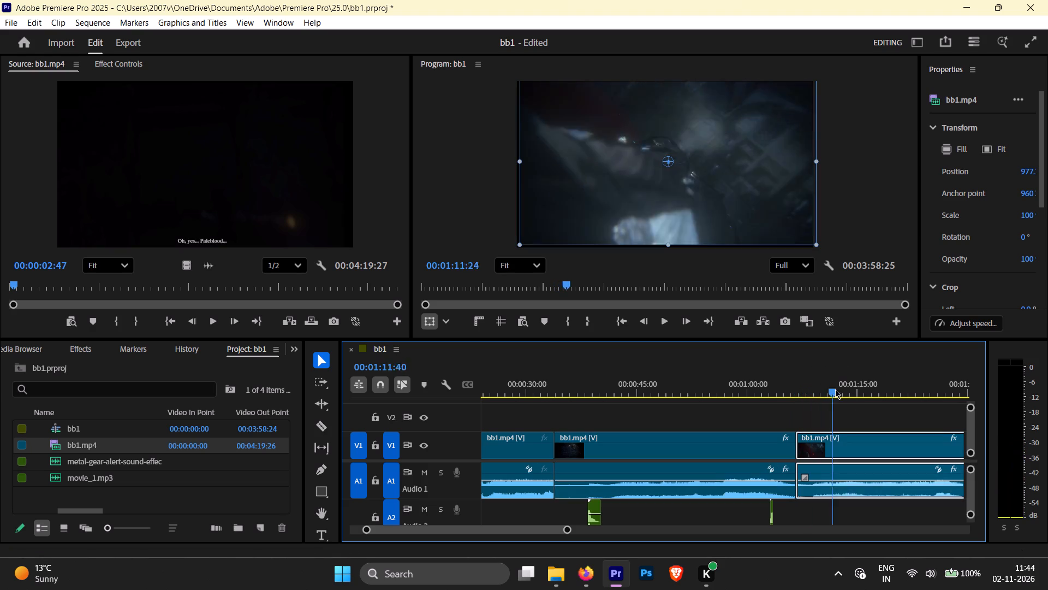
{"action": "left_click_drag", "start_coordinate": [835, 390], "coordinate": [923, 389]}
{"action": "scroll", "coordinate": [923, 389], "scroll_direction": "down", "scroll_amount": 4}
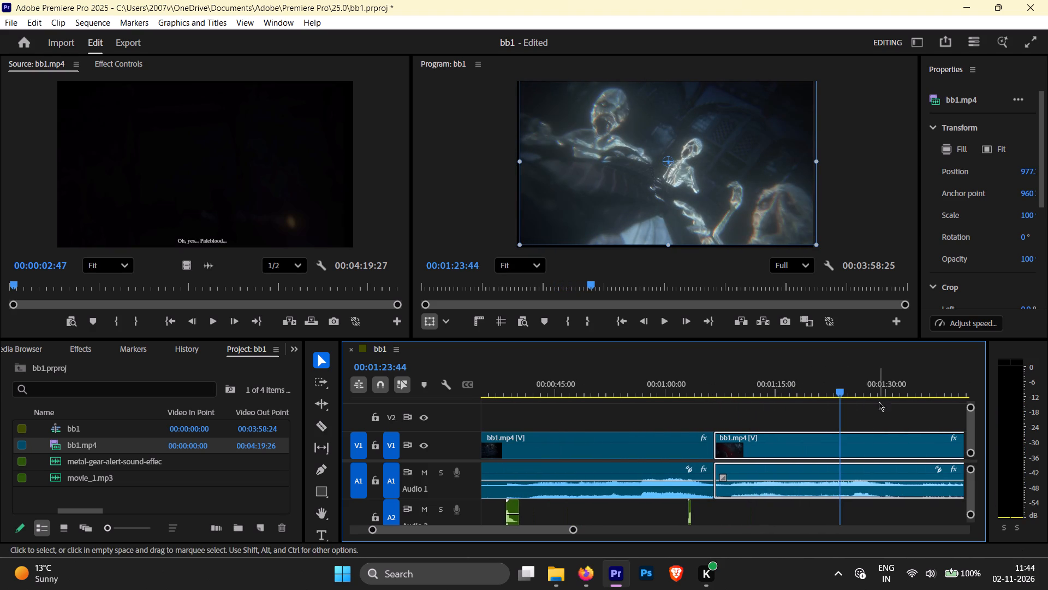
{"action": "left_click_drag", "start_coordinate": [837, 395], "coordinate": [911, 391]}
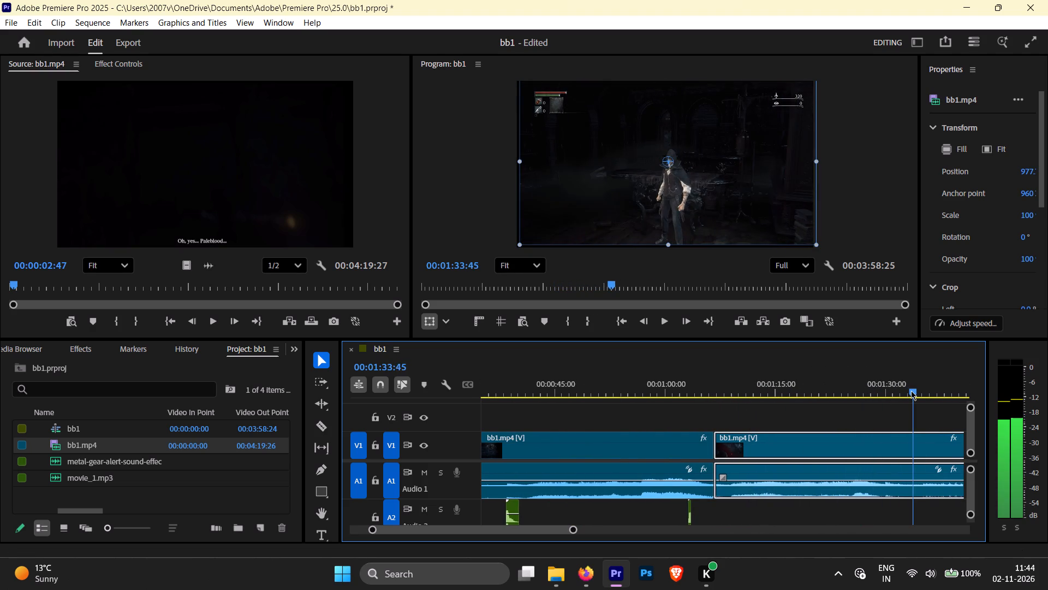
{"action": "left_click_drag", "start_coordinate": [911, 391], "coordinate": [903, 393]}
{"action": "key", "text": "space"}
{"action": "key", "text": "space"}
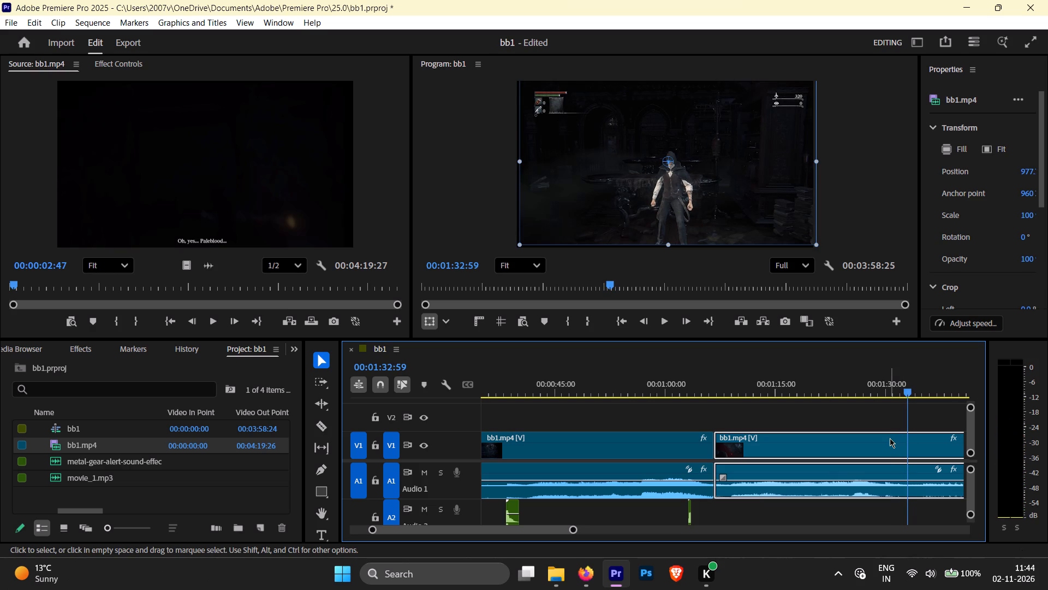
{"action": "key", "text": "ctrl+k"}
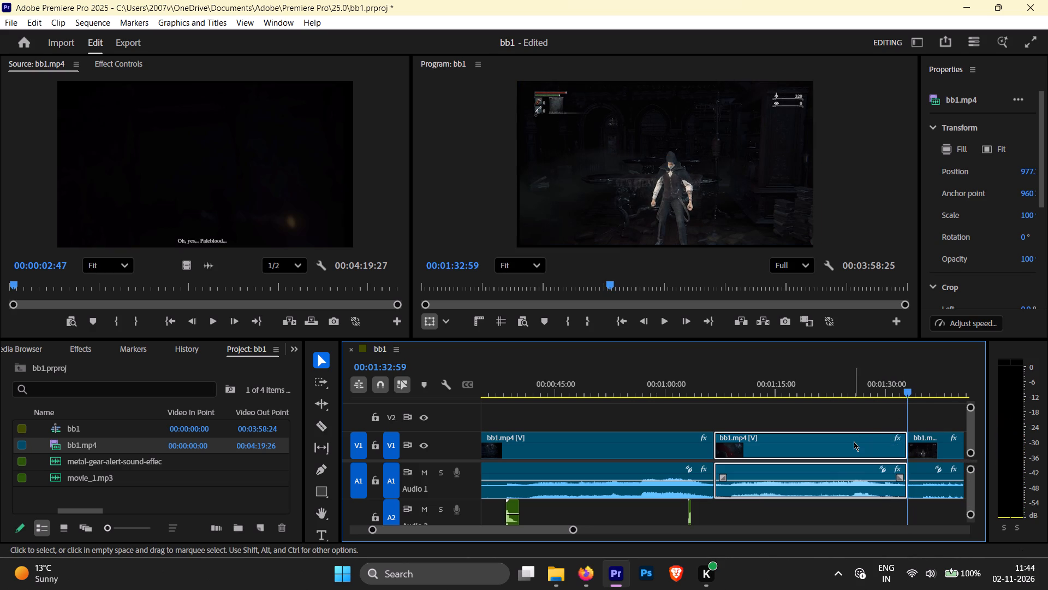
Delete the cutscene segment between 00:01:06:40 and 00:01:32:59 and close the gap it leaves.
{"action": "left_click", "coordinate": [851, 441]}
{"action": "key", "text": "Delete"}
{"action": "right_click", "coordinate": [851, 441]}
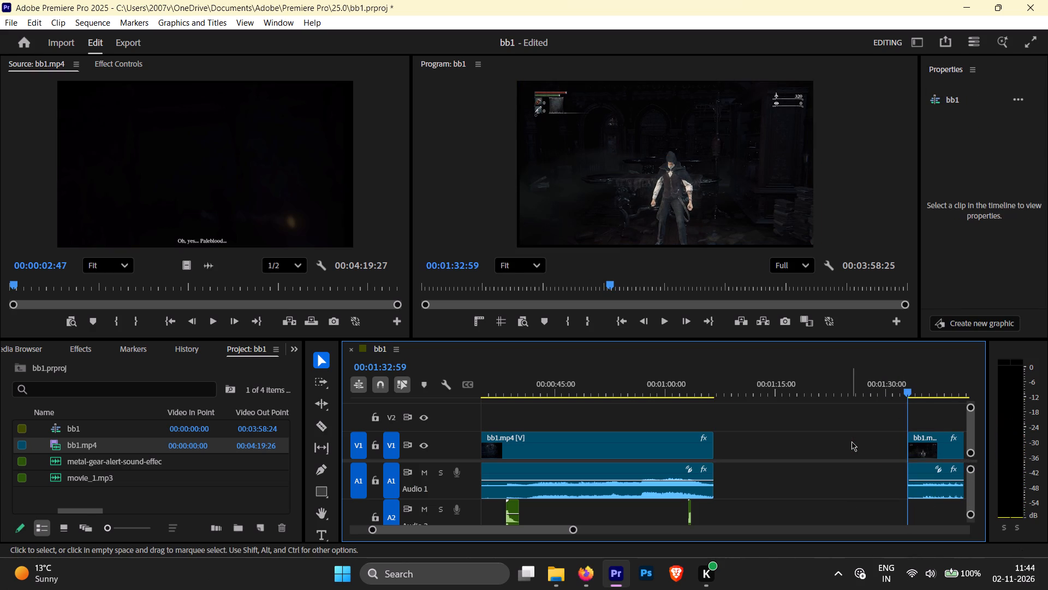
{"action": "left_click", "coordinate": [897, 454]}
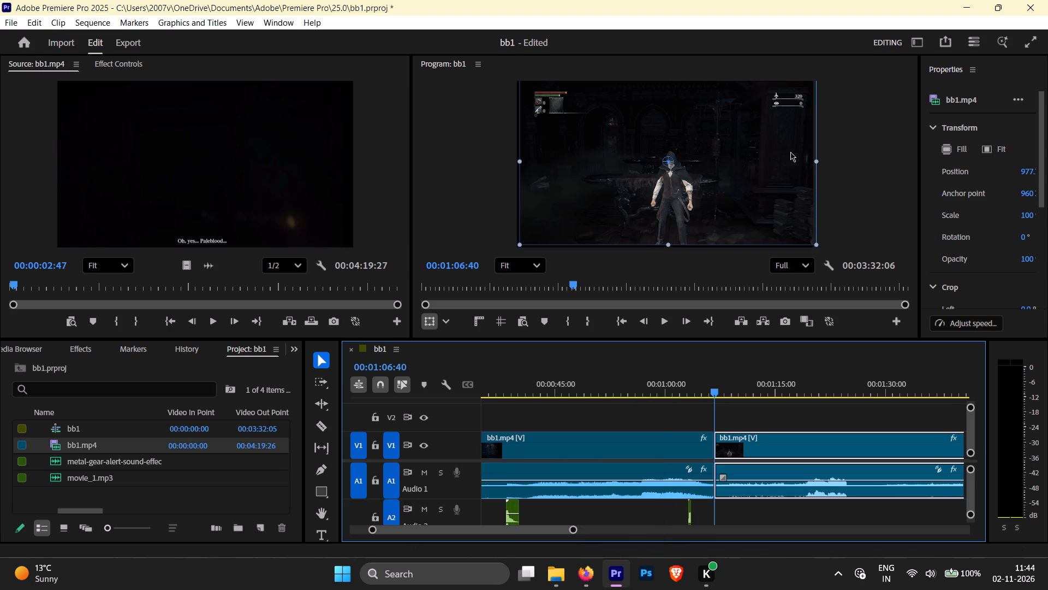
Switch to Firefox, open the Myinstants Sounds list and preview first-page sounds including rizz sound effect, Chicken tree scream, Chalo and Meme mp3.
{"action": "left_click", "coordinate": [579, 577]}
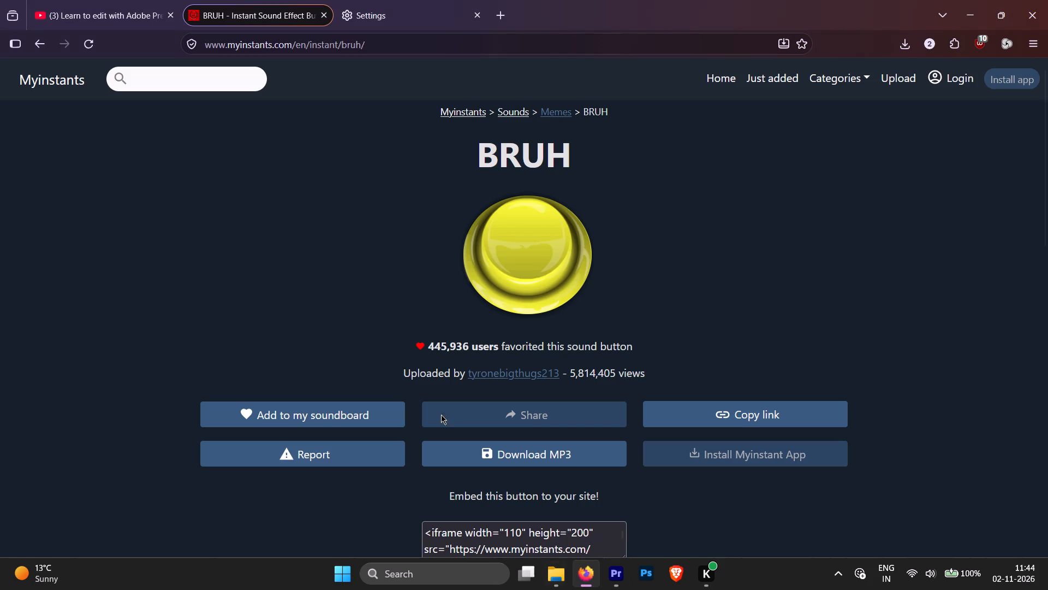
{"action": "left_click", "coordinate": [534, 262]}
{"action": "left_click", "coordinate": [519, 112]}
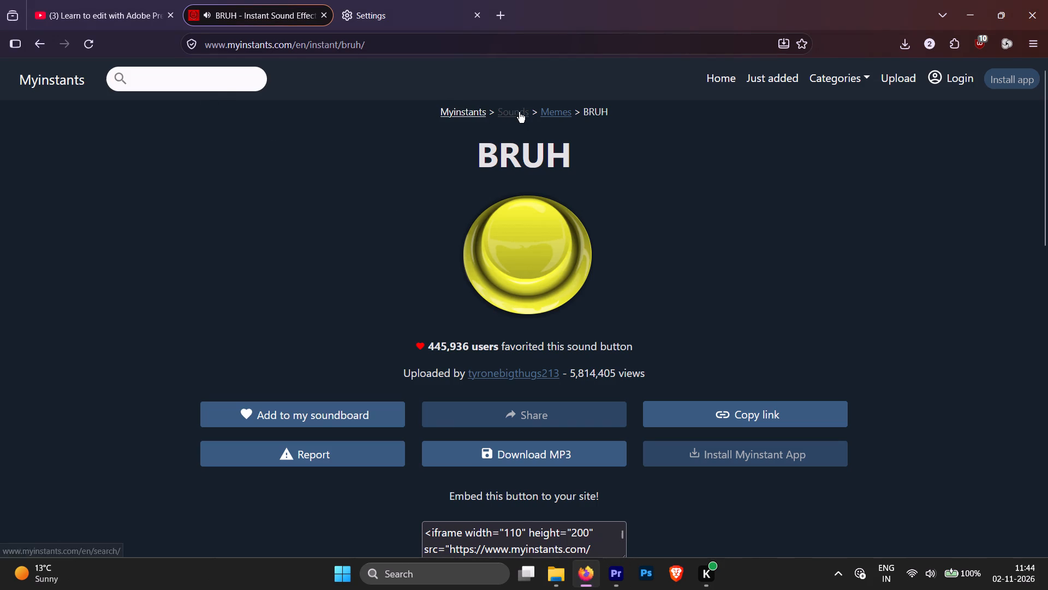
{"action": "scroll", "coordinate": [485, 332], "scroll_direction": "down", "scroll_amount": 1}
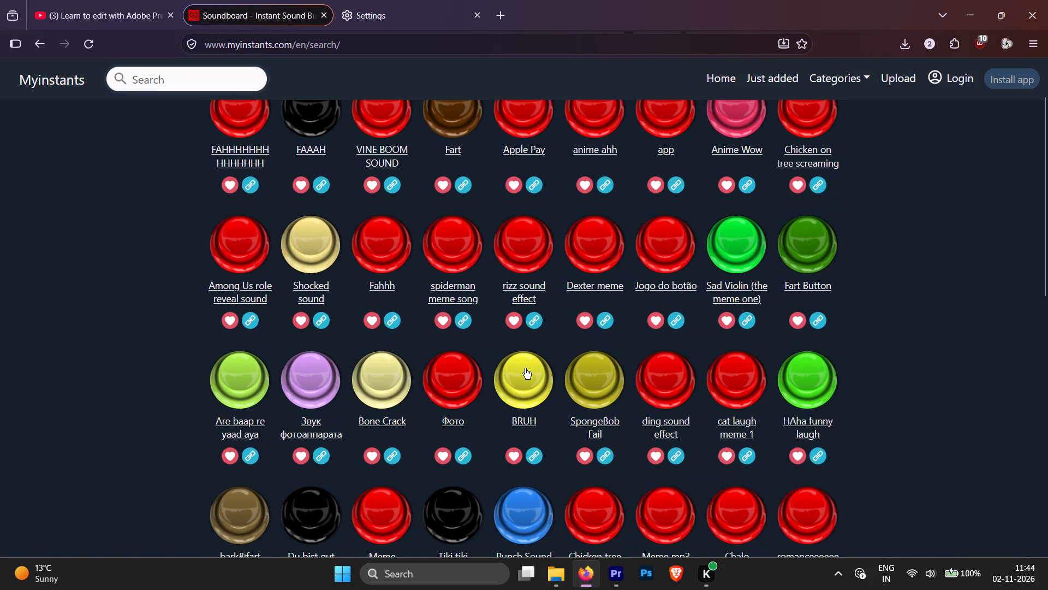
{"action": "left_click", "coordinate": [525, 239]}
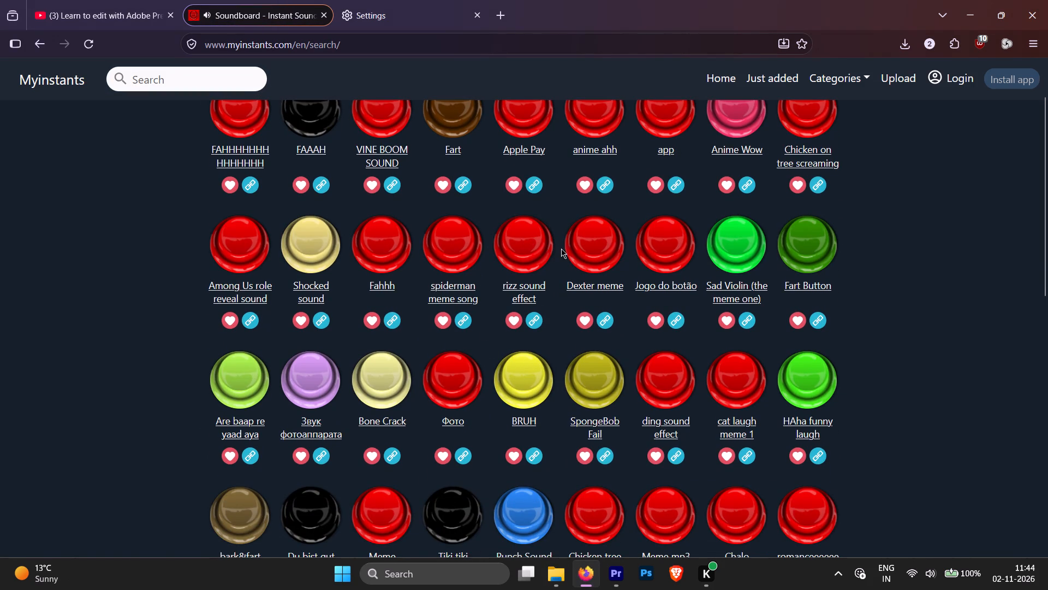
{"action": "scroll", "coordinate": [562, 248], "scroll_direction": "down", "scroll_amount": 5}
{"action": "left_click", "coordinate": [593, 169]}
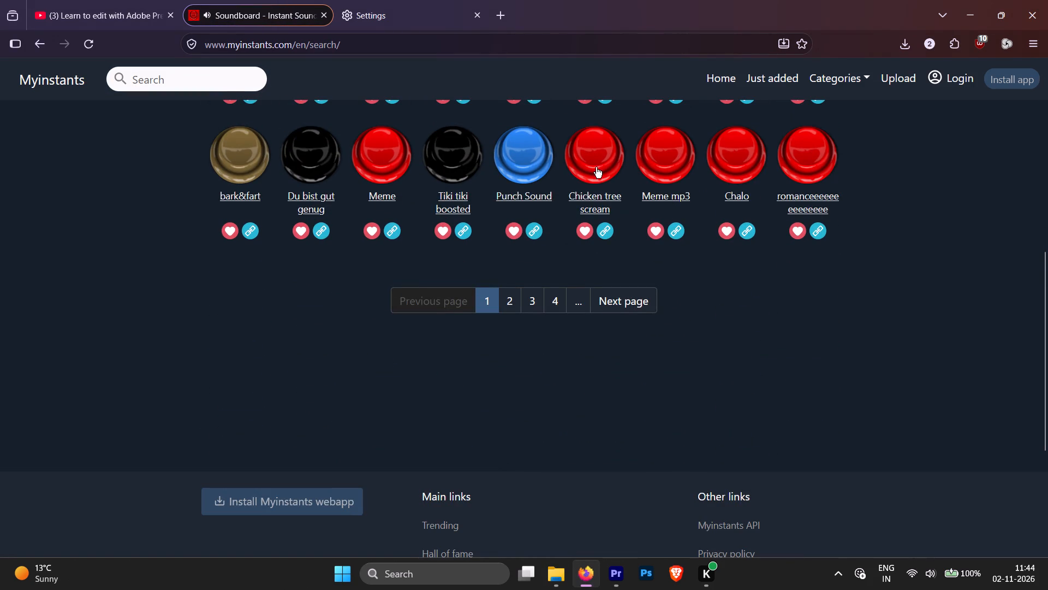
{"action": "scroll", "coordinate": [718, 253], "scroll_direction": "up", "scroll_amount": 1}
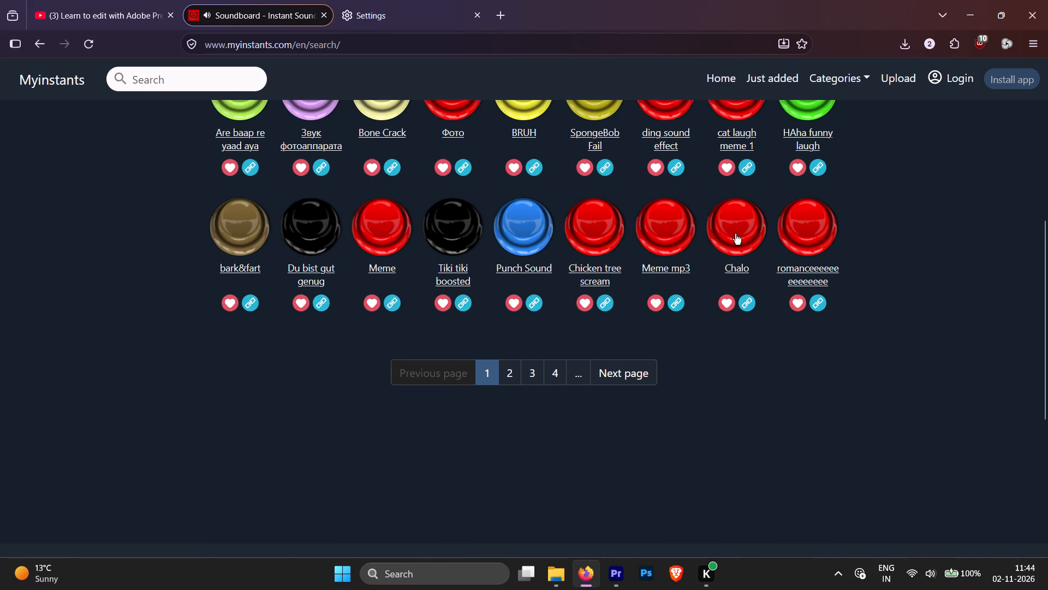
{"action": "left_click", "coordinate": [735, 233]}
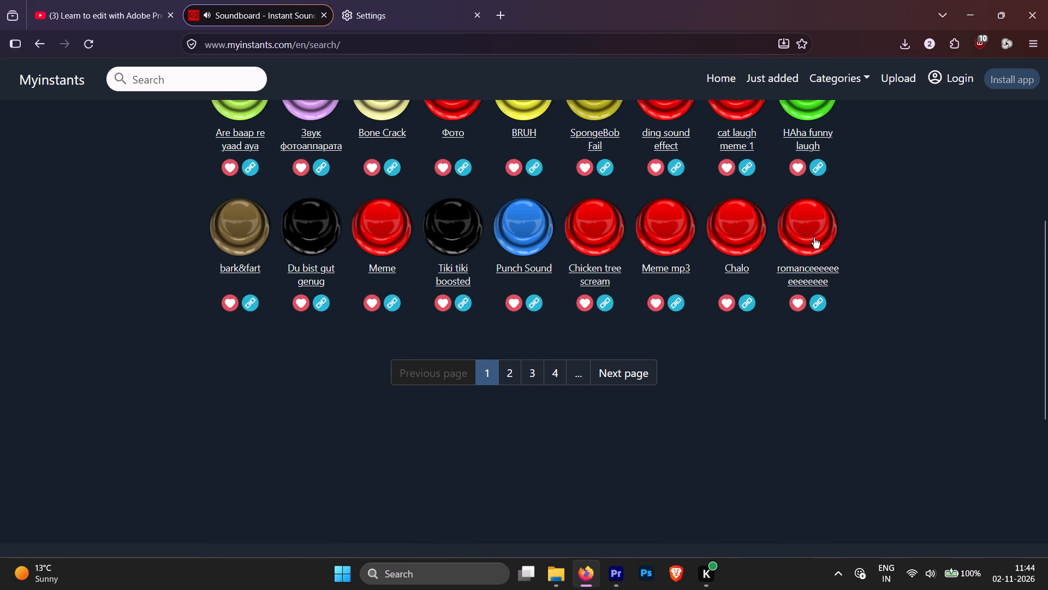
{"action": "left_click", "coordinate": [814, 238]}
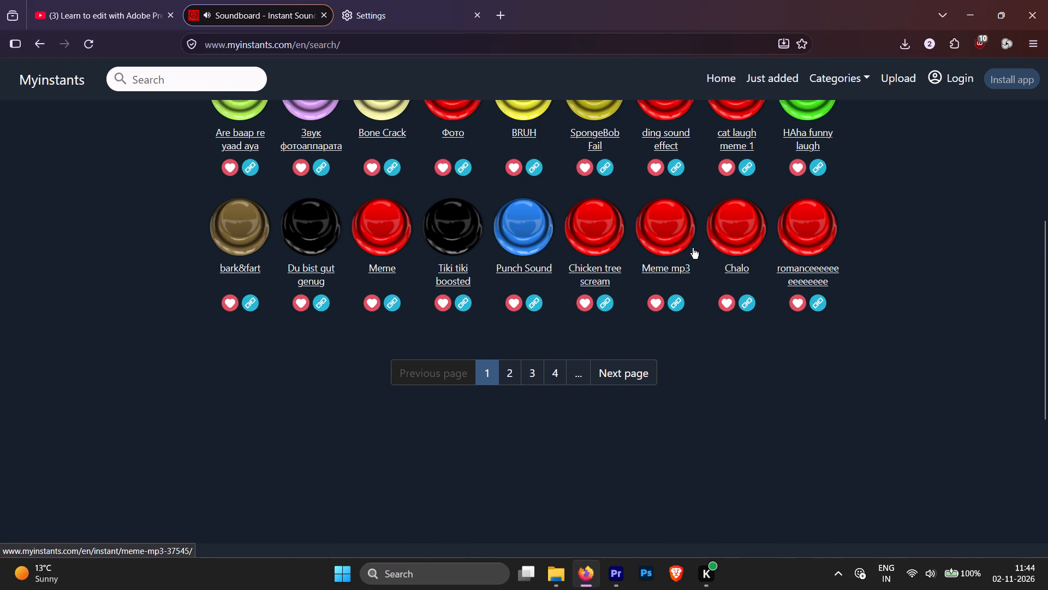
{"action": "left_click", "coordinate": [661, 228]}
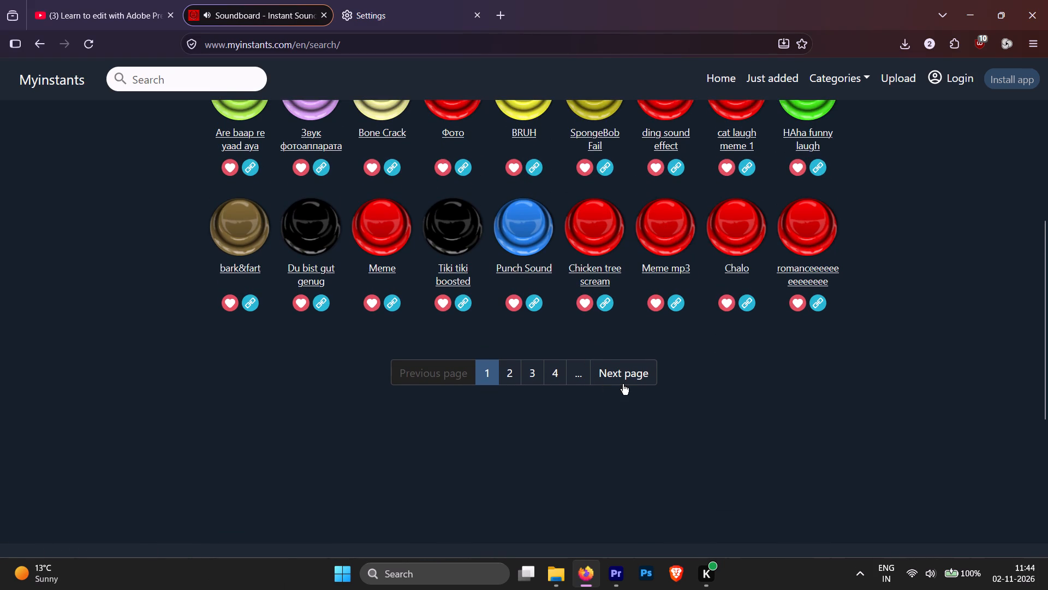
Go to page 2 of the Myinstants sounds and preview the first-row sounds, from M e o w ~ through Buzzer.
{"action": "left_click", "coordinate": [623, 384]}
{"action": "left_click", "coordinate": [633, 375]}
{"action": "left_click", "coordinate": [237, 171]}
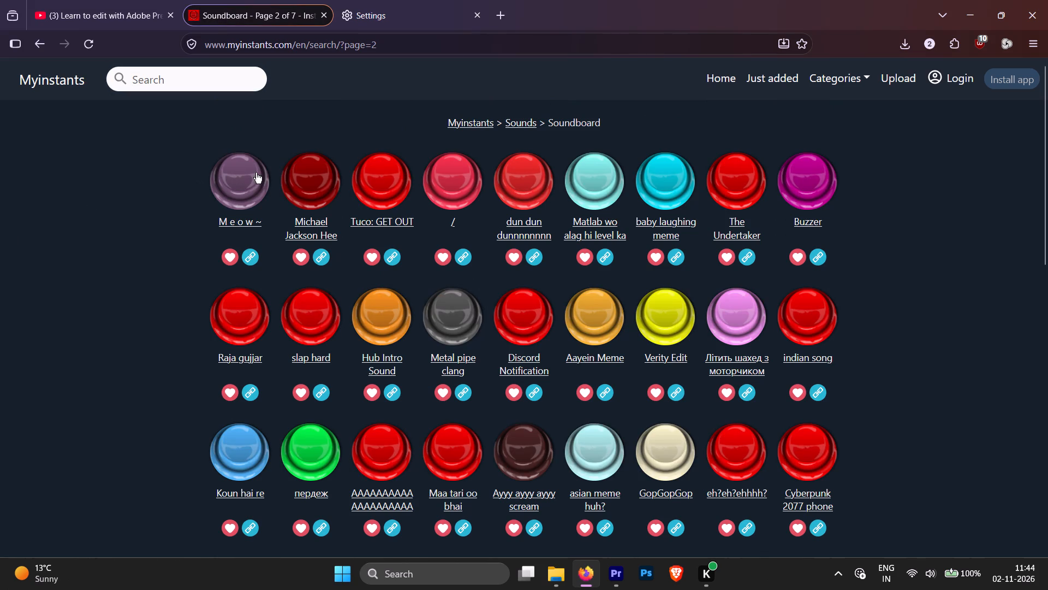
{"action": "left_click", "coordinate": [315, 178]}
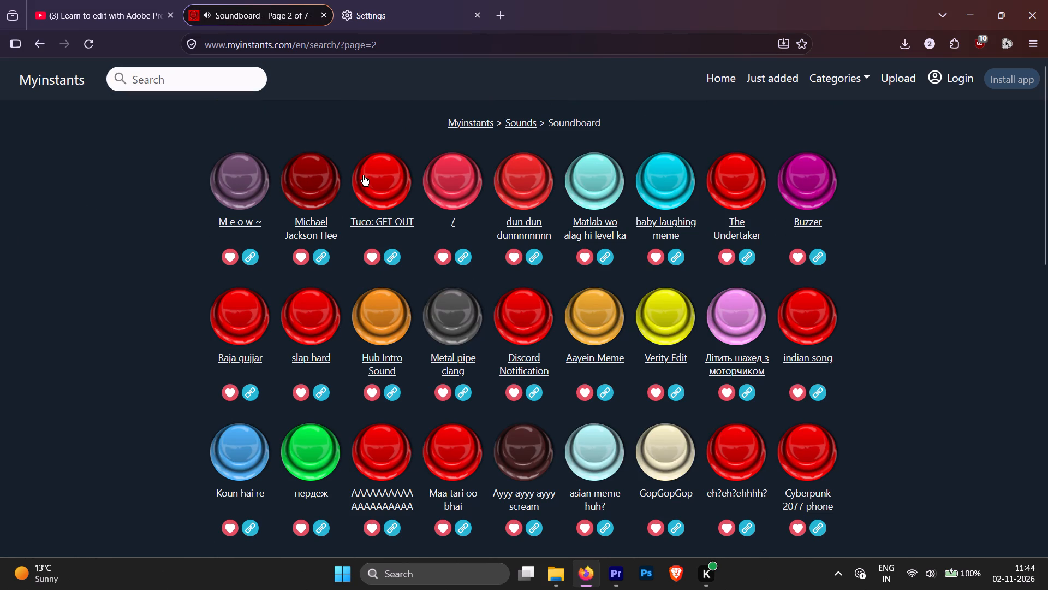
{"action": "left_click", "coordinate": [388, 176]}
{"action": "left_click", "coordinate": [461, 169]}
{"action": "left_click", "coordinate": [535, 172]}
{"action": "left_click", "coordinate": [599, 181]}
{"action": "left_click", "coordinate": [659, 199]}
{"action": "left_click", "coordinate": [724, 184]}
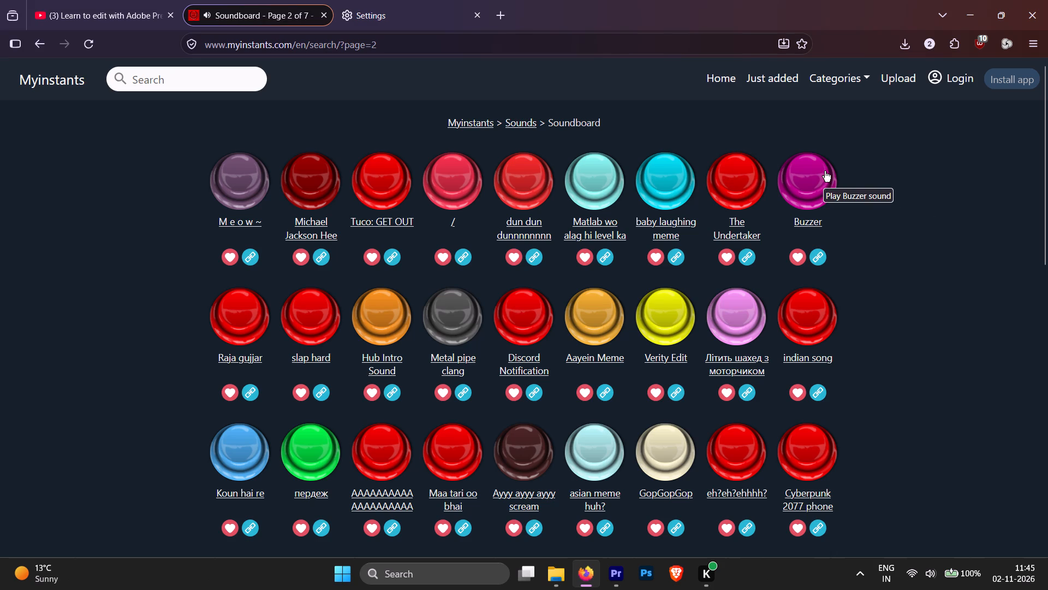
{"action": "left_click", "coordinate": [825, 171]}
Preview the second-row sounds from Raja gujjar through indian song, then replay Aayein Meme and Discord Notification.
{"action": "left_click", "coordinate": [247, 305]}
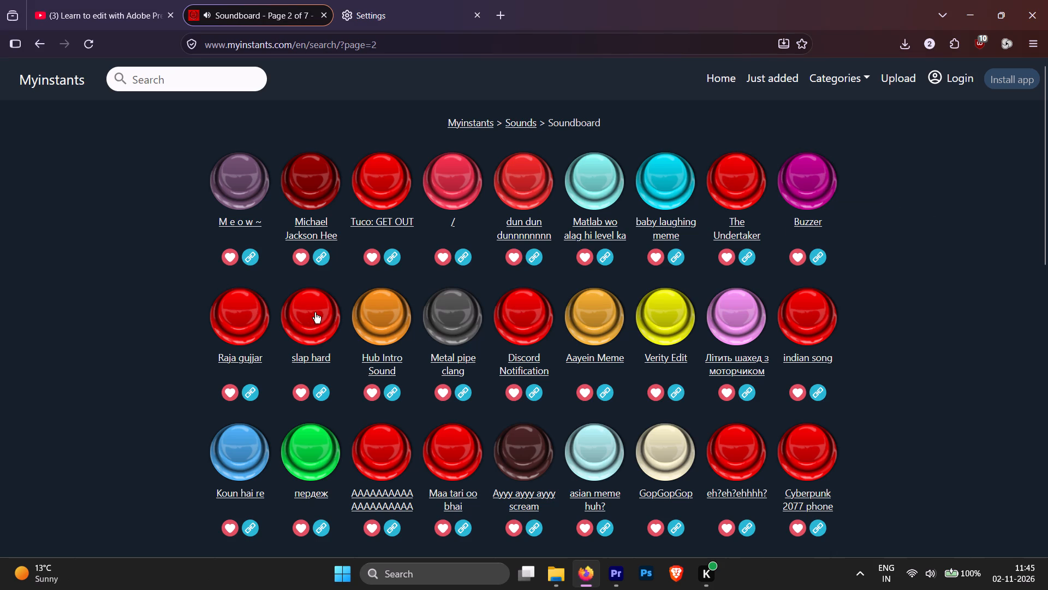
{"action": "left_click", "coordinate": [315, 312]}
{"action": "left_click", "coordinate": [386, 311]}
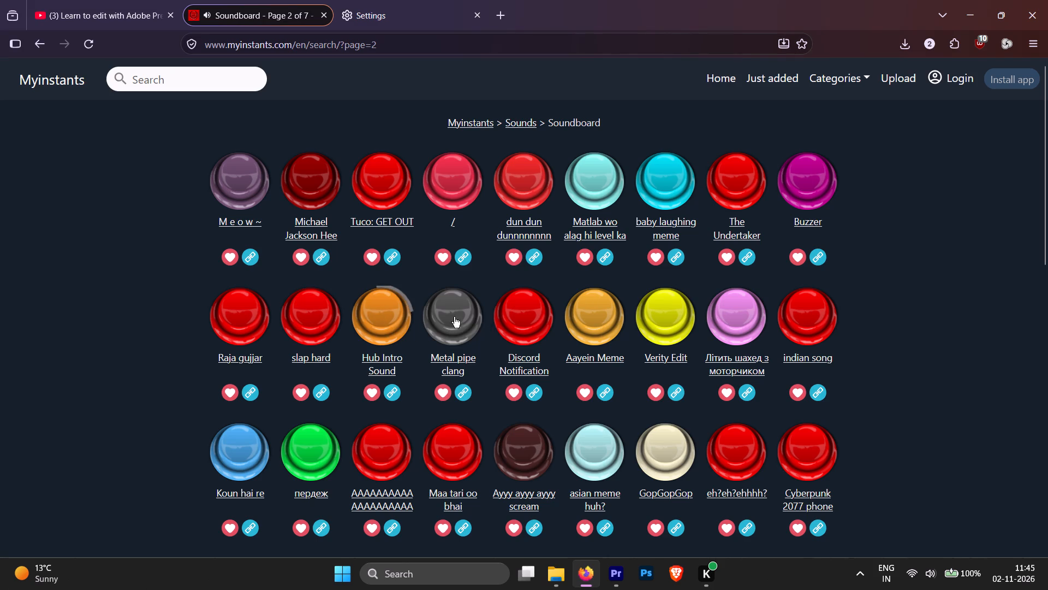
{"action": "left_click", "coordinate": [455, 315]}
{"action": "left_click", "coordinate": [515, 328]}
{"action": "left_click", "coordinate": [597, 321]}
{"action": "left_click", "coordinate": [665, 322]}
{"action": "left_click", "coordinate": [722, 318]}
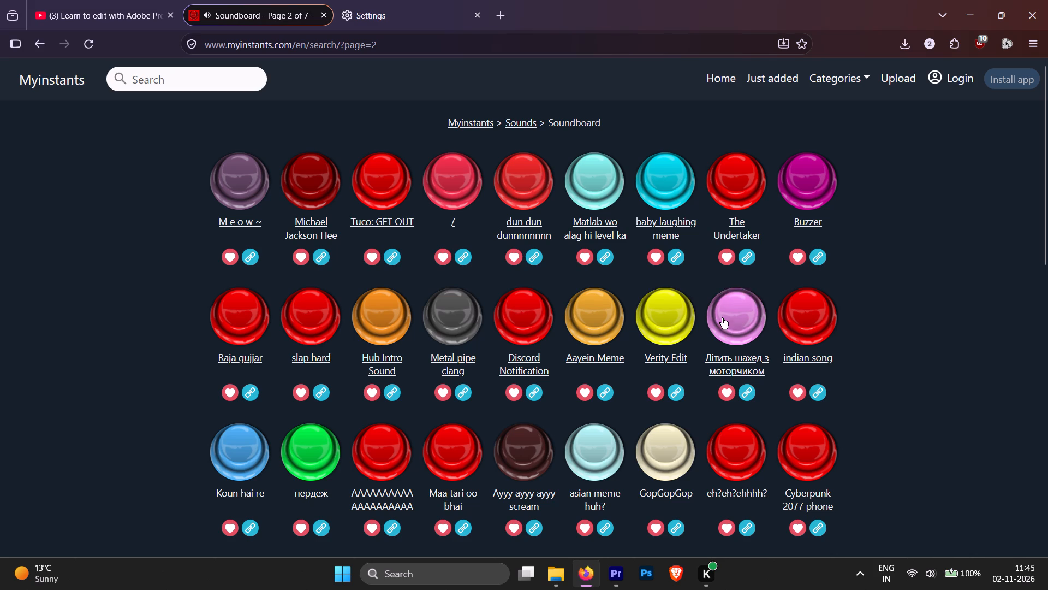
{"action": "left_click", "coordinate": [809, 321]}
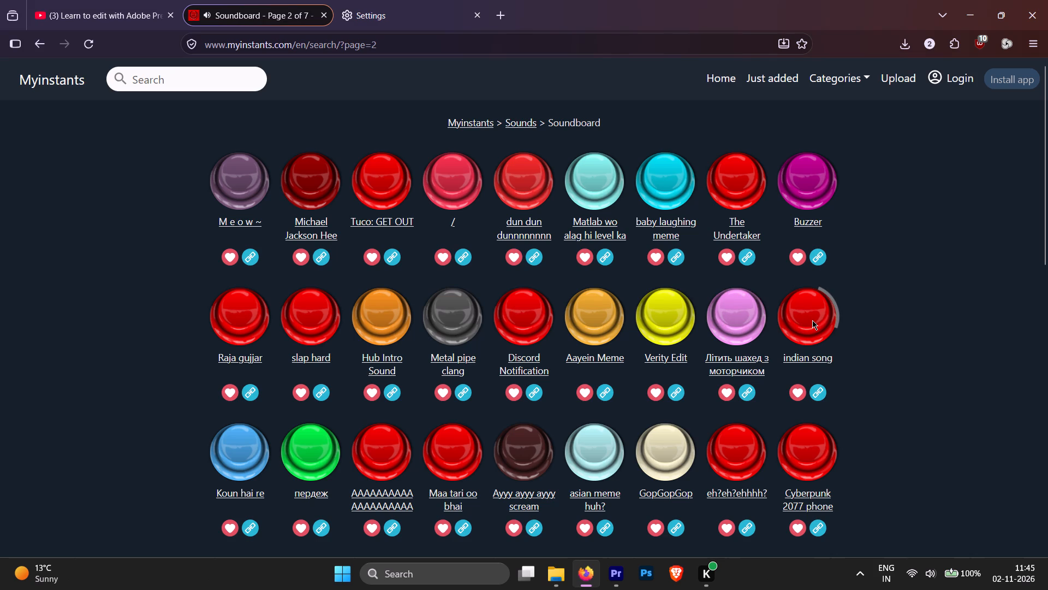
{"action": "left_click", "coordinate": [589, 312]}
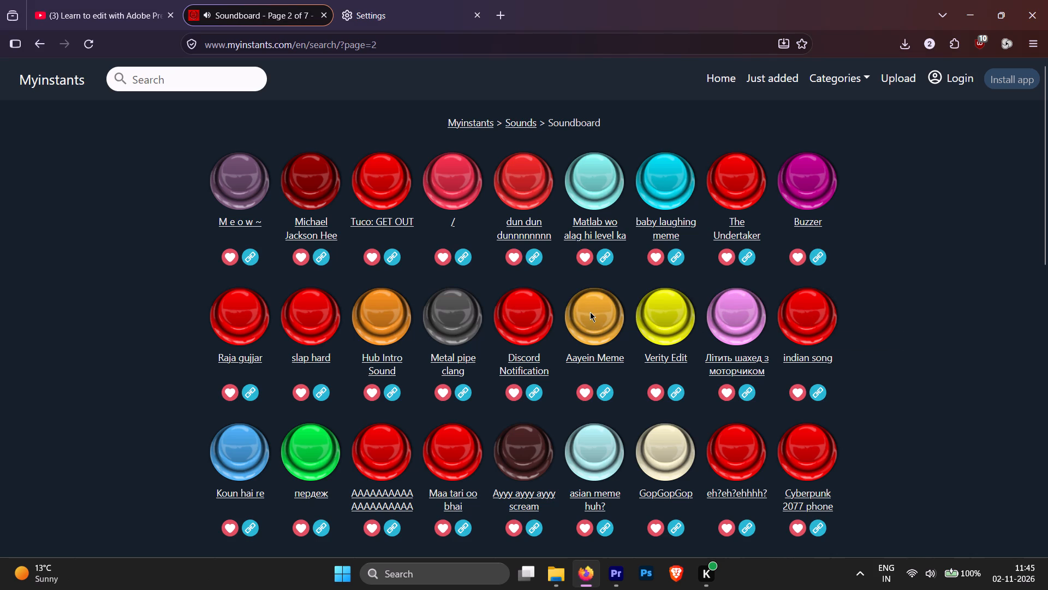
{"action": "left_click", "coordinate": [507, 320]}
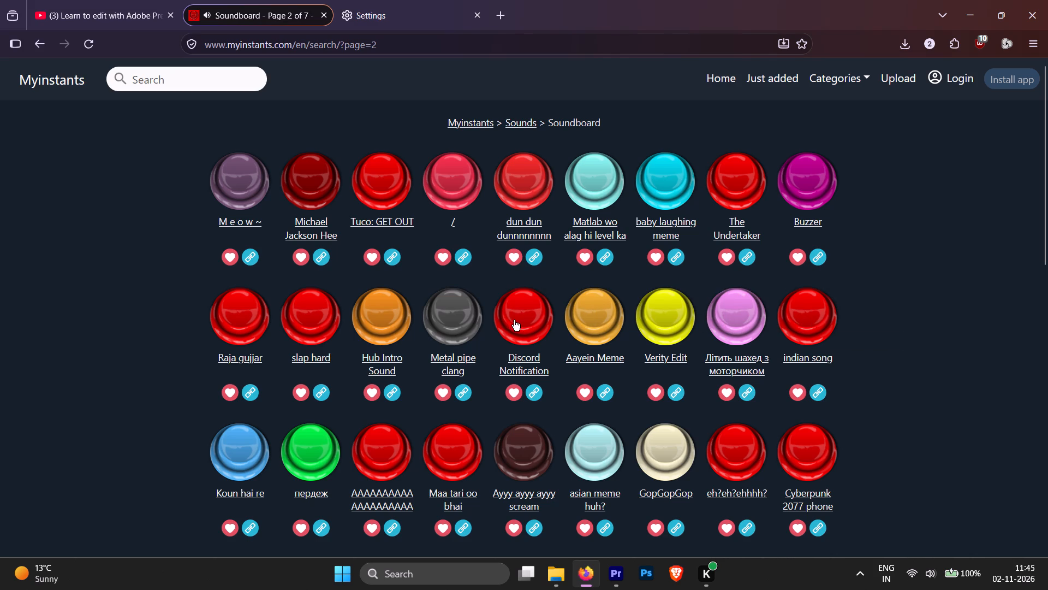
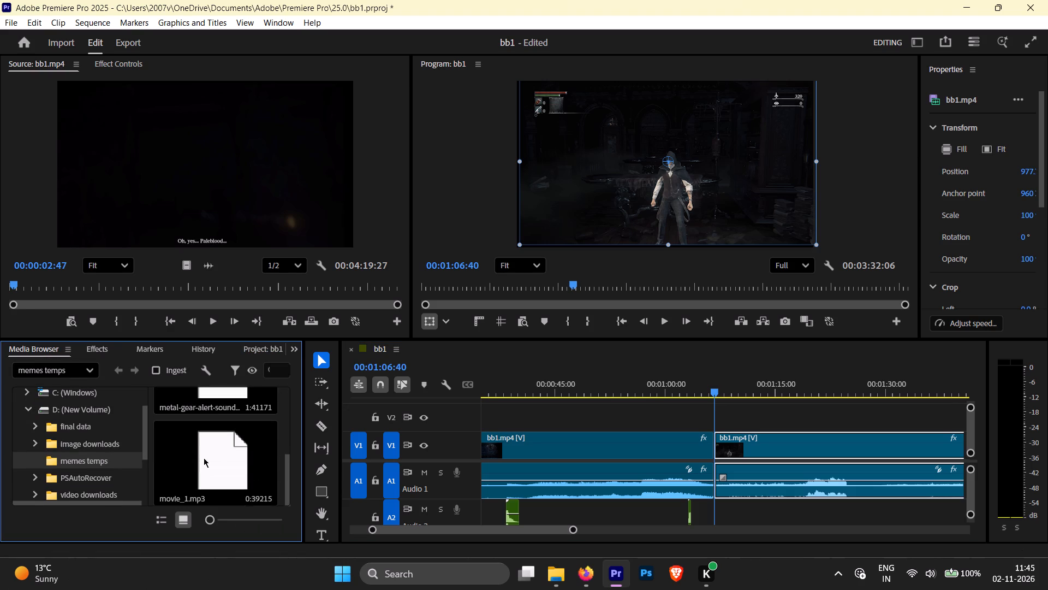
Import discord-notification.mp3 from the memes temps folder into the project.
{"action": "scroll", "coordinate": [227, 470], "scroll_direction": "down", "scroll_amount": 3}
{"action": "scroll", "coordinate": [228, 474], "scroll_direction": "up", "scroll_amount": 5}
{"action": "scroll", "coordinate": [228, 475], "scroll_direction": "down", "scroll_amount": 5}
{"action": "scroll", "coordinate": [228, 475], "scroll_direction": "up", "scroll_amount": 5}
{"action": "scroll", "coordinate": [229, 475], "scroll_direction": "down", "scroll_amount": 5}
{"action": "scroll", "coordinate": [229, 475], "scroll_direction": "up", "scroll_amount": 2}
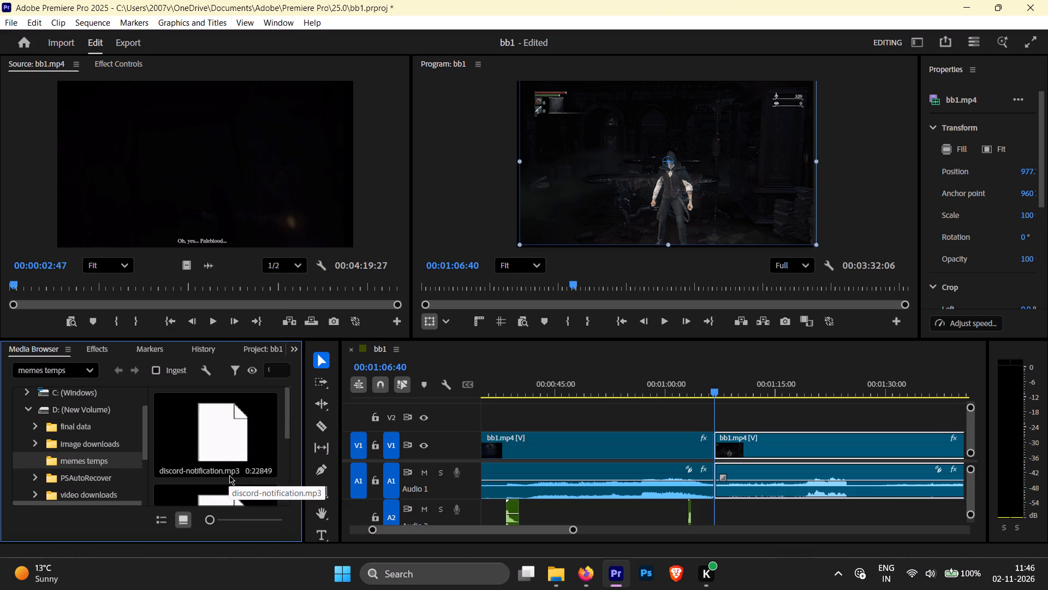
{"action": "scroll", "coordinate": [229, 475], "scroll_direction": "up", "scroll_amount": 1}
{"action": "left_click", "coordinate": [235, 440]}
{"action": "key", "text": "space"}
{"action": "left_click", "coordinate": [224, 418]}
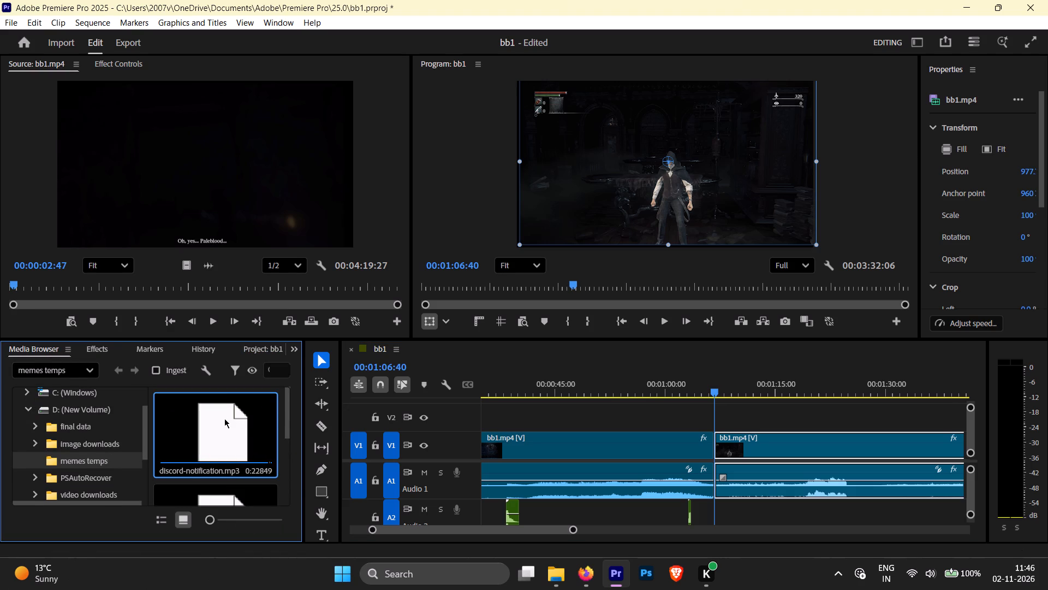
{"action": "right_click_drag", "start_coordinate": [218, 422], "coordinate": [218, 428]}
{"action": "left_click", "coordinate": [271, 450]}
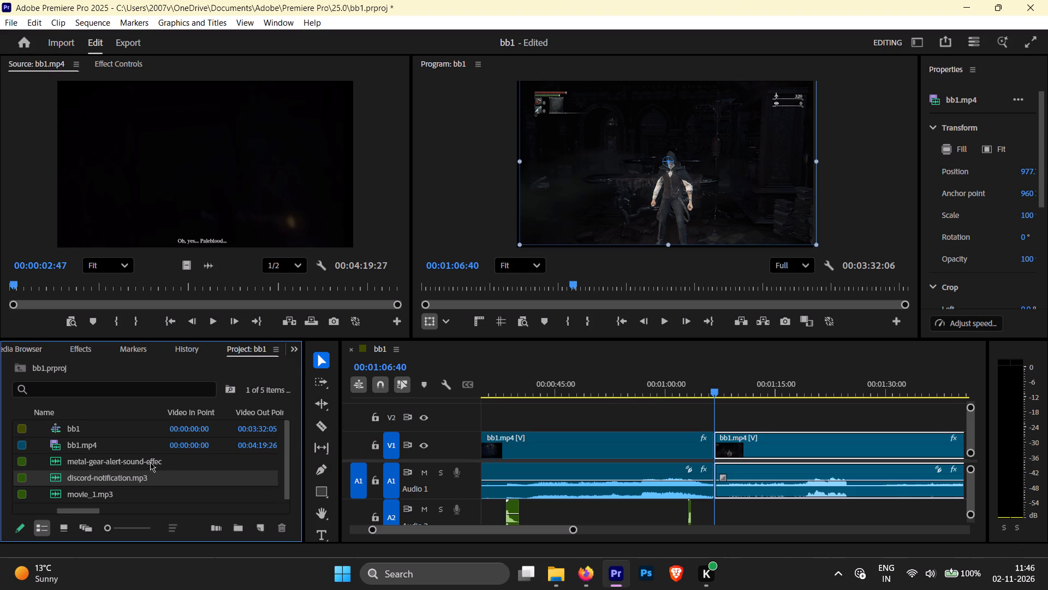
Open the imported discord-notification.mp3 in the Source monitor and play it.
{"action": "double_click", "coordinate": [105, 477]}
{"action": "double_click", "coordinate": [176, 473]}
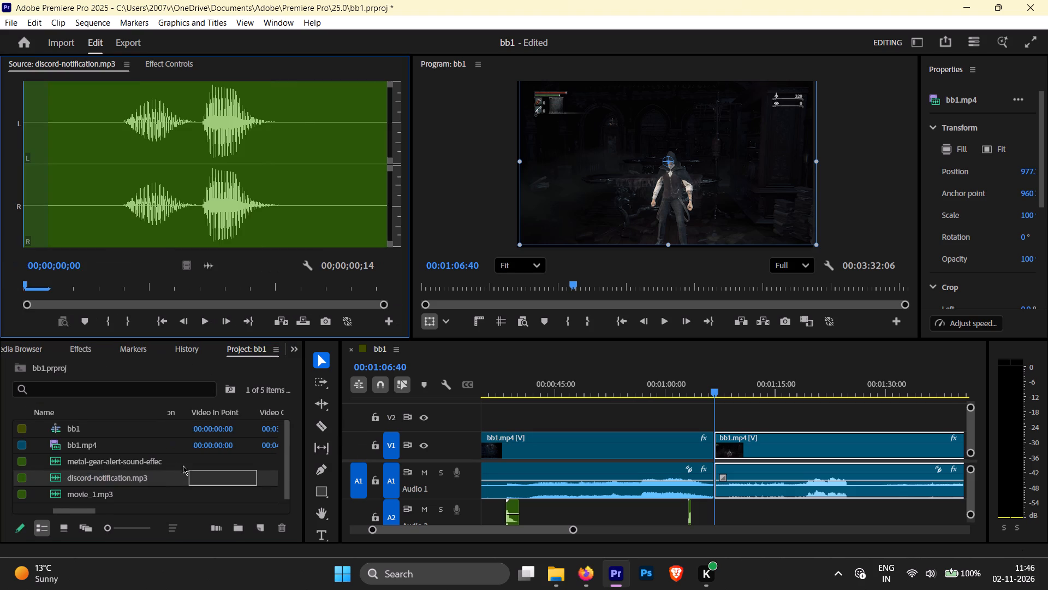
{"action": "key", "text": "space"}
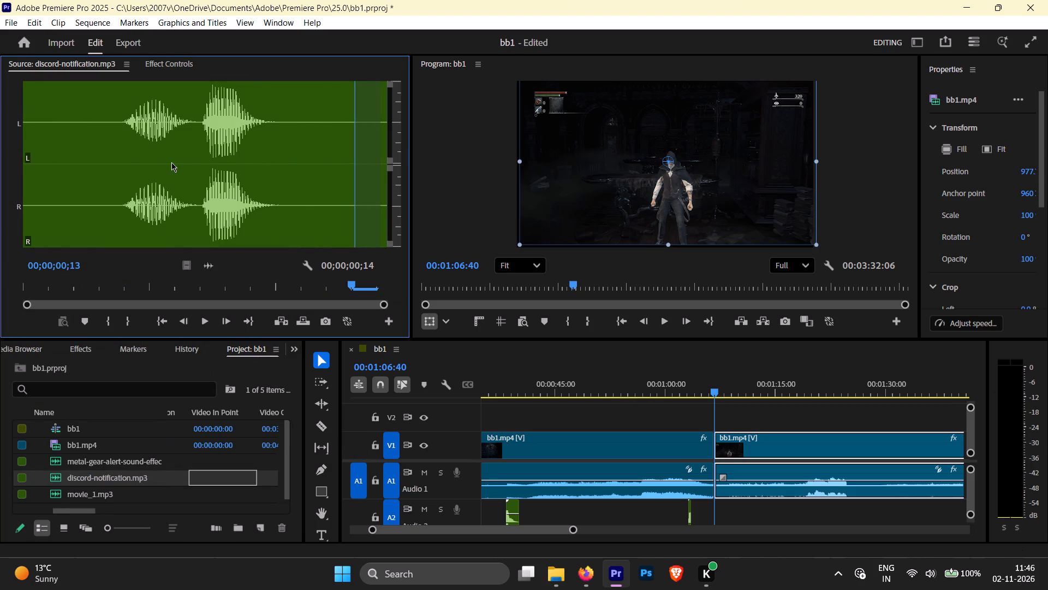
{"action": "key", "text": "space"}
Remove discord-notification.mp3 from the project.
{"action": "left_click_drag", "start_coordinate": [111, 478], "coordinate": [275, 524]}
Play through the gameplay after the cut at 00:01:06:40, replaying the walk up to the beast encounter to look for a cut point.
{"action": "key", "text": "space"}
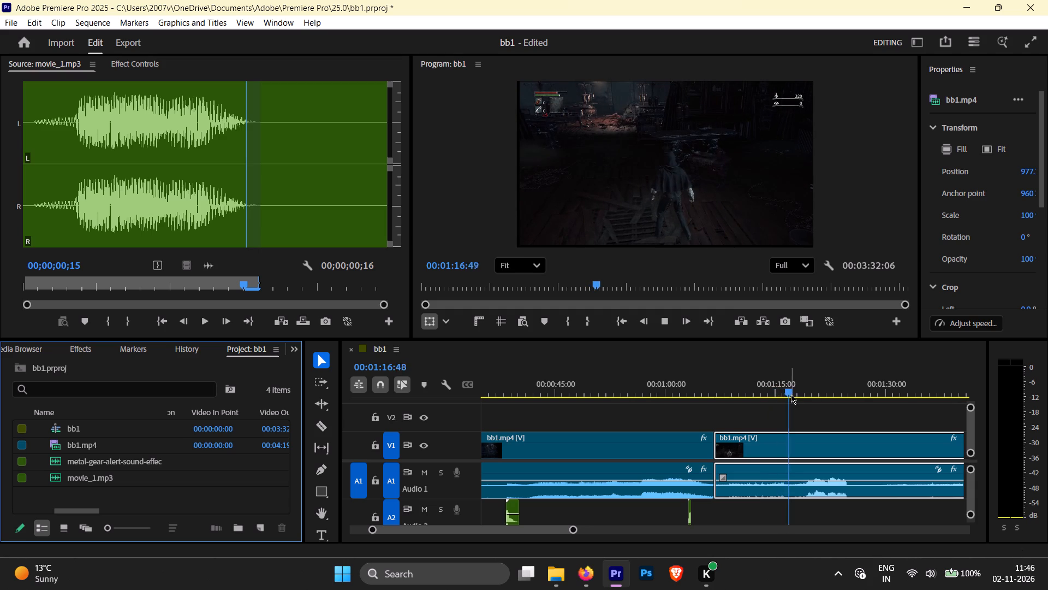
{"action": "left_click_drag", "start_coordinate": [791, 394], "coordinate": [759, 401]}
{"action": "key", "text": "space"}
{"action": "key", "text": "space"}
{"action": "left_click_drag", "start_coordinate": [761, 396], "coordinate": [731, 405]}
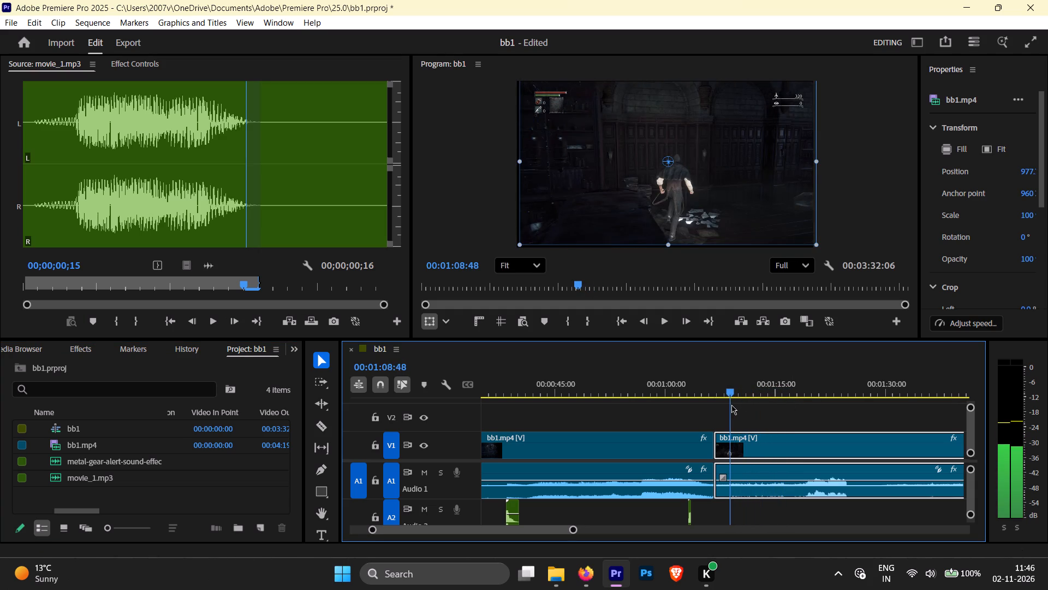
{"action": "left_click_drag", "start_coordinate": [731, 405], "coordinate": [724, 406]}
{"action": "key", "text": "space"}
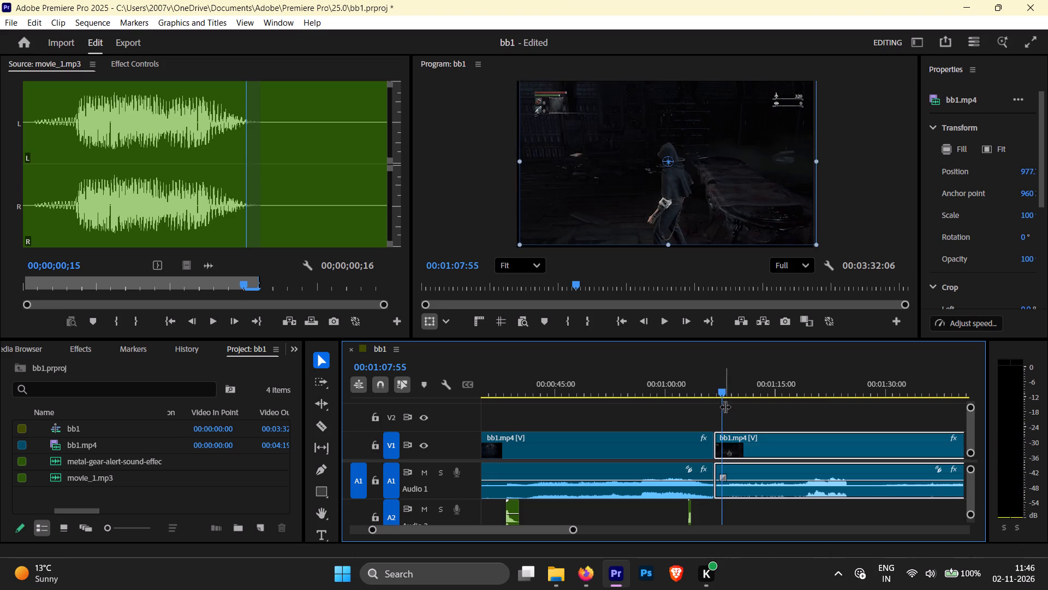
{"action": "key", "text": "space"}
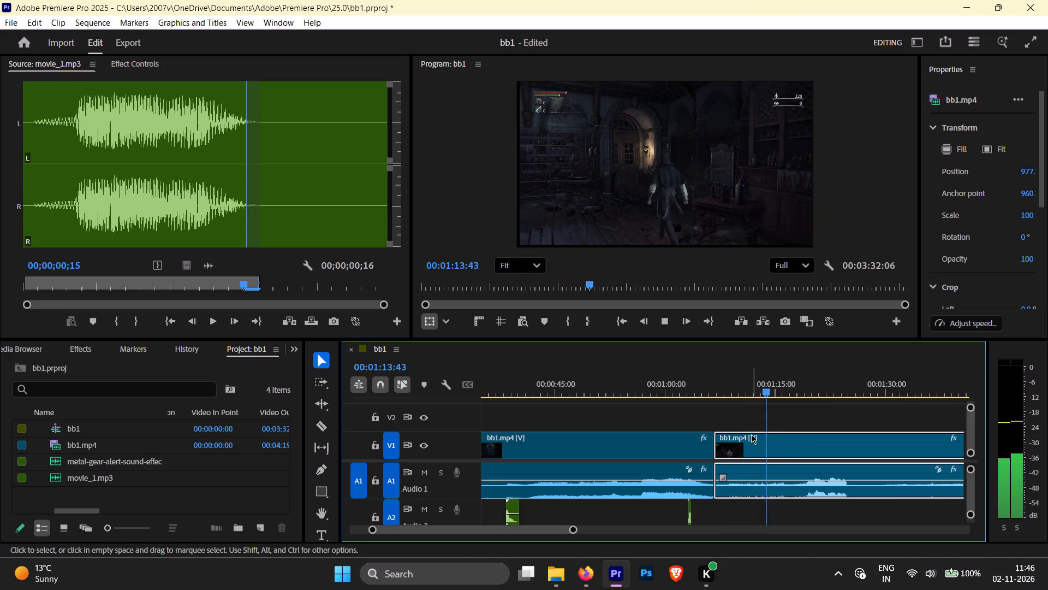
{"action": "key", "text": "space"}
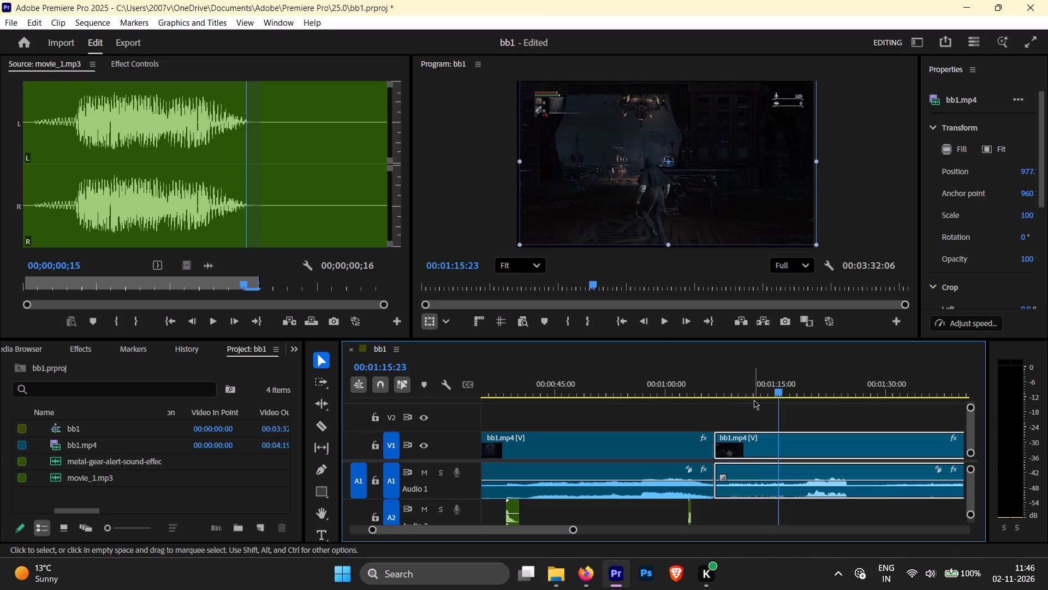
{"action": "left_click", "coordinate": [778, 389]}
{"action": "key", "text": "space"}
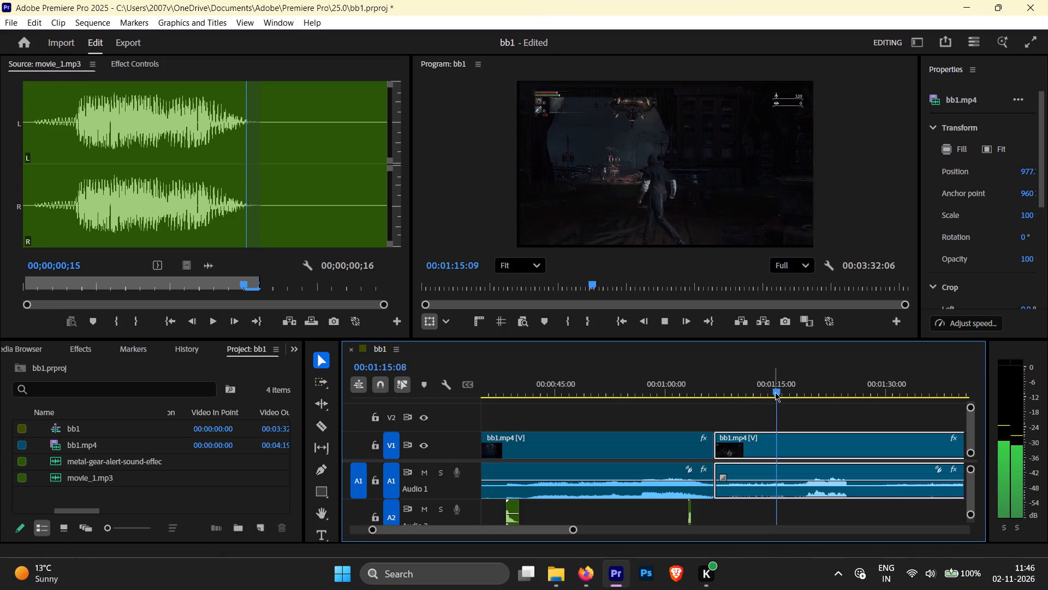
{"action": "key", "text": "space"}
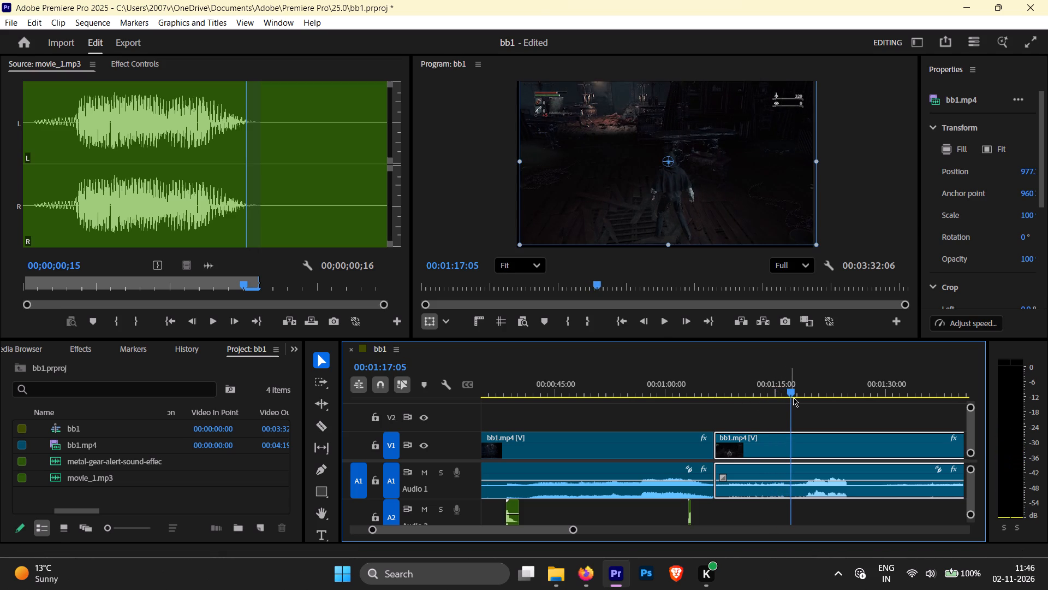
{"action": "key", "text": "space"}
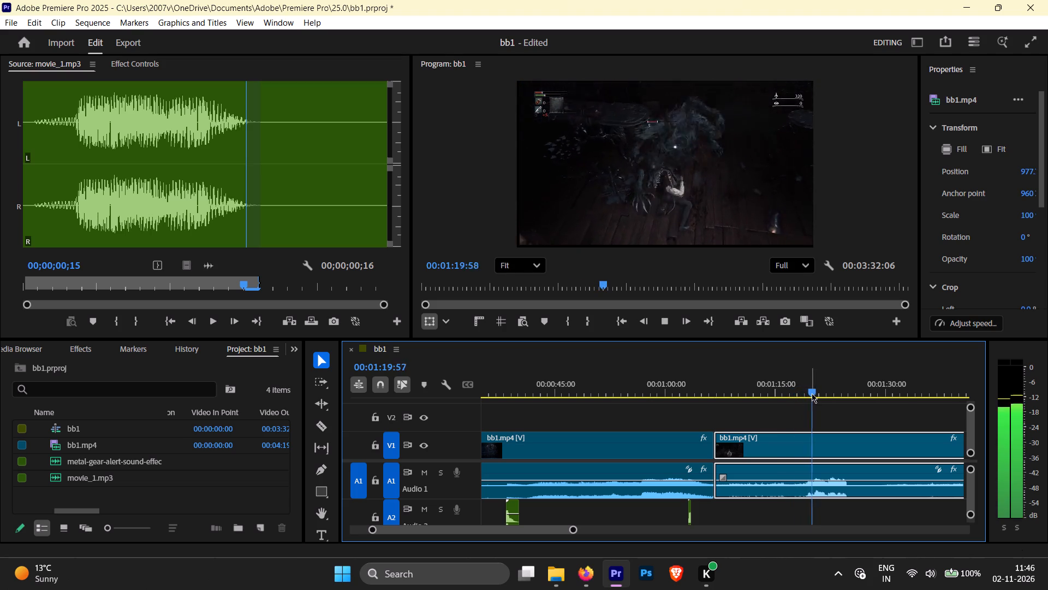
Split the bb1.mp4 clip at 00:01:16:03 and delete the segment starting at 00:01:06:40, closing the gap.
{"action": "left_click_drag", "start_coordinate": [812, 393], "coordinate": [784, 398]}
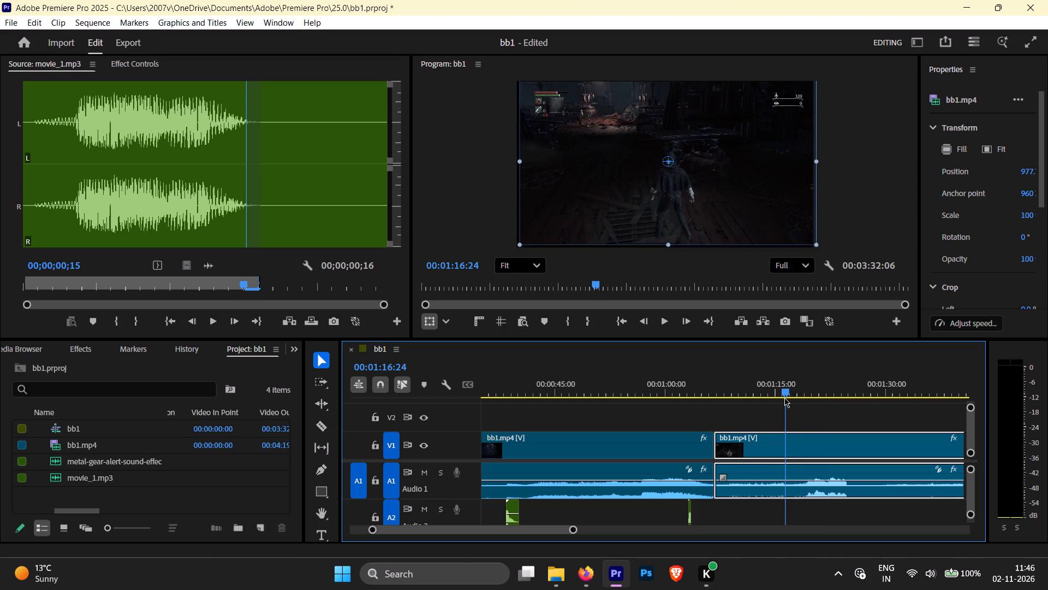
{"action": "left_click_drag", "start_coordinate": [784, 398], "coordinate": [778, 399]}
{"action": "key", "text": "space"}
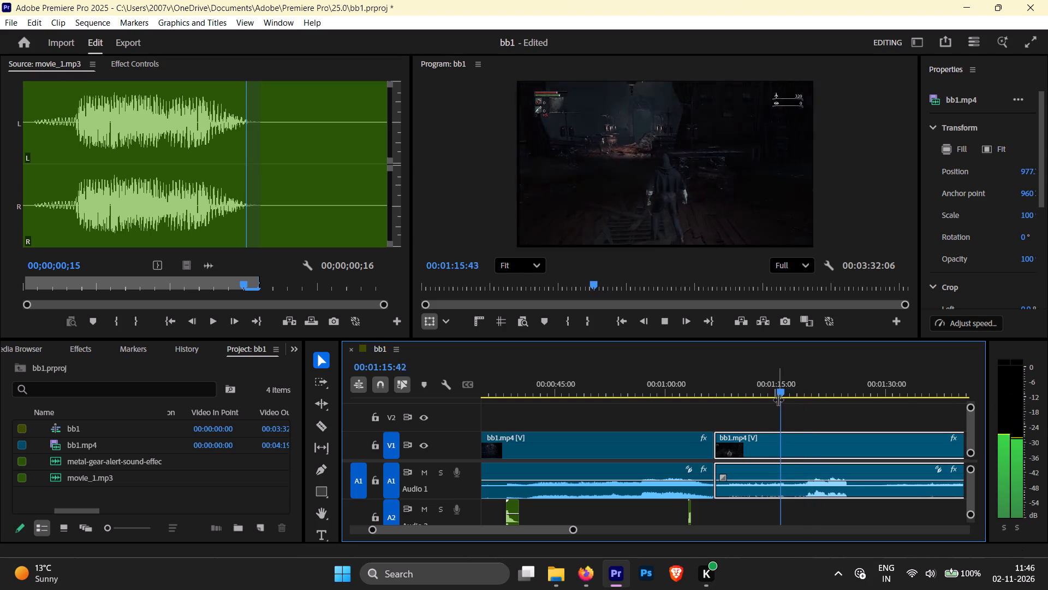
{"action": "key", "text": "space"}
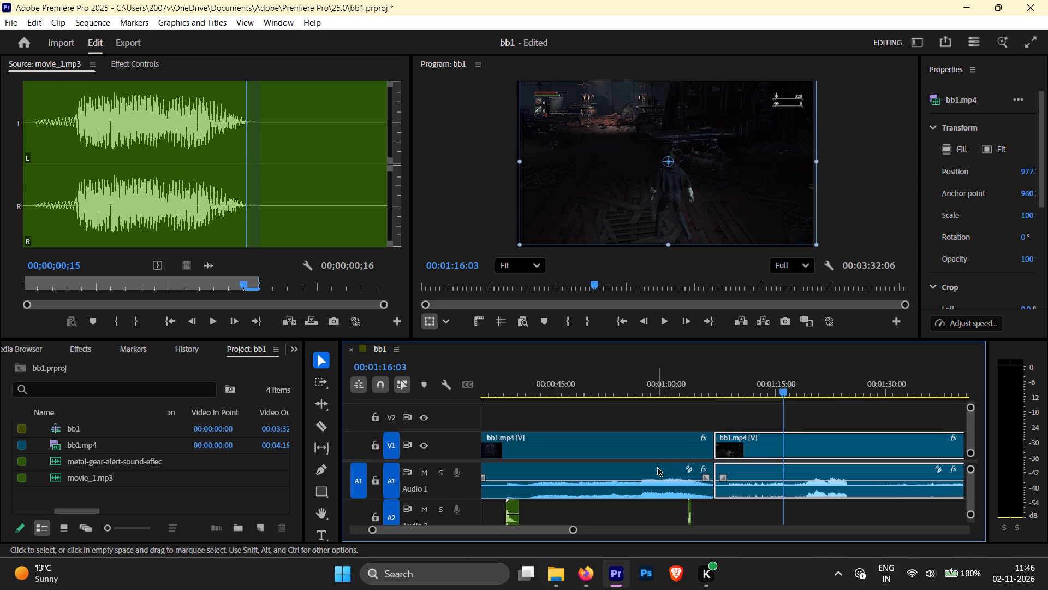
{"action": "key", "text": "ctrl+k"}
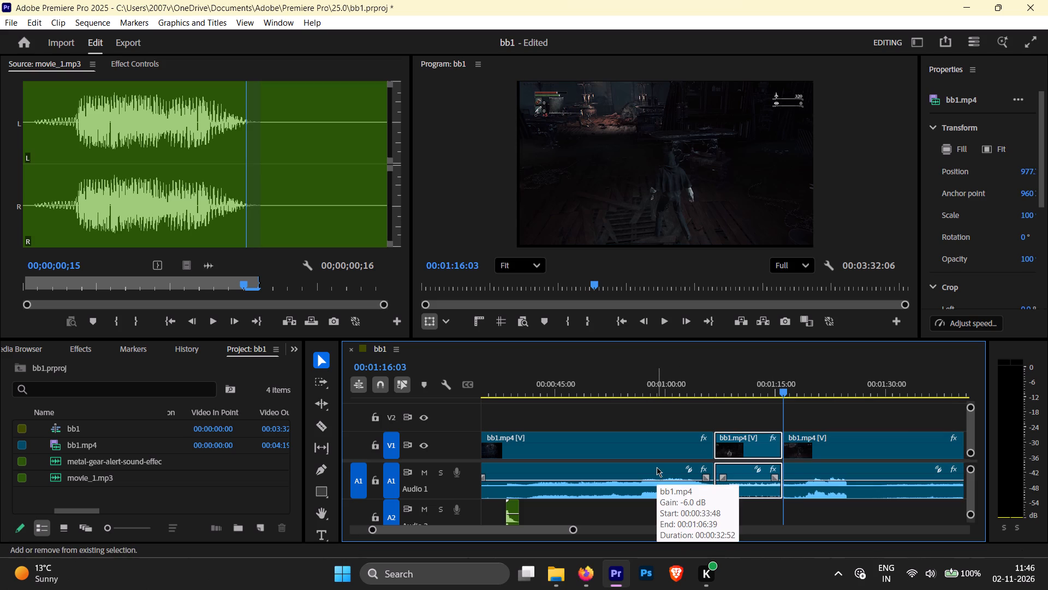
{"action": "key", "text": "shift+Delete"}
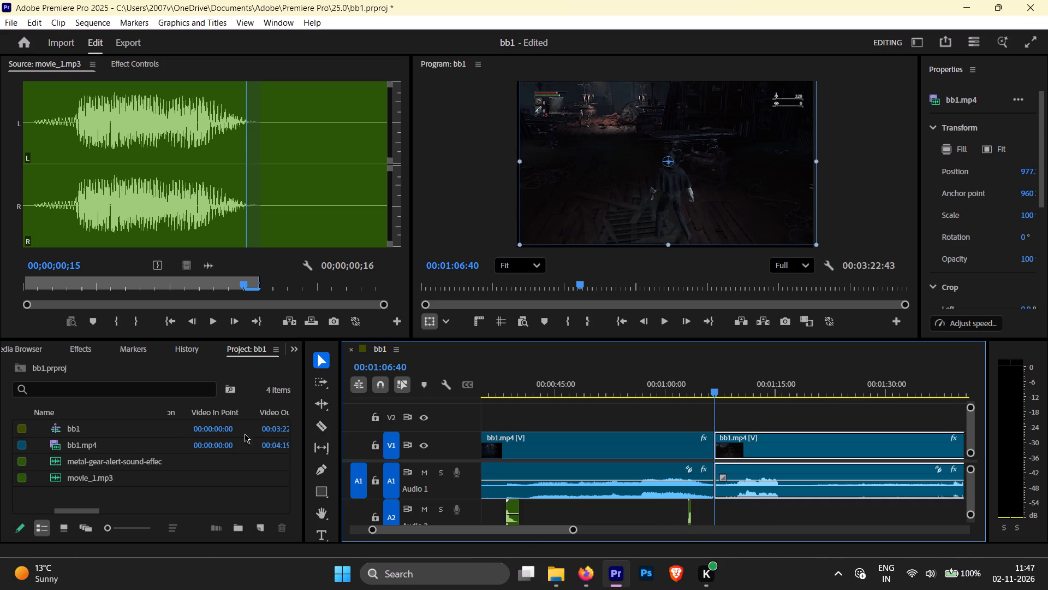
Load bb1.mp4 from the project into the Source monitor and open the Effect Controls.
{"action": "left_click", "coordinate": [84, 446]}
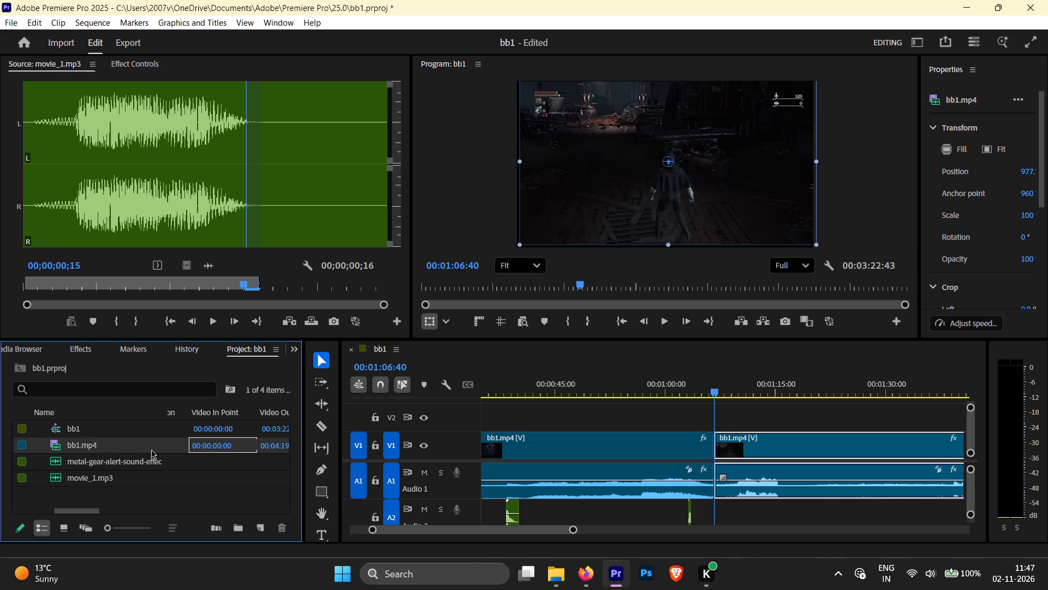
{"action": "double_click", "coordinate": [151, 450]}
{"action": "left_click", "coordinate": [200, 466]}
{"action": "double_click", "coordinate": [185, 445]}
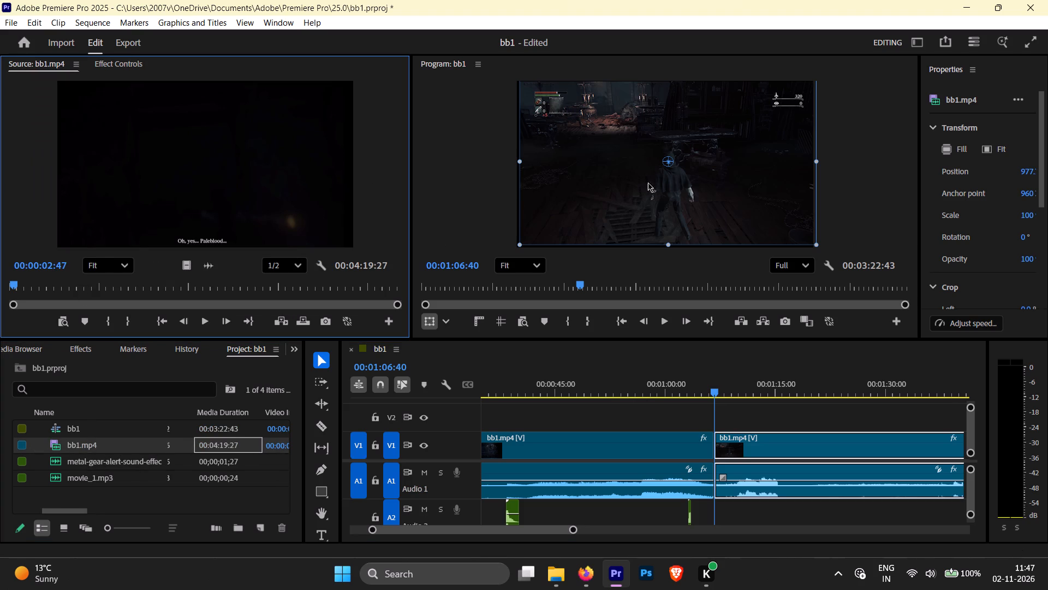
{"action": "left_click", "coordinate": [689, 162]}
{"action": "left_click", "coordinate": [121, 72]}
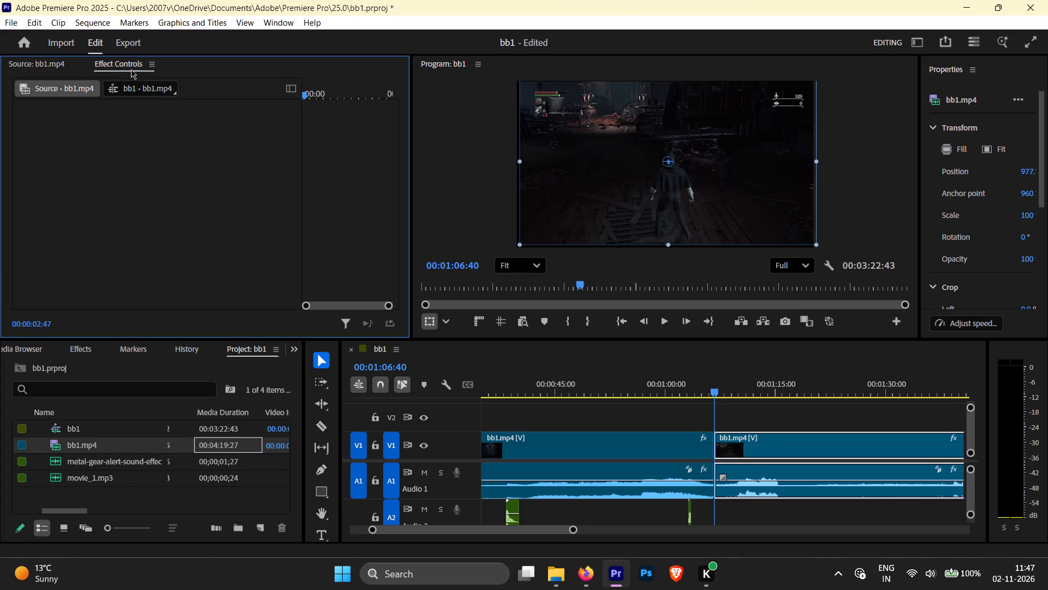
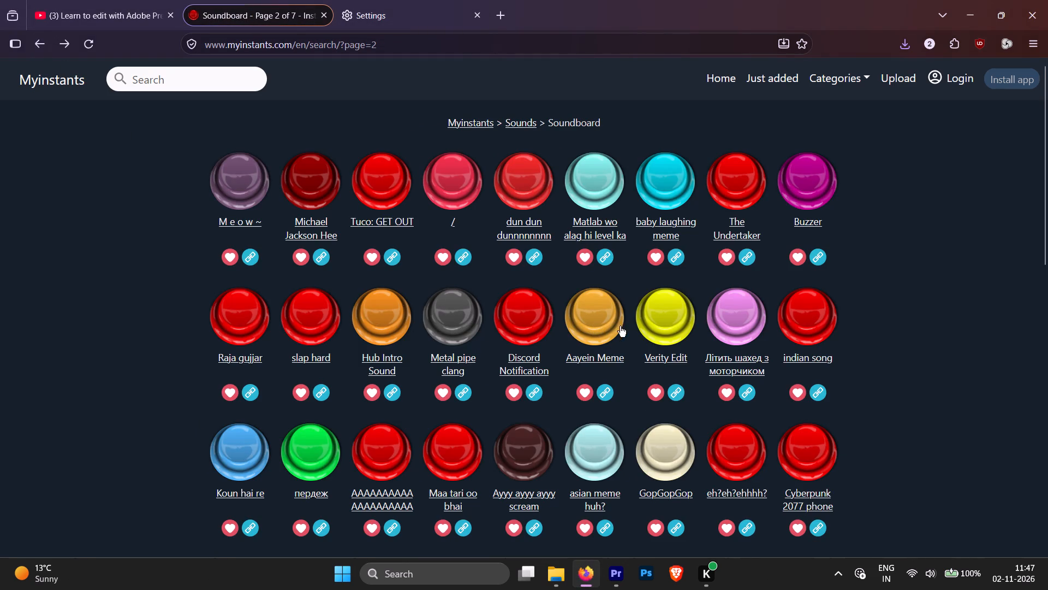
Preview the meme sounds on page 2 of the Myinstants soundboard, from Verity Edit through Cyberpunk 2077 phone.
{"action": "left_click", "coordinate": [690, 327]}
{"action": "left_click", "coordinate": [758, 325]}
{"action": "left_click", "coordinate": [248, 461]}
{"action": "left_click", "coordinate": [315, 454]}
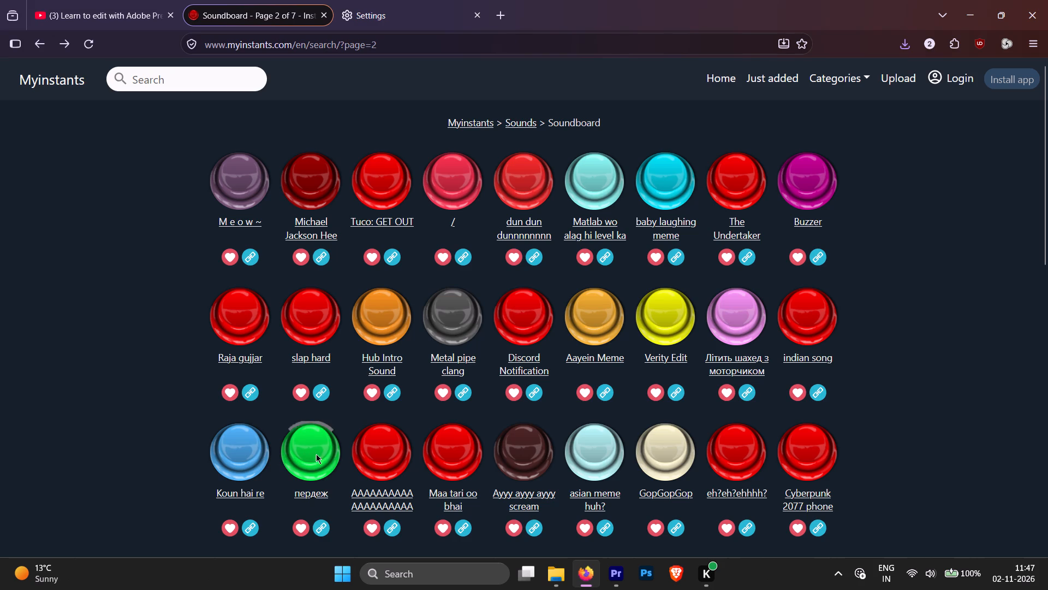
{"action": "left_click", "coordinate": [386, 452]}
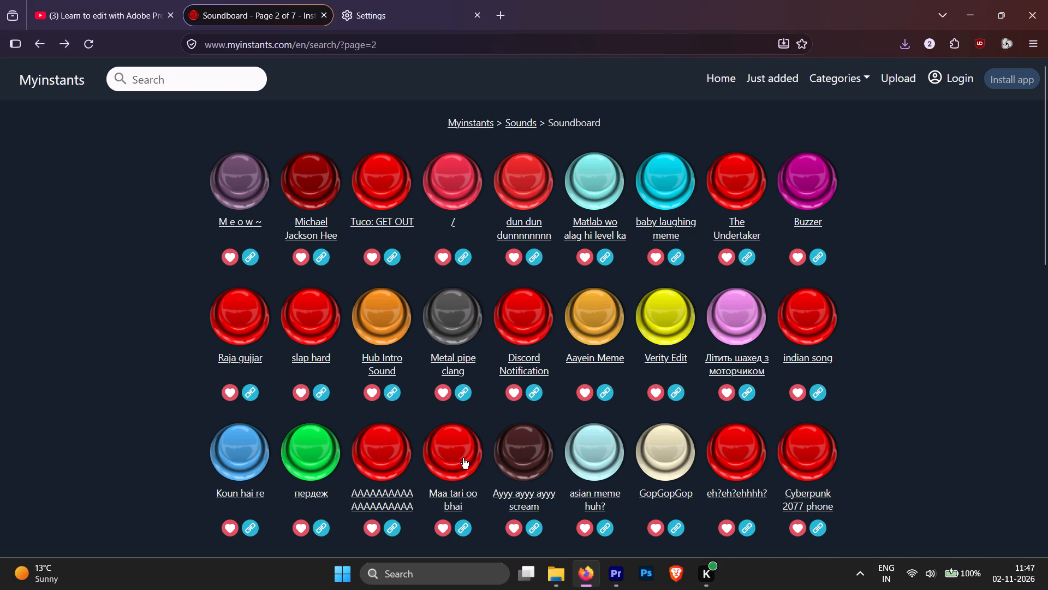
{"action": "left_click", "coordinate": [463, 458]}
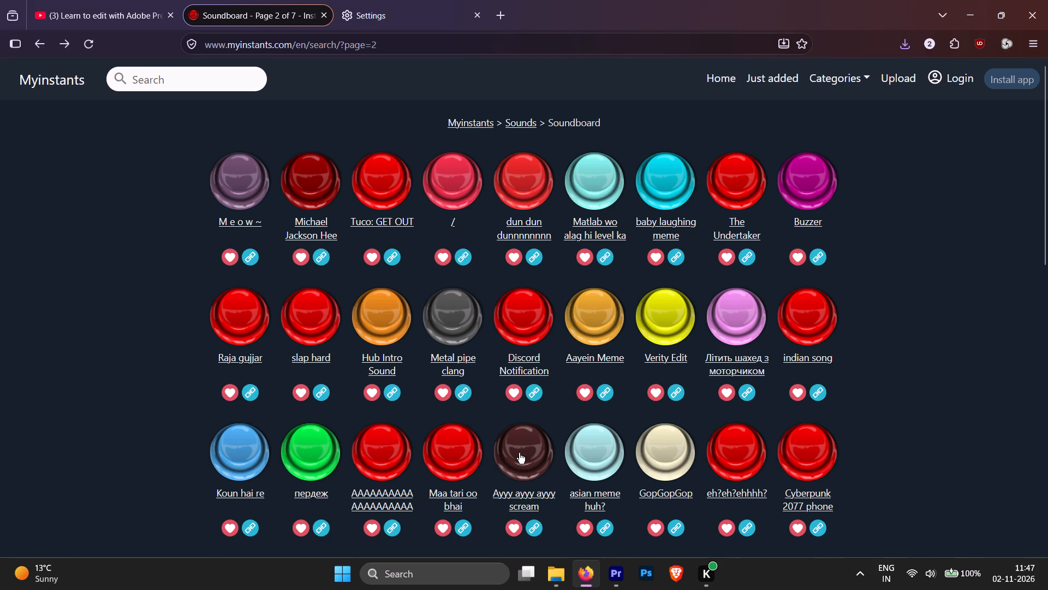
{"action": "left_click", "coordinate": [517, 453]}
{"action": "left_click", "coordinate": [581, 448]}
{"action": "left_click", "coordinate": [674, 451]}
{"action": "left_click", "coordinate": [737, 445]}
{"action": "left_click", "coordinate": [796, 442]}
Preview the last-row sounds on the same soundboard page, from "a few moments later" to Error SOUNDSS, replaying ACK.
{"action": "scroll", "coordinate": [412, 459], "scroll_direction": "down", "scroll_amount": 3}
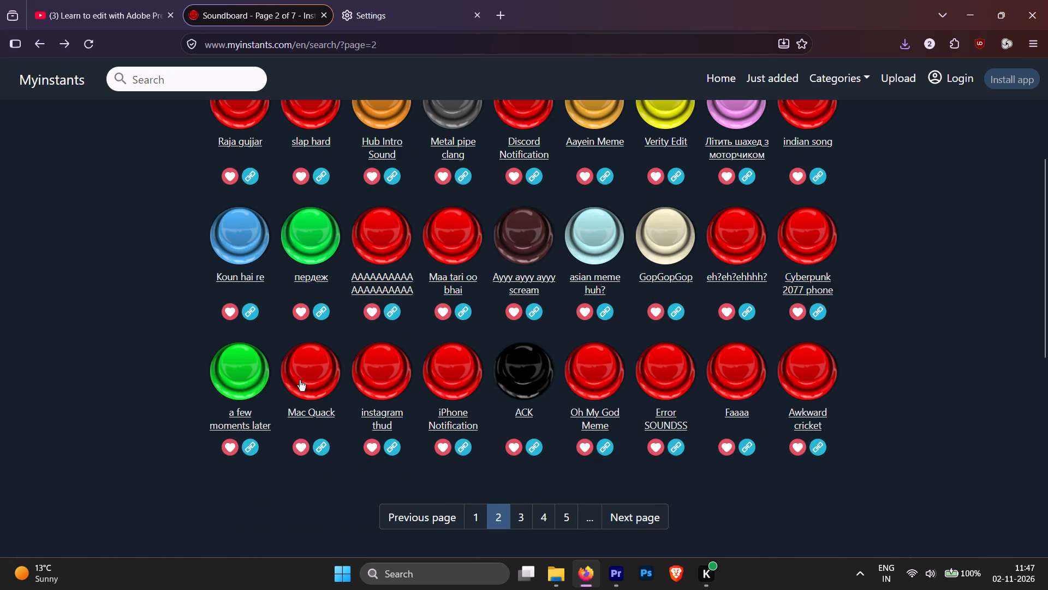
{"action": "left_click", "coordinate": [212, 375]}
{"action": "left_click", "coordinate": [320, 371]}
{"action": "left_click", "coordinate": [381, 369]}
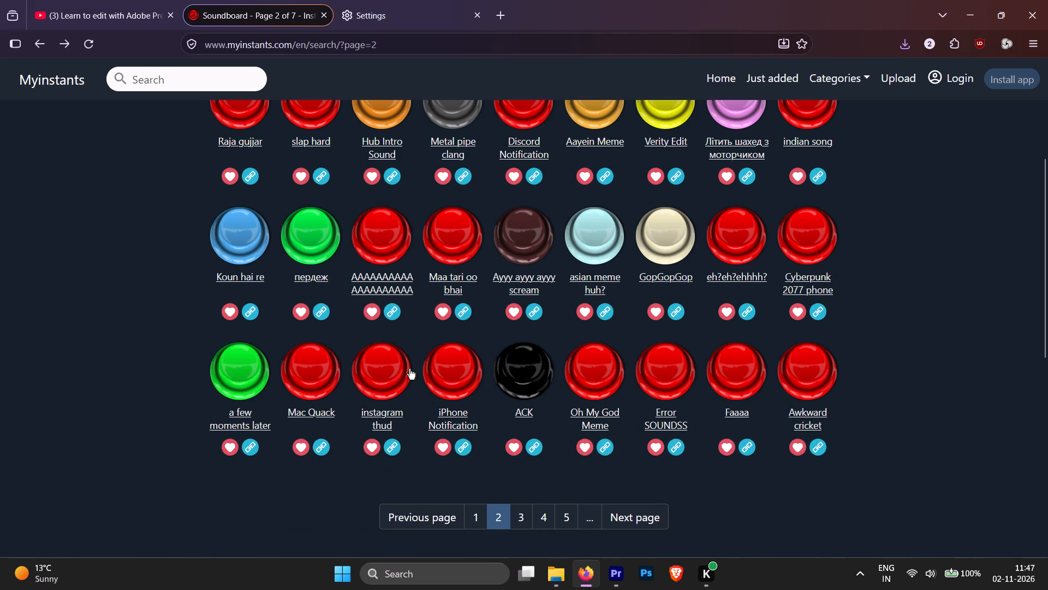
{"action": "left_click", "coordinate": [457, 369]}
{"action": "left_click", "coordinate": [616, 368]}
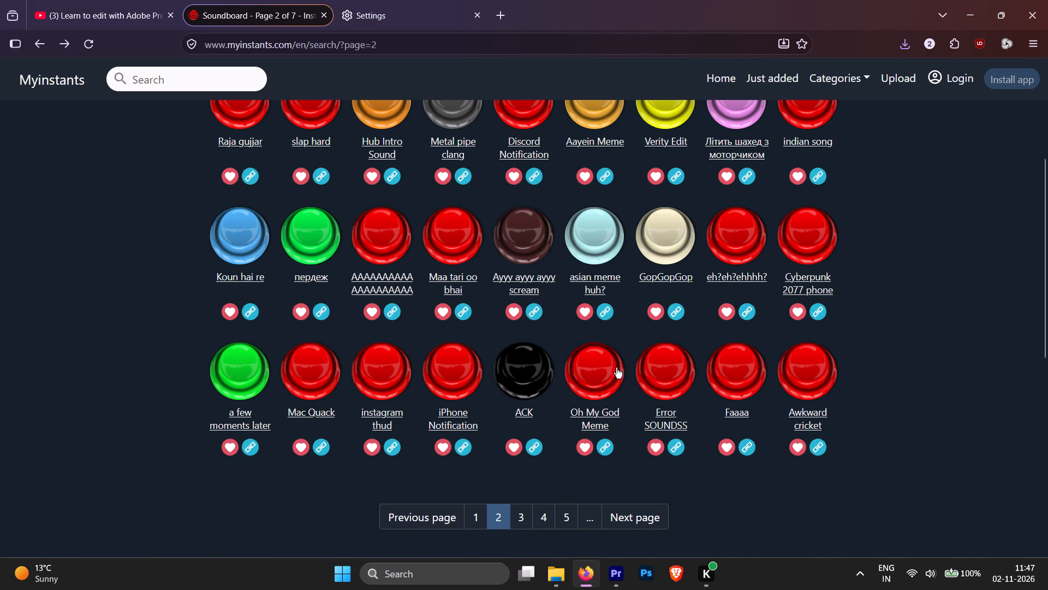
{"action": "left_click", "coordinate": [520, 373]}
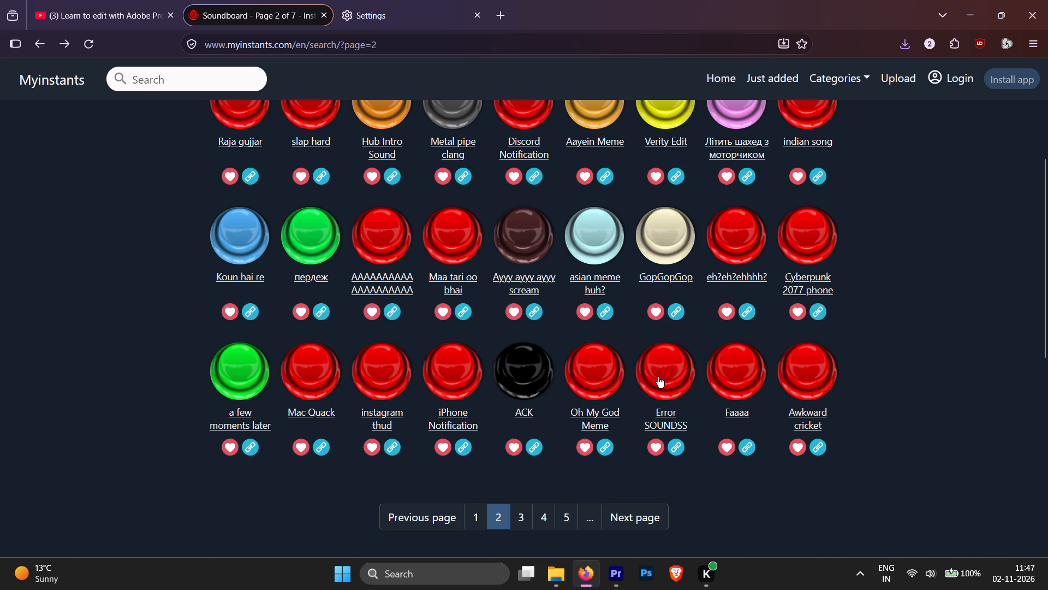
{"action": "left_click", "coordinate": [635, 371]}
{"action": "left_click", "coordinate": [616, 375]}
{"action": "left_click", "coordinate": [518, 377]}
{"action": "left_click", "coordinate": [519, 386]}
Switch to Premiere Pro and add Scale and Position keyframes at 00:01:06:40 on the bb1.mp4 gameplay clip.
{"action": "left_click", "coordinate": [615, 579]}
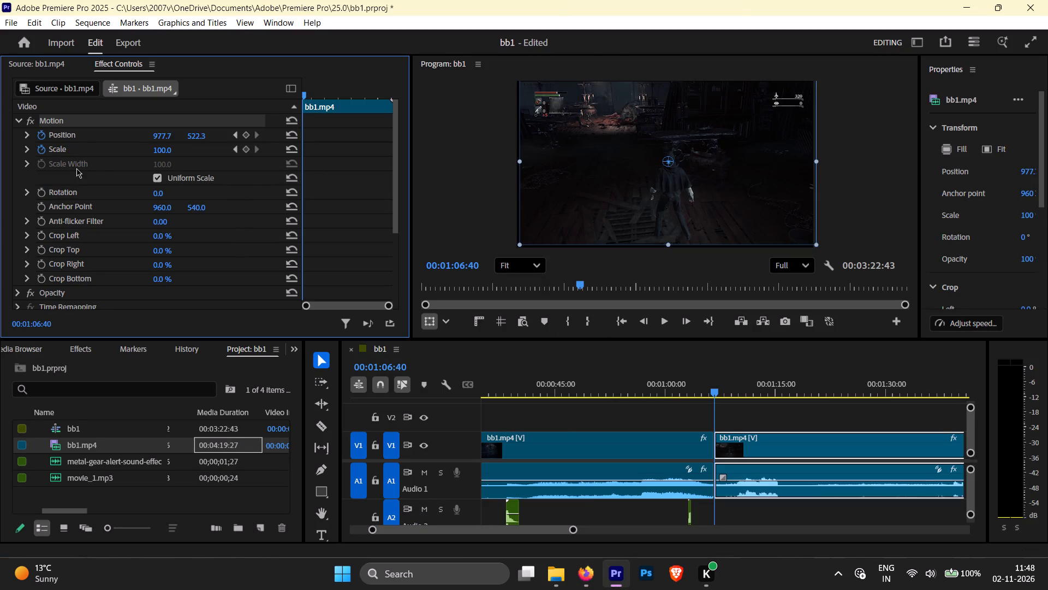
{"action": "left_click", "coordinate": [244, 145]}
{"action": "left_click", "coordinate": [244, 135]}
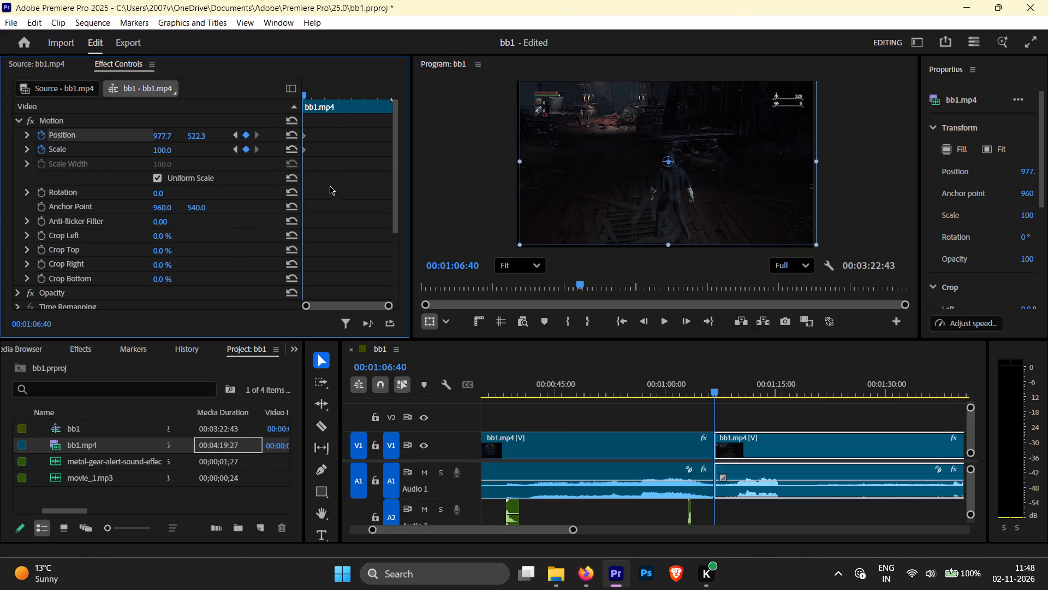
{"action": "scroll", "coordinate": [303, 162], "scroll_direction": "down", "scroll_amount": 2}
{"action": "scroll", "coordinate": [308, 163], "scroll_direction": "up", "scroll_amount": 2}
Review the edit from the start of the sequence, playing the opening and the parts around the two A2 sound effects.
{"action": "left_click_drag", "start_coordinate": [715, 387], "coordinate": [692, 393]}
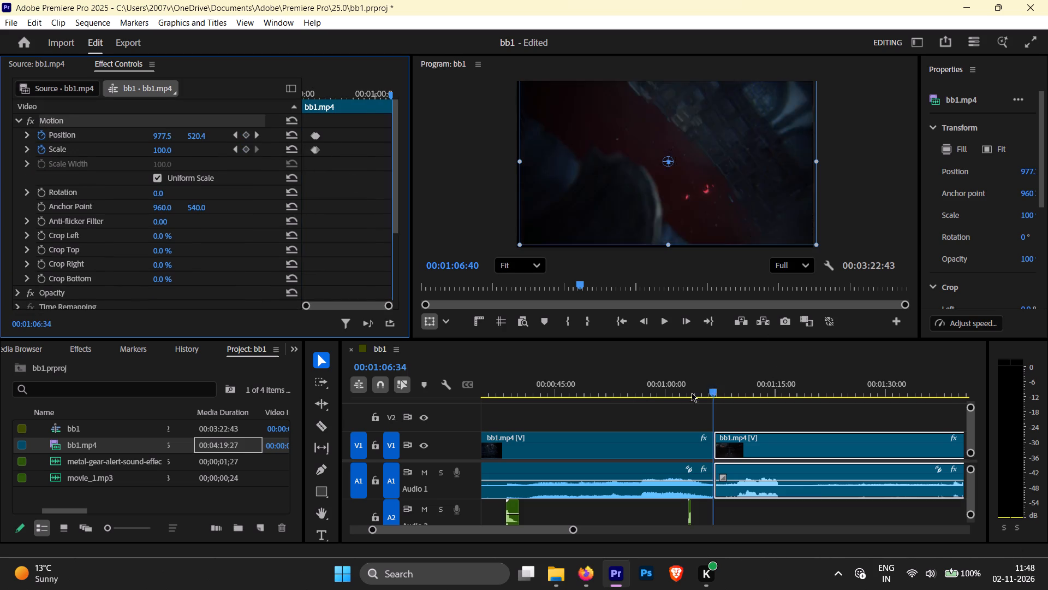
{"action": "left_click_drag", "start_coordinate": [692, 393], "coordinate": [378, 400]}
{"action": "key", "text": "space"}
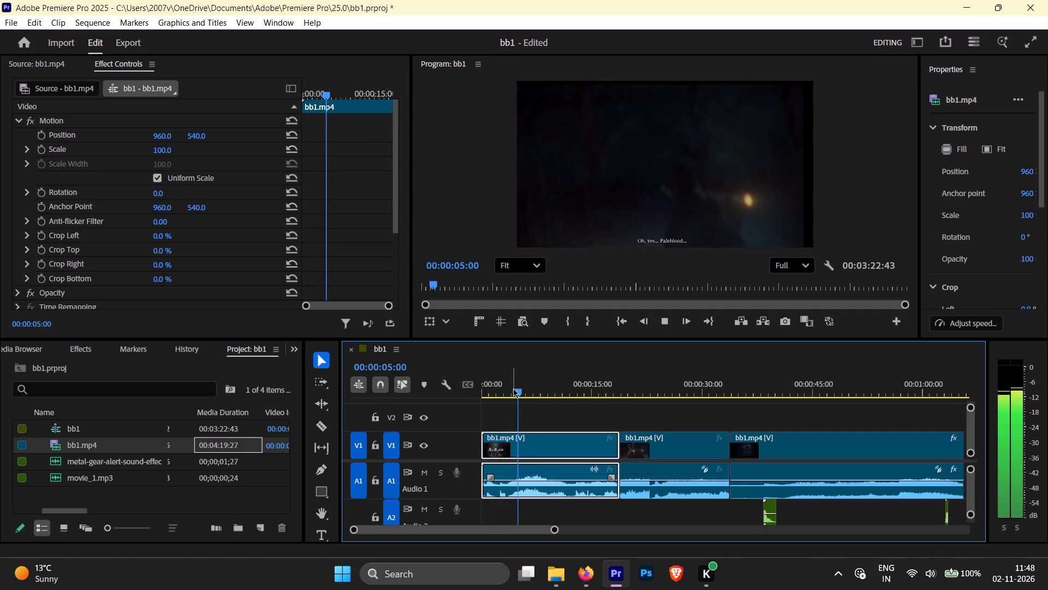
{"action": "left_click_drag", "start_coordinate": [517, 388], "coordinate": [668, 403]}
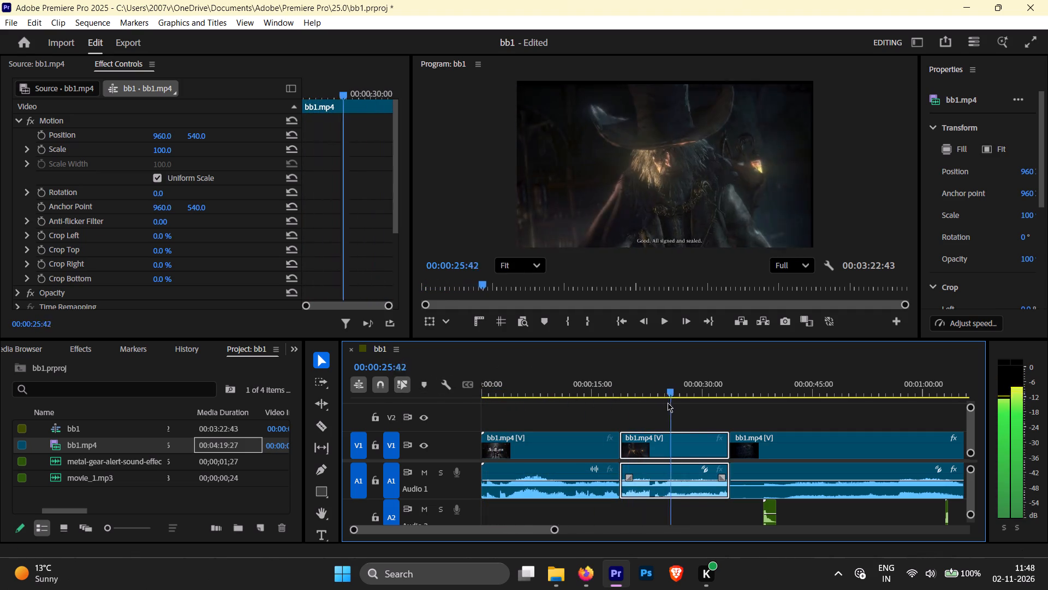
{"action": "left_click_drag", "start_coordinate": [668, 403], "coordinate": [814, 432]}
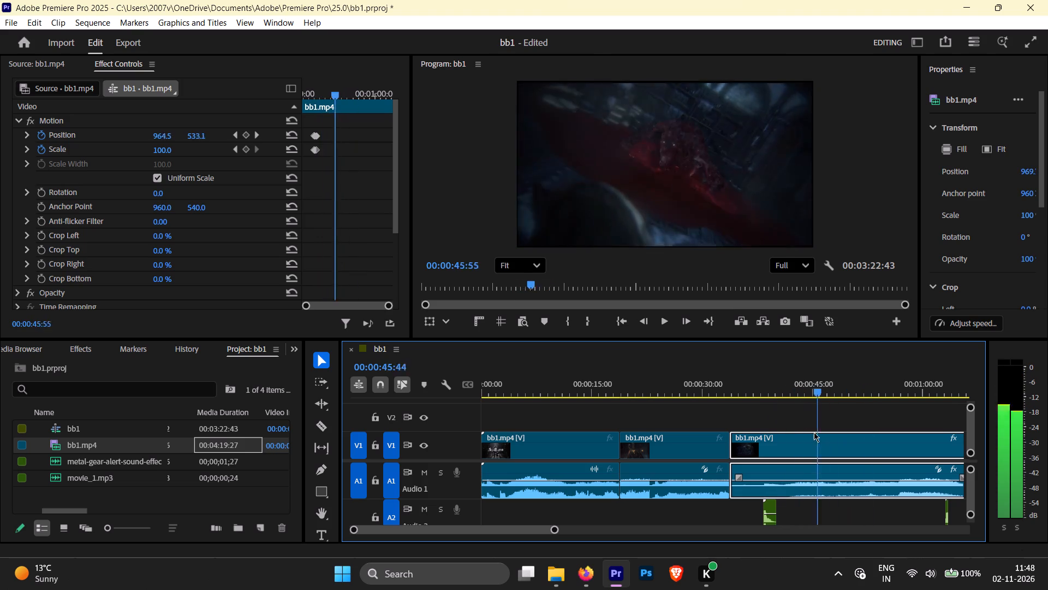
{"action": "left_click_drag", "start_coordinate": [814, 432], "coordinate": [753, 431]}
{"action": "key", "text": "space"}
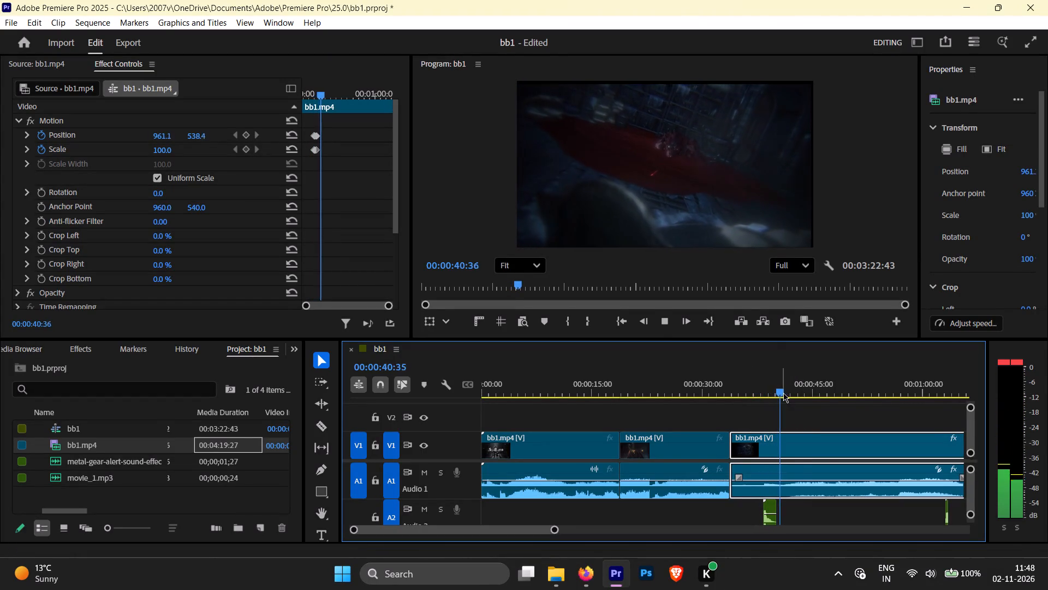
{"action": "left_click_drag", "start_coordinate": [783, 393], "coordinate": [900, 397]}
{"action": "scroll", "coordinate": [901, 403], "scroll_direction": "down", "scroll_amount": 8}
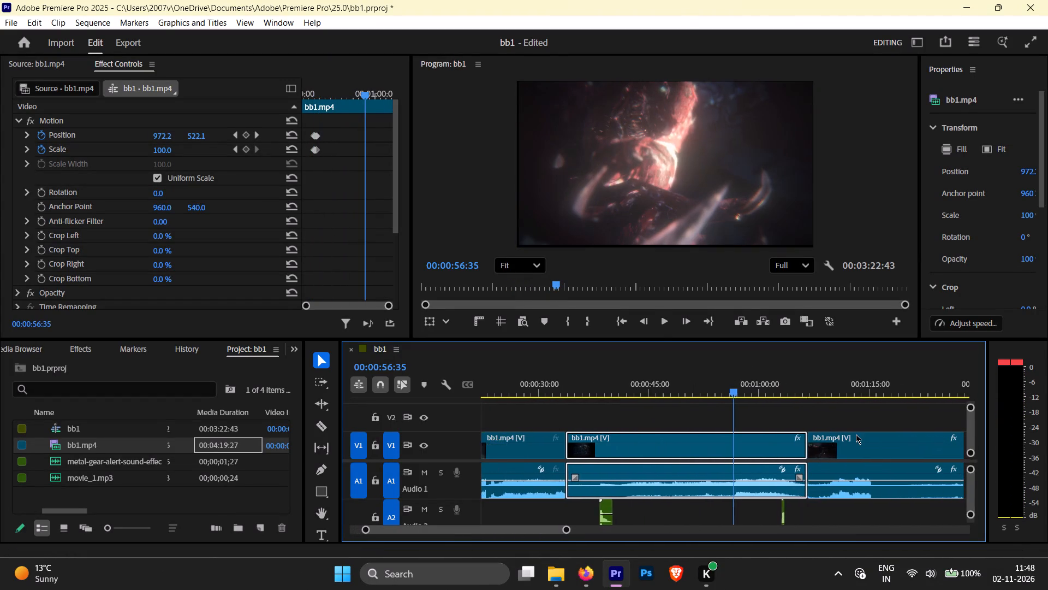
{"action": "scroll", "coordinate": [855, 434], "scroll_direction": "down", "scroll_amount": 3}
{"action": "left_click_drag", "start_coordinate": [669, 387], "coordinate": [720, 396]}
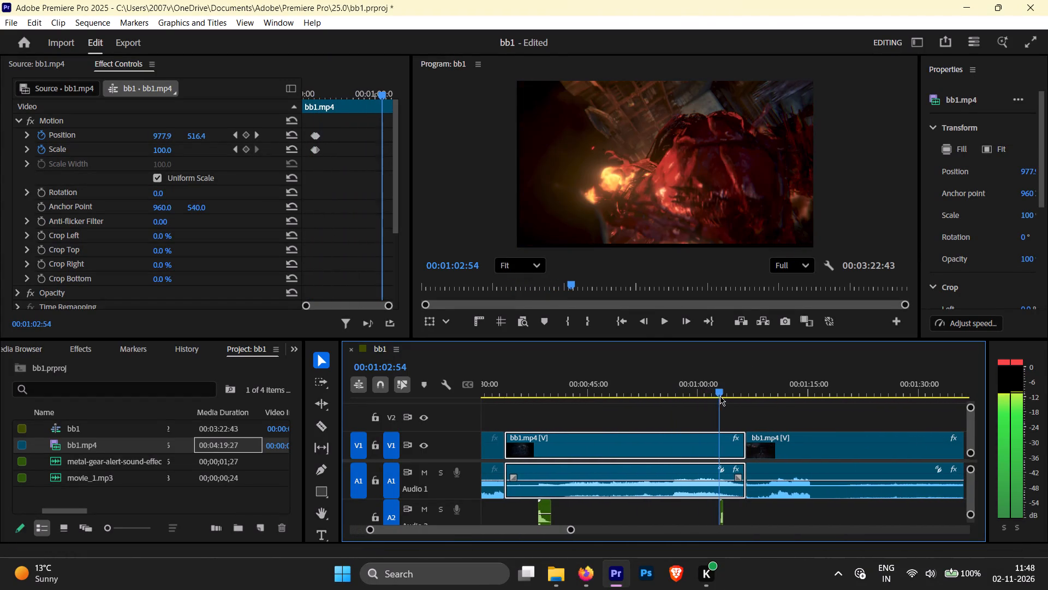
{"action": "left_click_drag", "start_coordinate": [720, 396], "coordinate": [720, 397]}
{"action": "key", "text": "space"}
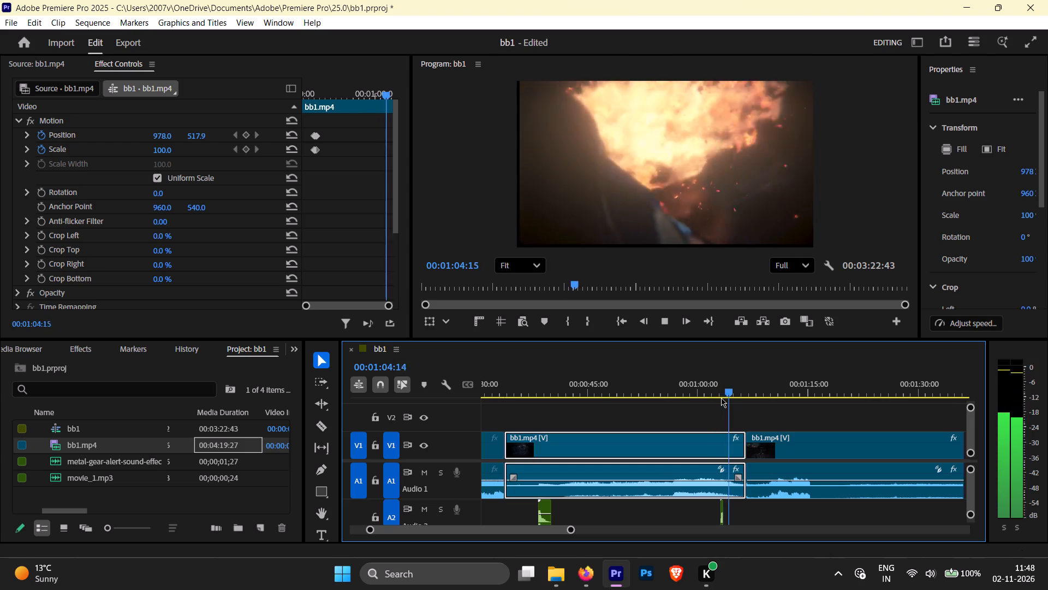
Add Position and Scale keyframes at 00:01:07:16 on the bb1.mp4 gameplay clip after the cut.
{"action": "left_click_drag", "start_coordinate": [736, 393], "coordinate": [748, 394]}
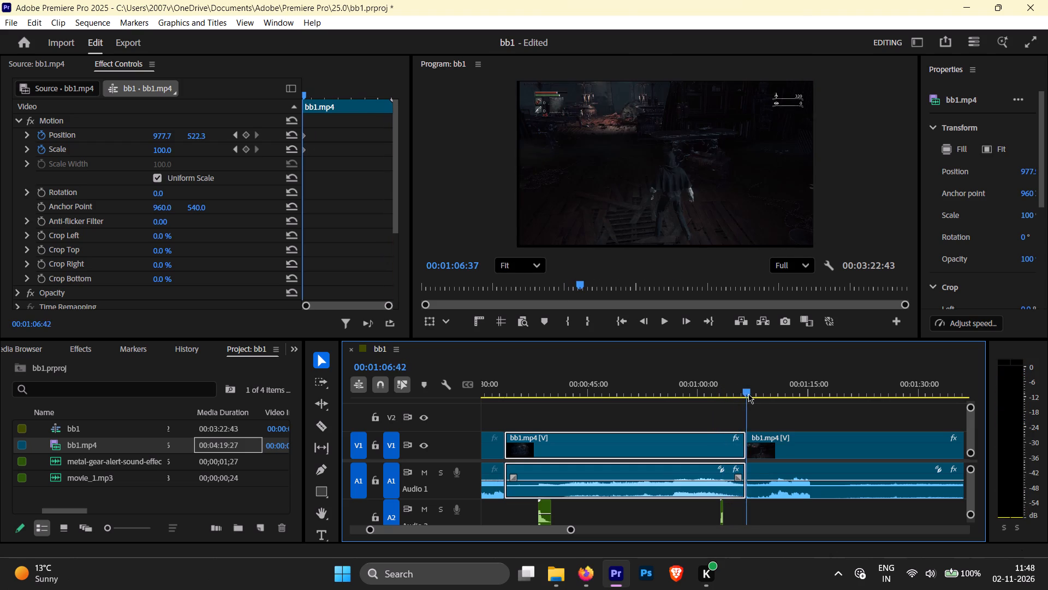
{"action": "left_click_drag", "start_coordinate": [748, 394], "coordinate": [750, 396]}
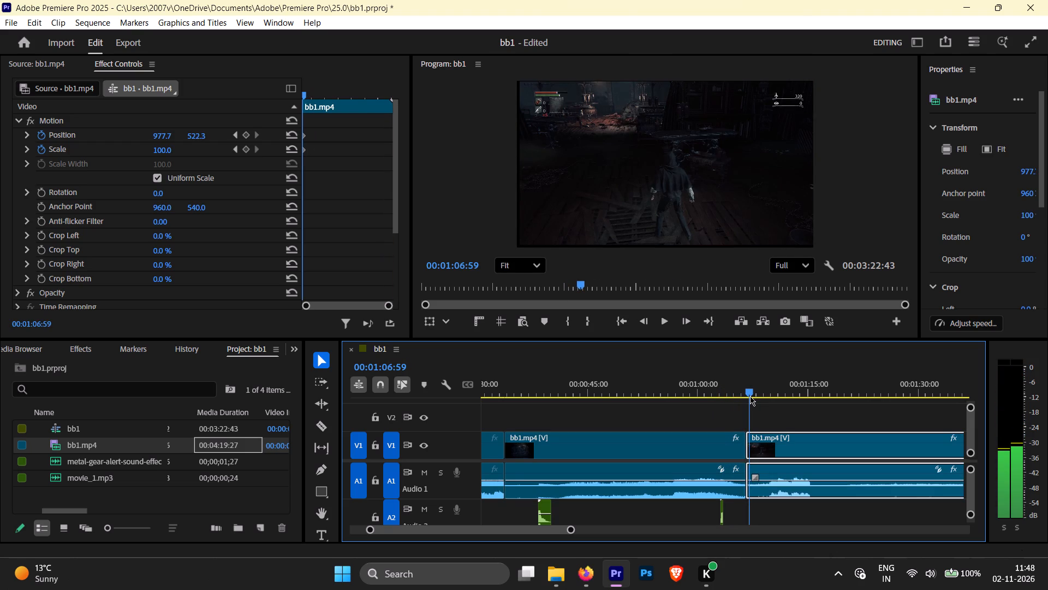
{"action": "left_click_drag", "start_coordinate": [750, 396], "coordinate": [747, 396]}
{"action": "key", "text": "space"}
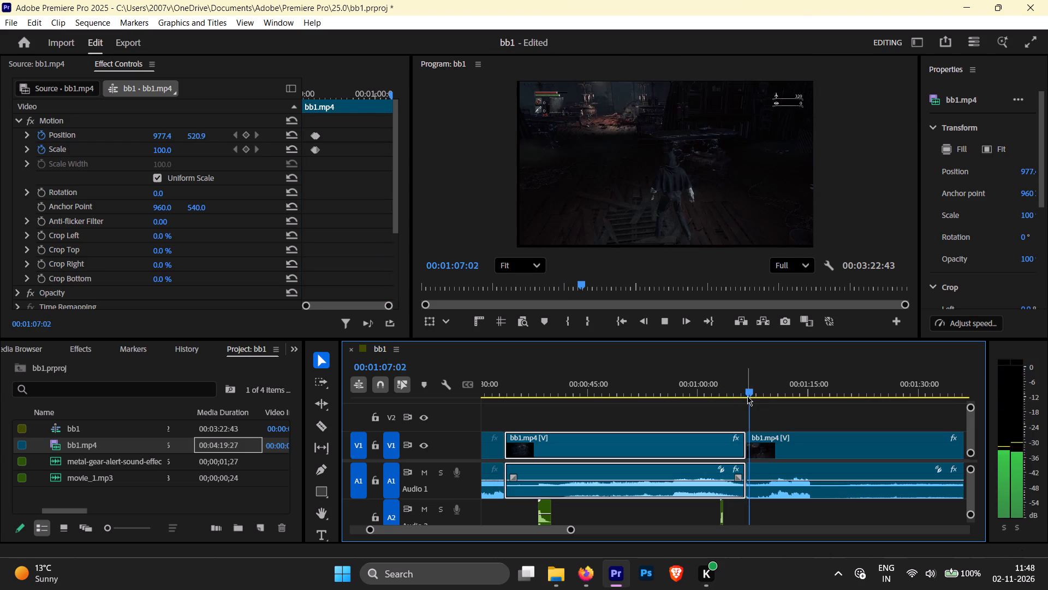
{"action": "key", "text": "space"}
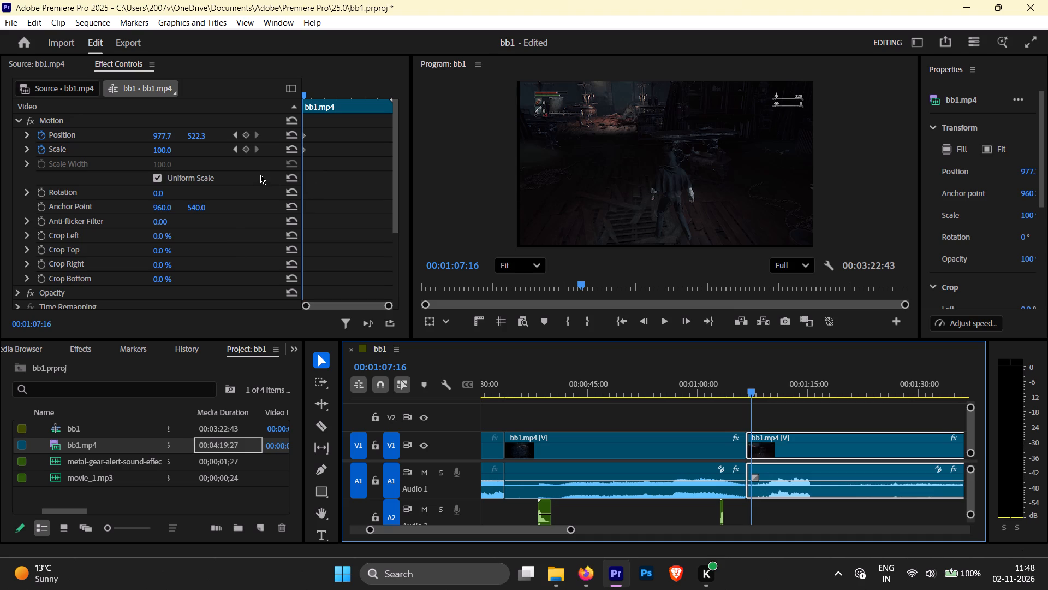
{"action": "scroll", "coordinate": [262, 166], "scroll_direction": "up", "scroll_amount": 2}
{"action": "scroll", "coordinate": [292, 155], "scroll_direction": "down", "scroll_amount": 3}
{"action": "scroll", "coordinate": [319, 154], "scroll_direction": "up", "scroll_amount": 4}
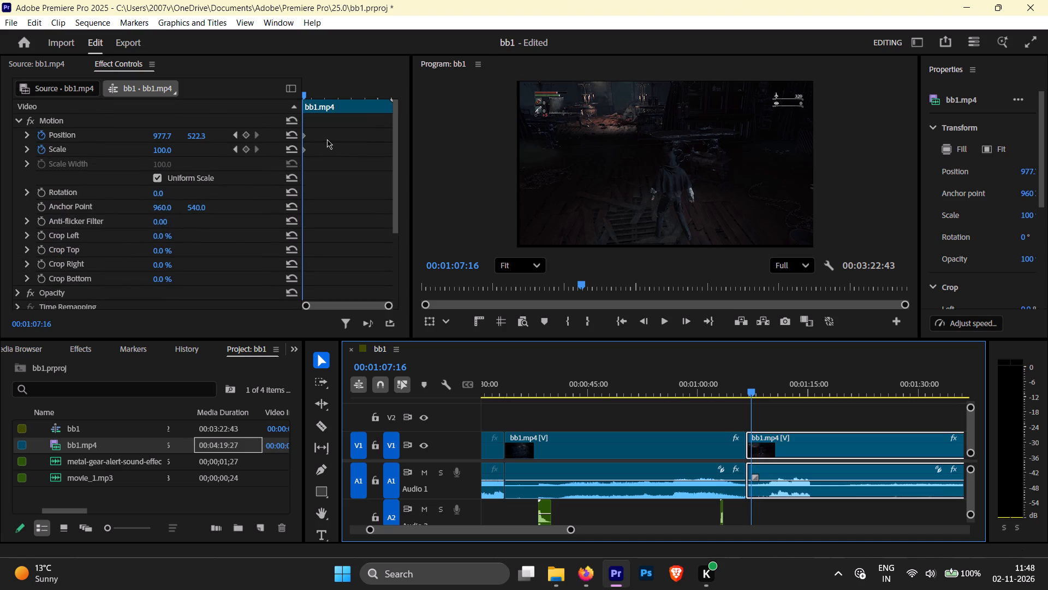
{"action": "left_click_drag", "start_coordinate": [391, 305], "coordinate": [379, 306]}
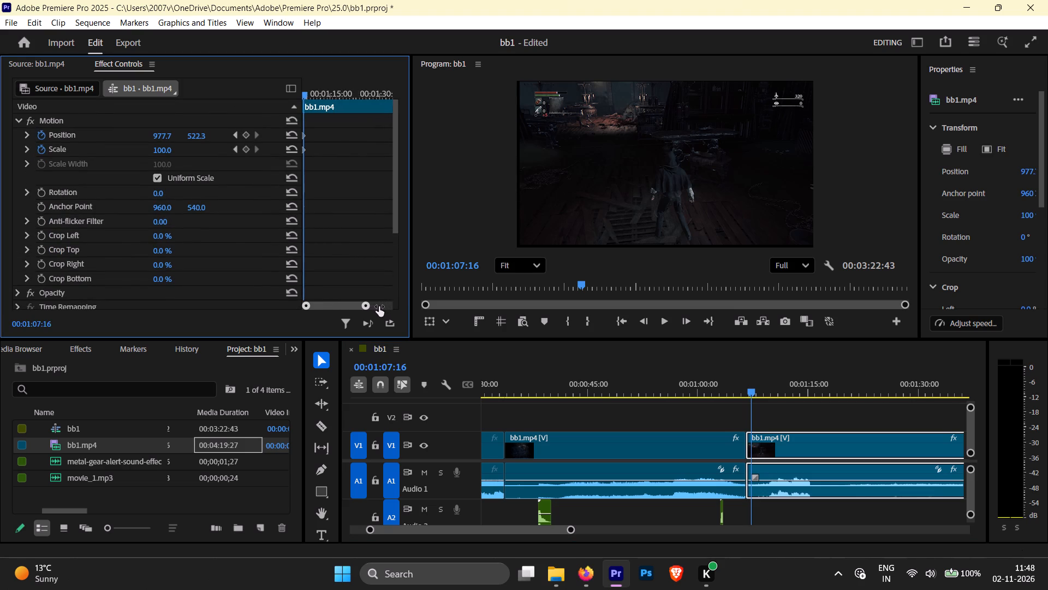
{"action": "left_click_drag", "start_coordinate": [379, 306], "coordinate": [365, 305]}
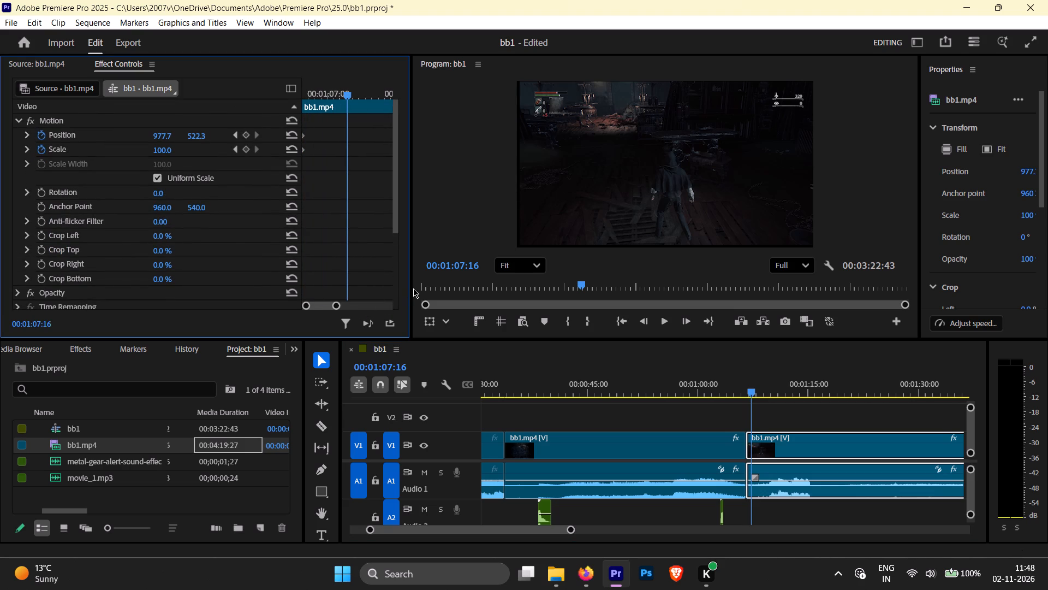
{"action": "left_click", "coordinate": [244, 132]}
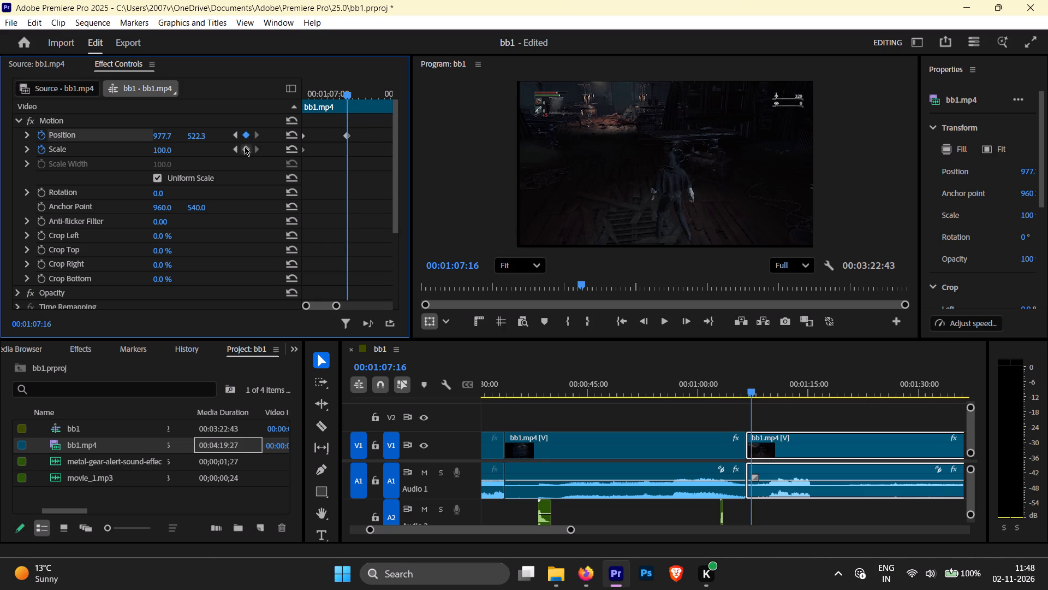
{"action": "left_click", "coordinate": [245, 146]}
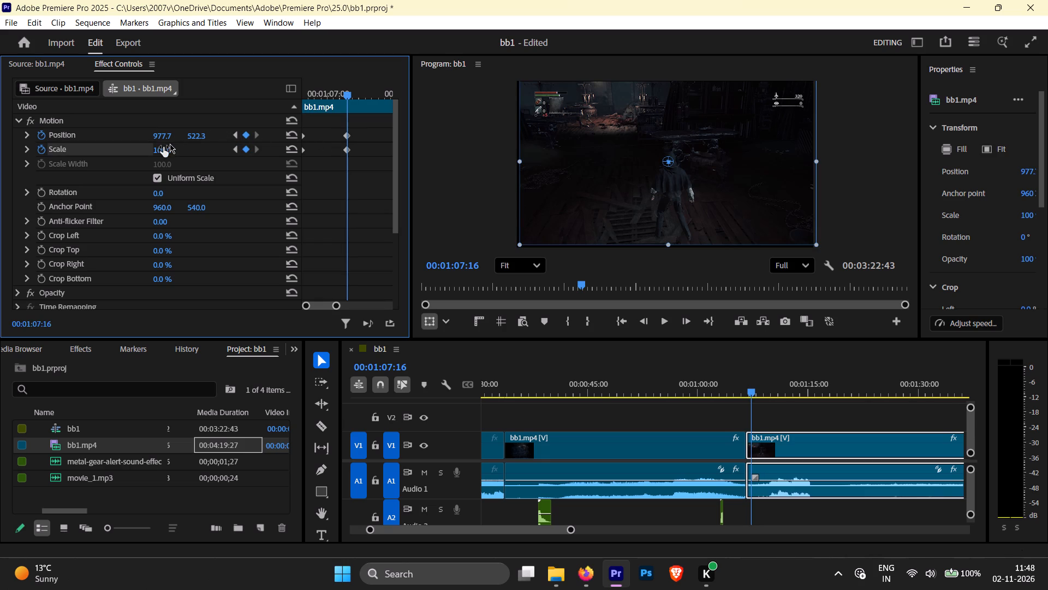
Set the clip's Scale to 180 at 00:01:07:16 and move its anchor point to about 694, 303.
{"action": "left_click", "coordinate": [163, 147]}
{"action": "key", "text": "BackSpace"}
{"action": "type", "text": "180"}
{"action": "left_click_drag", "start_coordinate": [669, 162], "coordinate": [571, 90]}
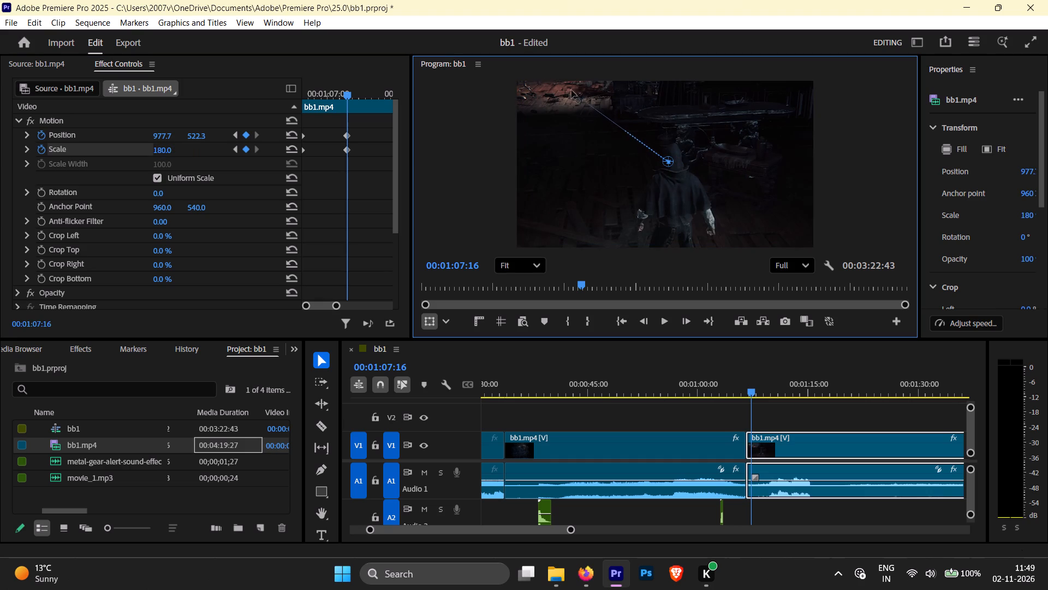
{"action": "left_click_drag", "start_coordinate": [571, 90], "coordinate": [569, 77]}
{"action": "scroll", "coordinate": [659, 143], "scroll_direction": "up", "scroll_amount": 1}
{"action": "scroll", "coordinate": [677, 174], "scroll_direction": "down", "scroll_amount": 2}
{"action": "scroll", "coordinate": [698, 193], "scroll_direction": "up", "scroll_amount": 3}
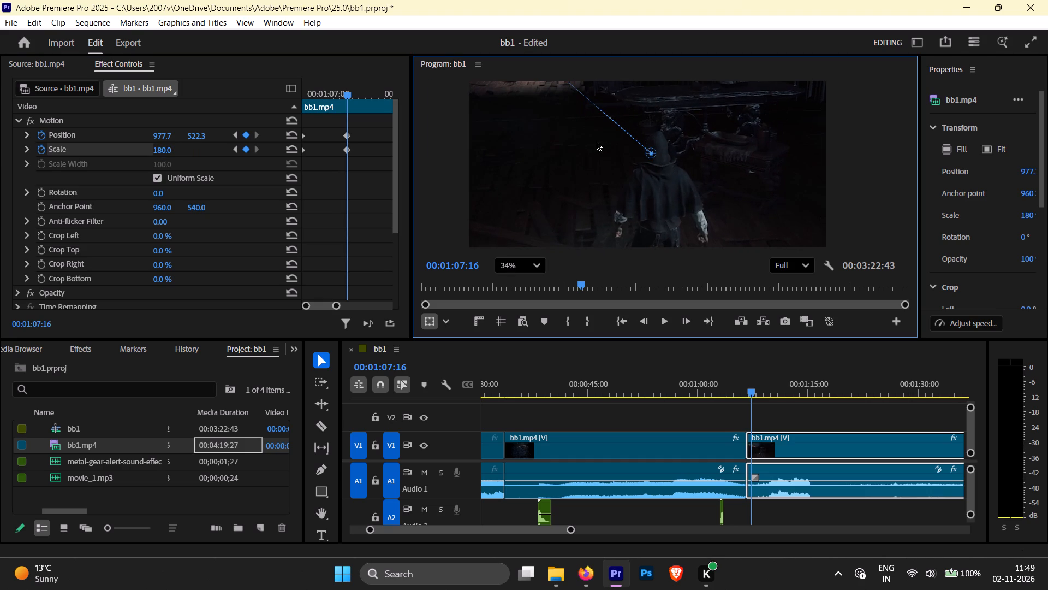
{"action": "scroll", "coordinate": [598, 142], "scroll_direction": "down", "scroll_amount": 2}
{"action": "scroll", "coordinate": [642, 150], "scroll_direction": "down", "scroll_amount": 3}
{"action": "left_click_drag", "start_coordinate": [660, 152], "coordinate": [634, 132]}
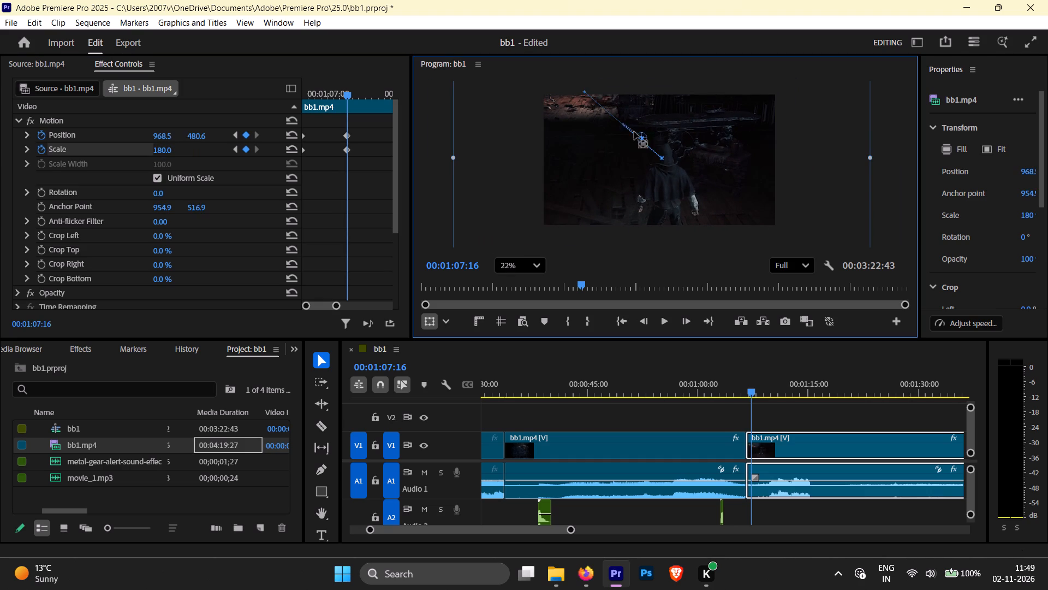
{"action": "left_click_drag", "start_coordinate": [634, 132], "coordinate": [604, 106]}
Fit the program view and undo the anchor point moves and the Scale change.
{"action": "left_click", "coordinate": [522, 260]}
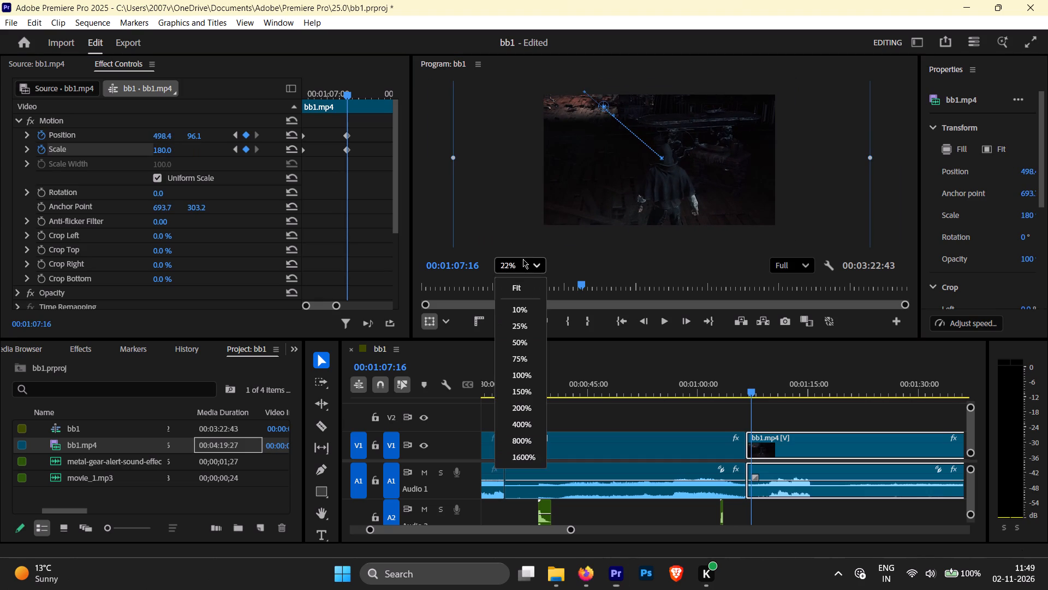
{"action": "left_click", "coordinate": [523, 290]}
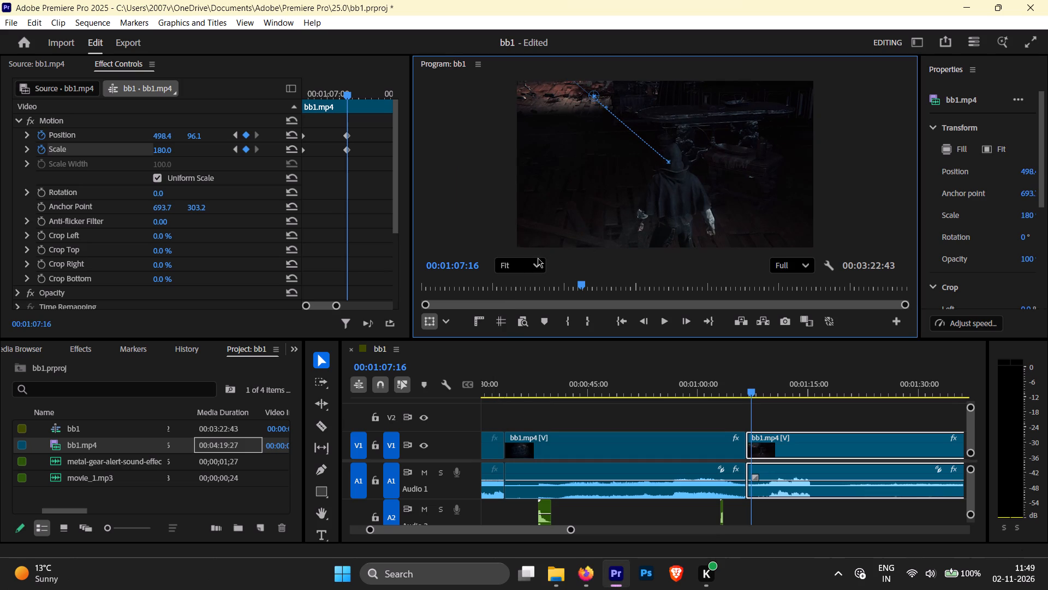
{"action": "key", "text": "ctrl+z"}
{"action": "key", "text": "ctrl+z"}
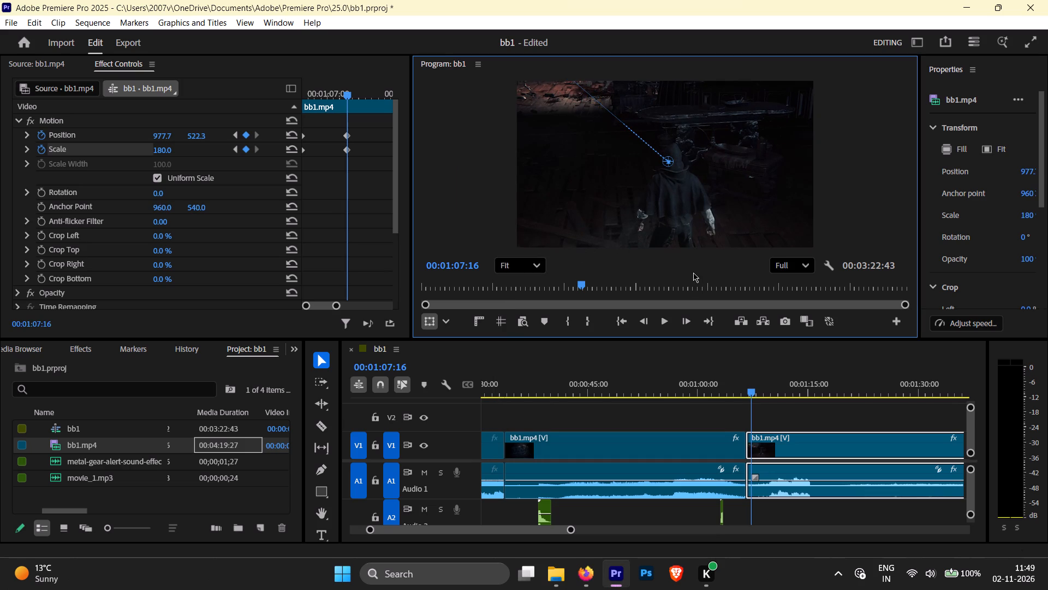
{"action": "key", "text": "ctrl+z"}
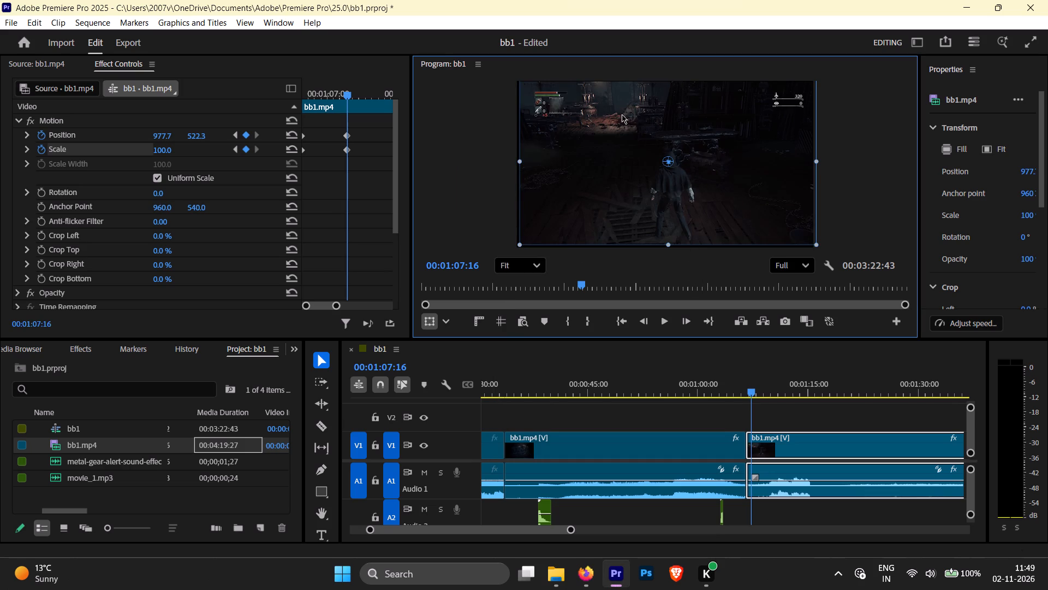
Shift the gameplay frame slightly and move its anchor point to about 690, 270, giving a Position of about 681, 248.
{"action": "left_click", "coordinate": [622, 114]}
{"action": "left_click", "coordinate": [640, 139]}
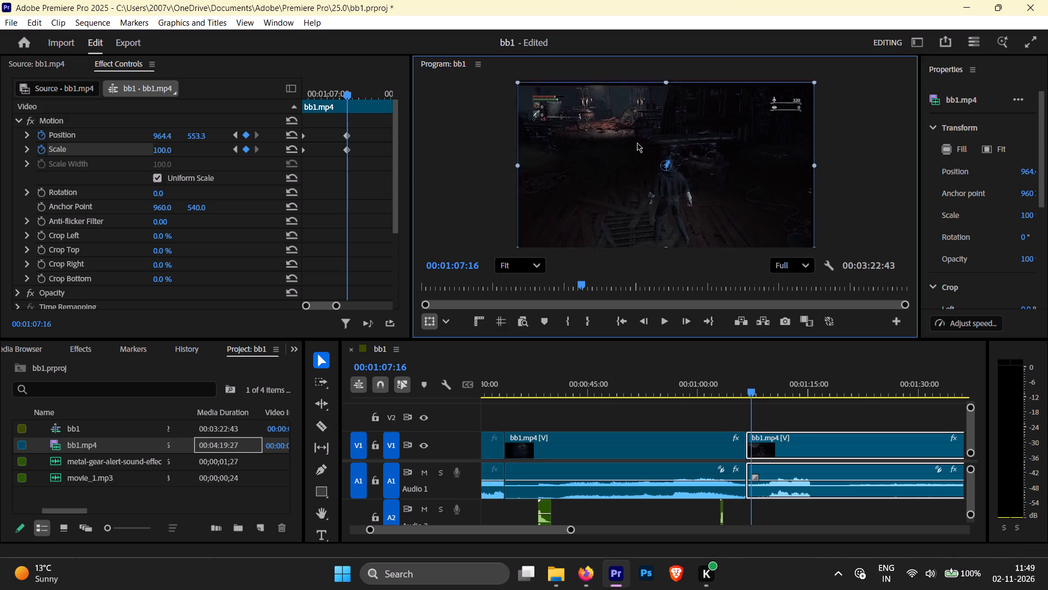
{"action": "left_click_drag", "start_coordinate": [663, 157], "coordinate": [640, 139]}
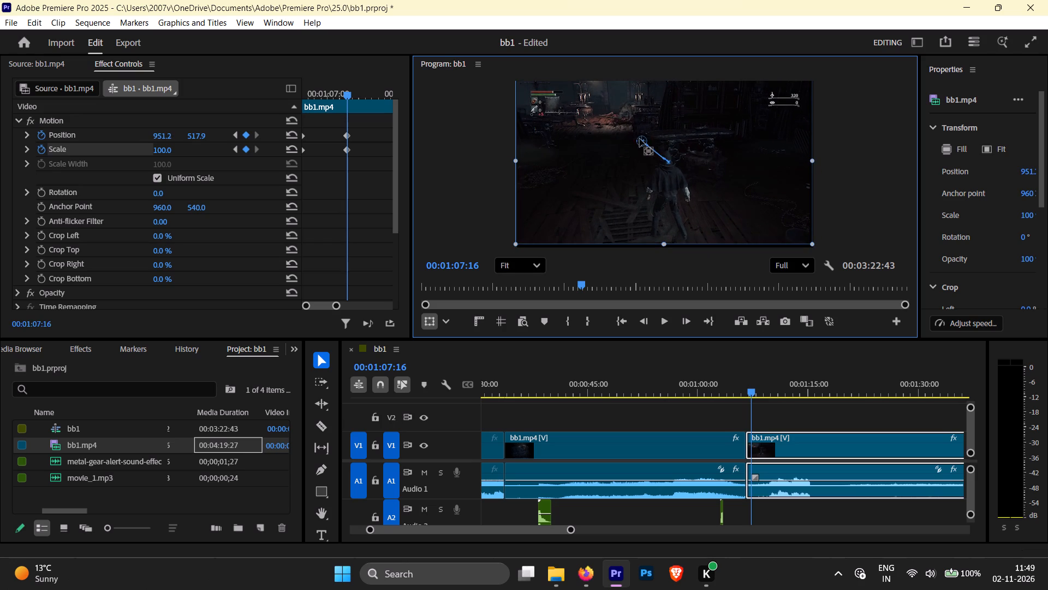
{"action": "left_click_drag", "start_coordinate": [640, 139], "coordinate": [622, 119]}
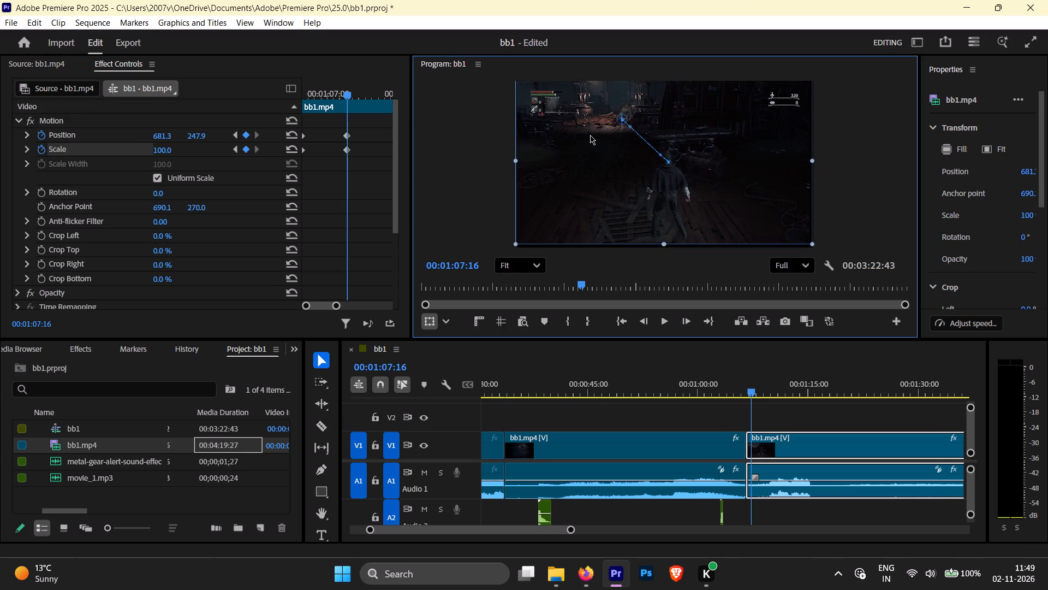
Add another pair of Position and Scale keyframes at 00:01:07:33 on the gameplay clip.
{"action": "scroll", "coordinate": [373, 145], "scroll_direction": "down", "scroll_amount": 2}
{"action": "scroll", "coordinate": [373, 150], "scroll_direction": "up", "scroll_amount": 3}
{"action": "key", "text": "space"}
{"action": "key", "text": "space"}
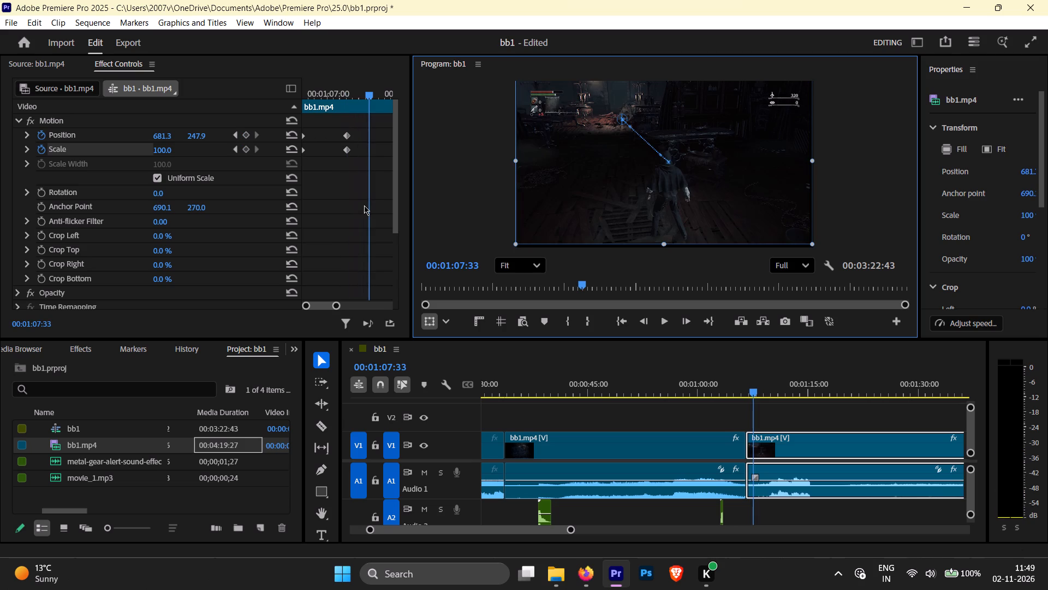
{"action": "left_click", "coordinate": [250, 133]}
{"action": "left_click", "coordinate": [247, 153]}
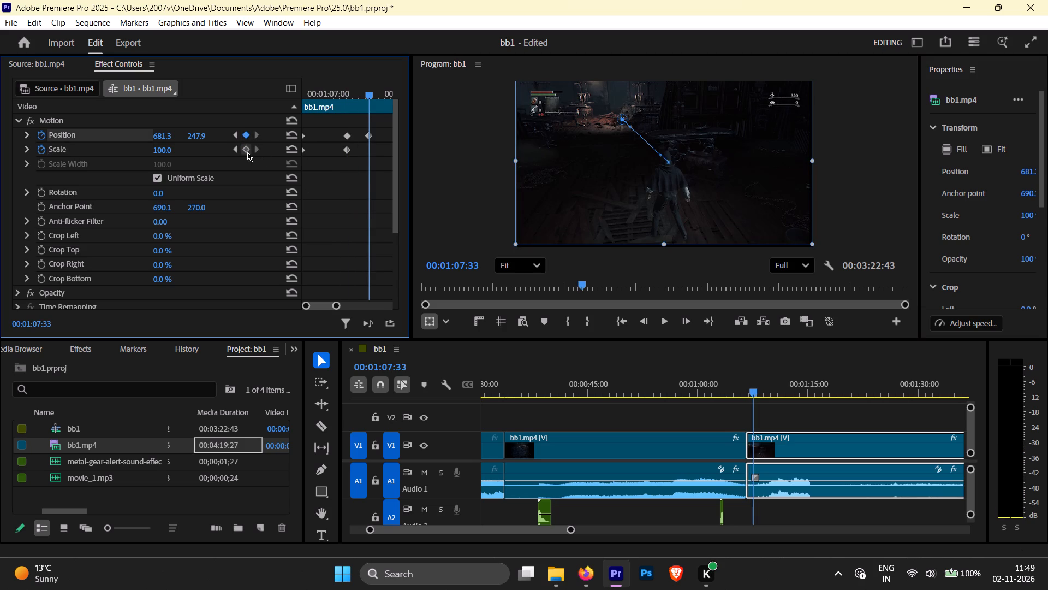
Reset Position and Scale at 00:01:07:33 and reposition the frame to about 690, 266 so it fills the picture.
{"action": "left_click", "coordinate": [287, 130]}
{"action": "left_click", "coordinate": [288, 143]}
{"action": "left_click", "coordinate": [296, 151]}
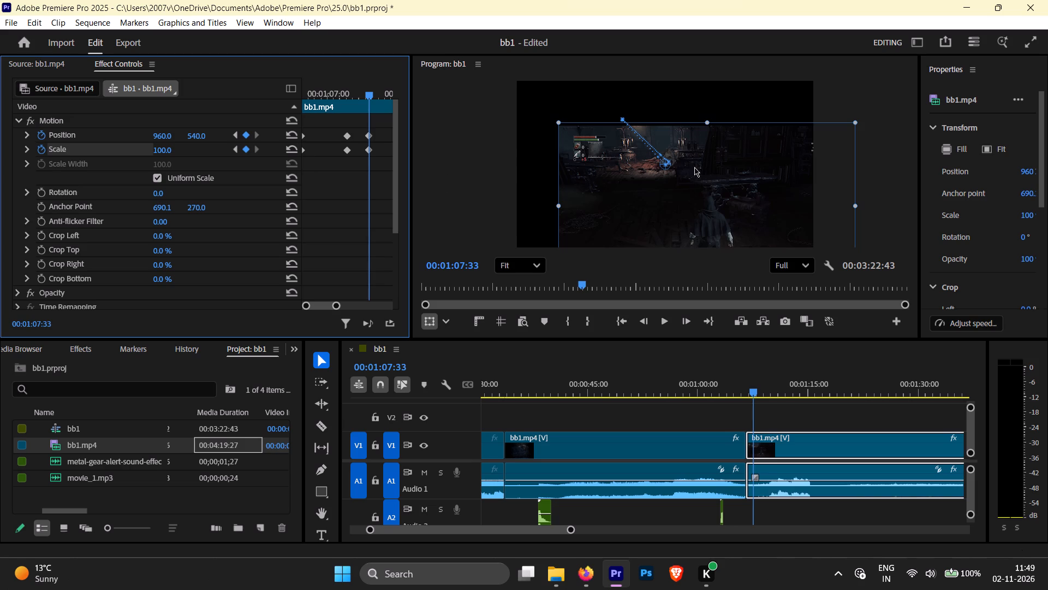
{"action": "left_click_drag", "start_coordinate": [616, 140], "coordinate": [574, 97]}
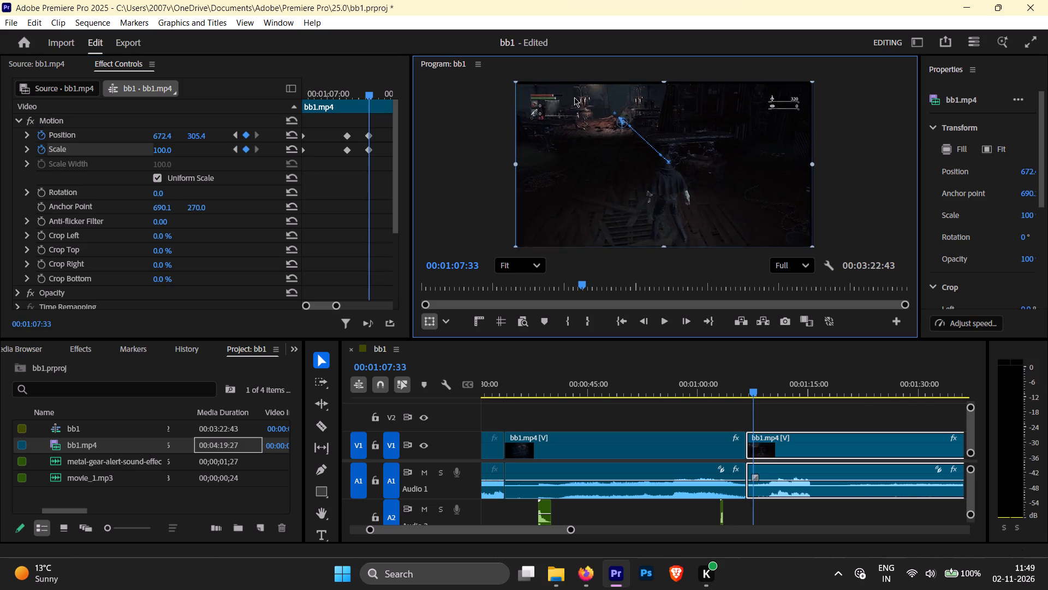
{"action": "left_click_drag", "start_coordinate": [574, 97], "coordinate": [575, 97]}
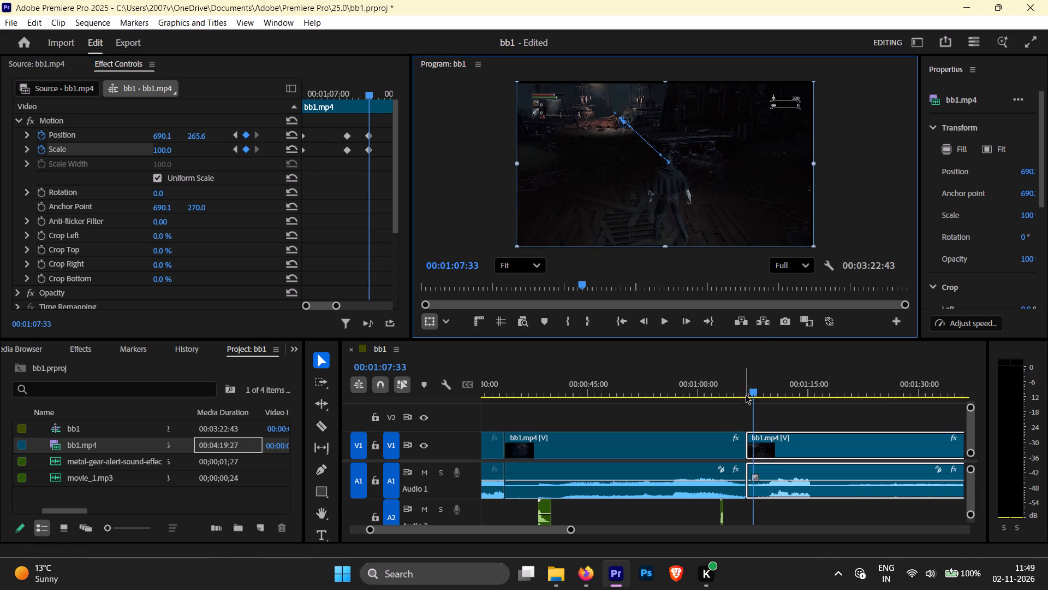
Play back the cut around 00:01:06:40 to review the animated move on the gameplay clip.
{"action": "left_click_drag", "start_coordinate": [752, 387], "coordinate": [742, 387]}
{"action": "key", "text": "space"}
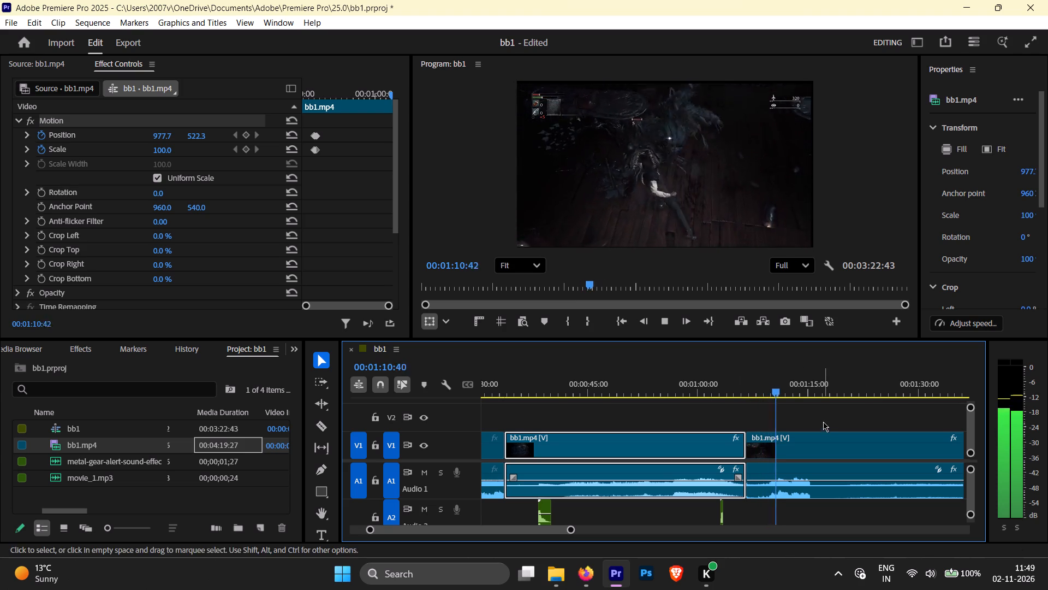
{"action": "left_click_drag", "start_coordinate": [777, 391], "coordinate": [746, 402]}
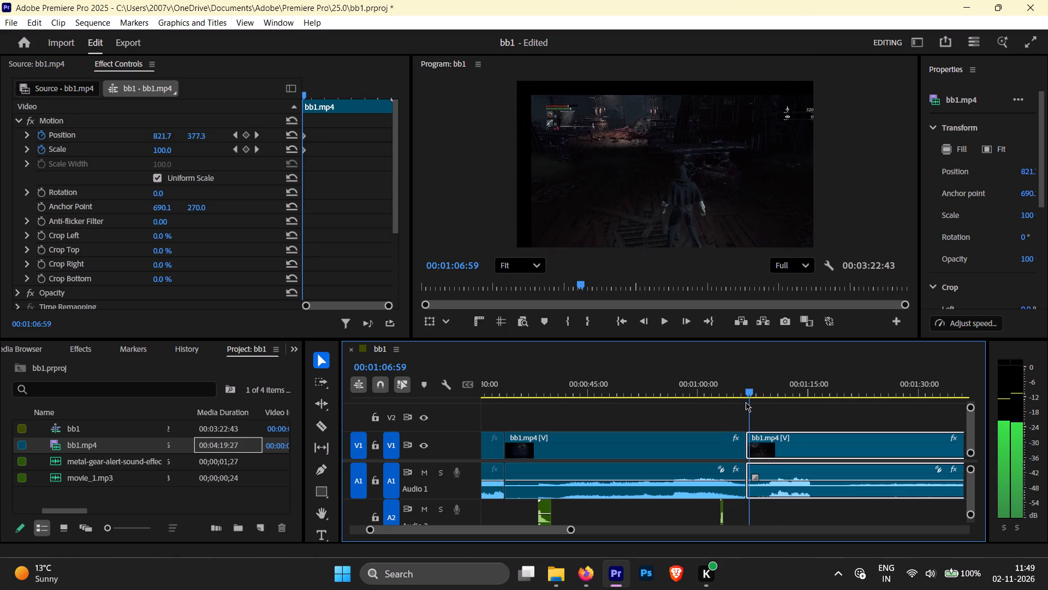
{"action": "left_click_drag", "start_coordinate": [746, 402], "coordinate": [743, 406]}
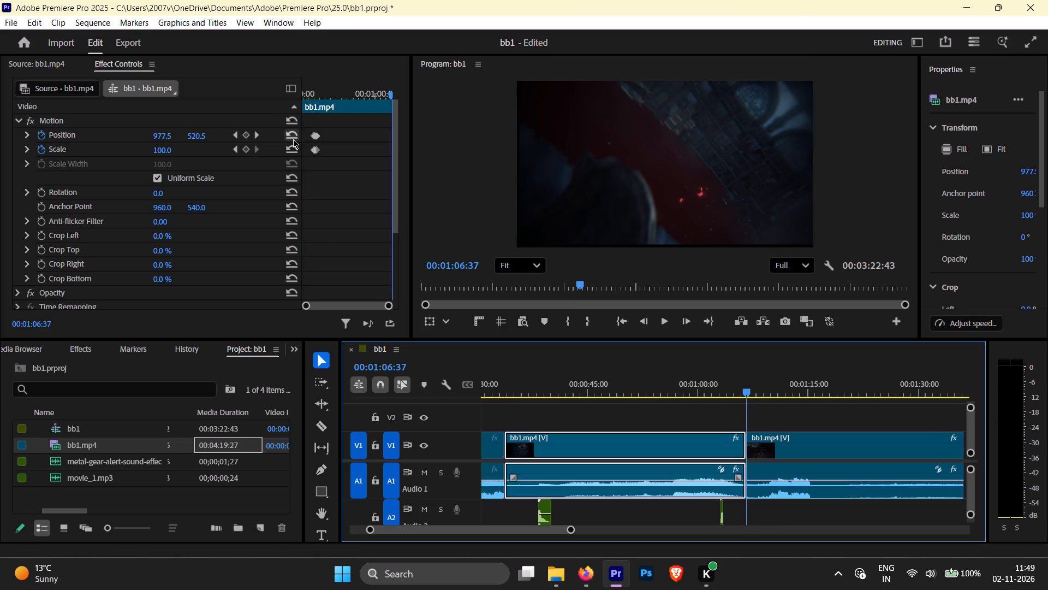
Reset Position and Scale on the bb1.mp4 clip before the cut and delete all their keyframes.
{"action": "left_click", "coordinate": [297, 138]}
{"action": "left_click", "coordinate": [294, 149]}
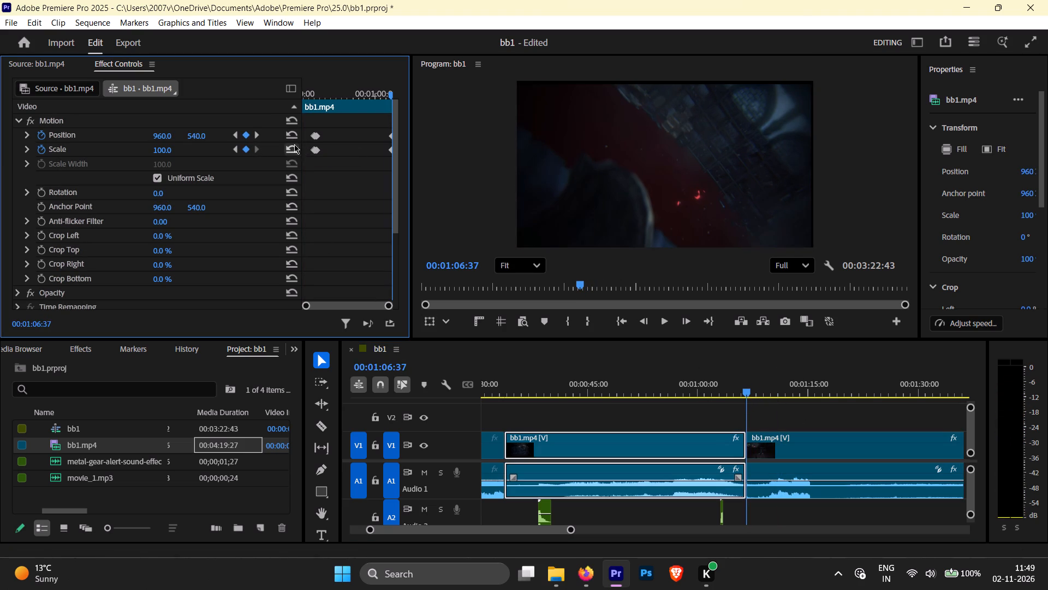
{"action": "left_click", "coordinate": [318, 138]}
{"action": "left_click", "coordinate": [46, 147]}
{"action": "left_click", "coordinate": [587, 328]}
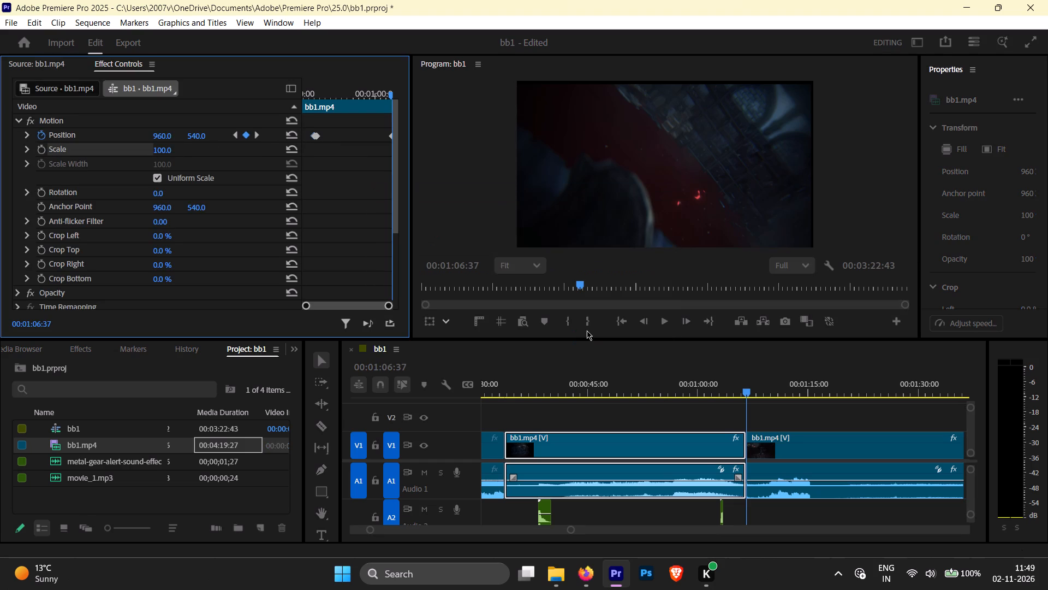
{"action": "left_click", "coordinate": [45, 135]}
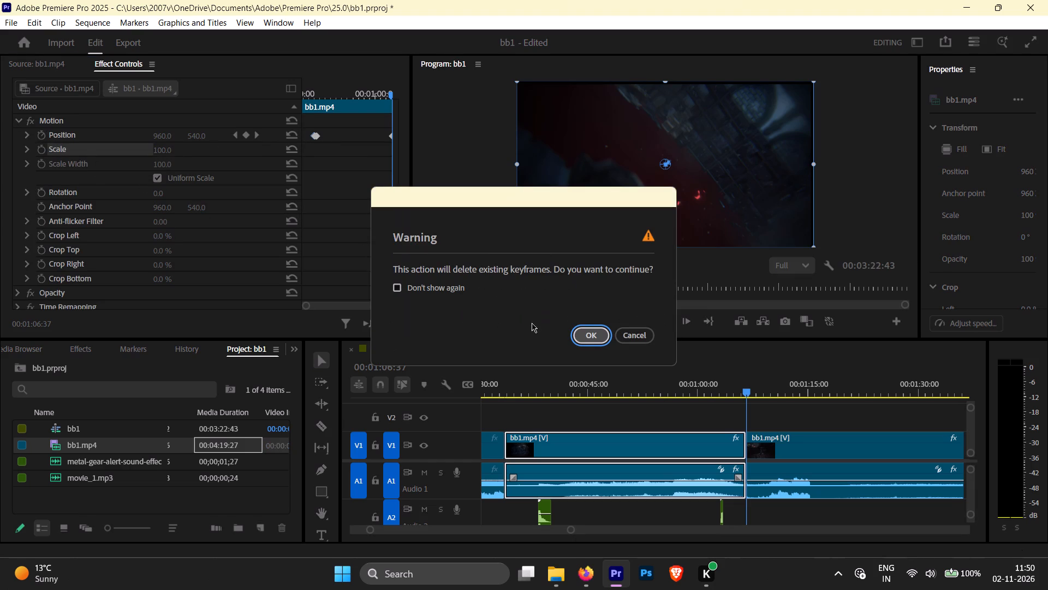
{"action": "left_click", "coordinate": [594, 337]}
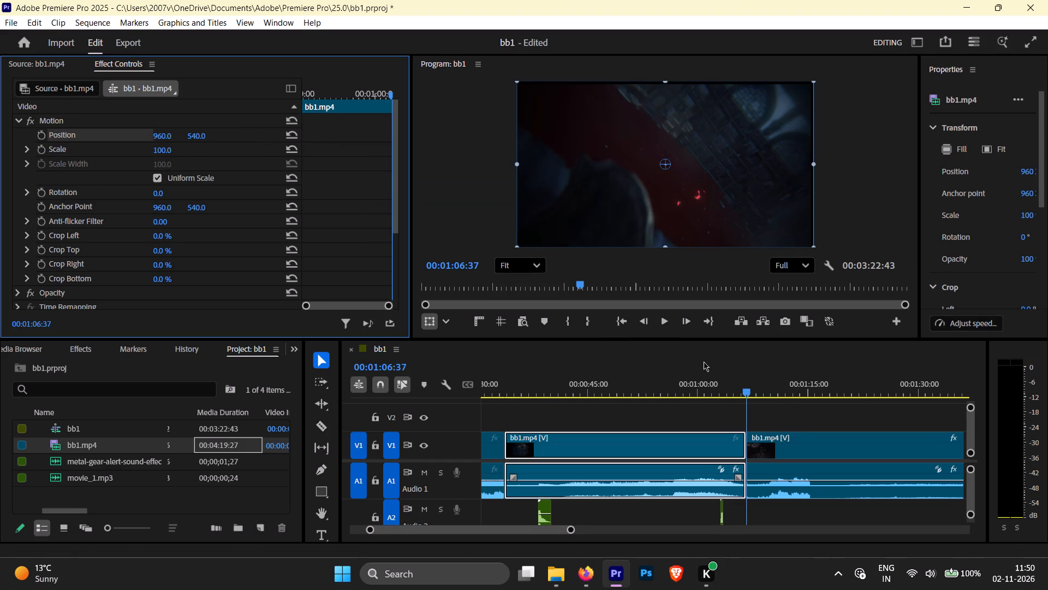
Delete all Scale and Position keyframes from the bb1.mp4 gameplay clip after the 00:01:06:40 cut.
{"action": "key", "text": "space"}
{"action": "key", "text": "space"}
{"action": "key", "text": "space"}
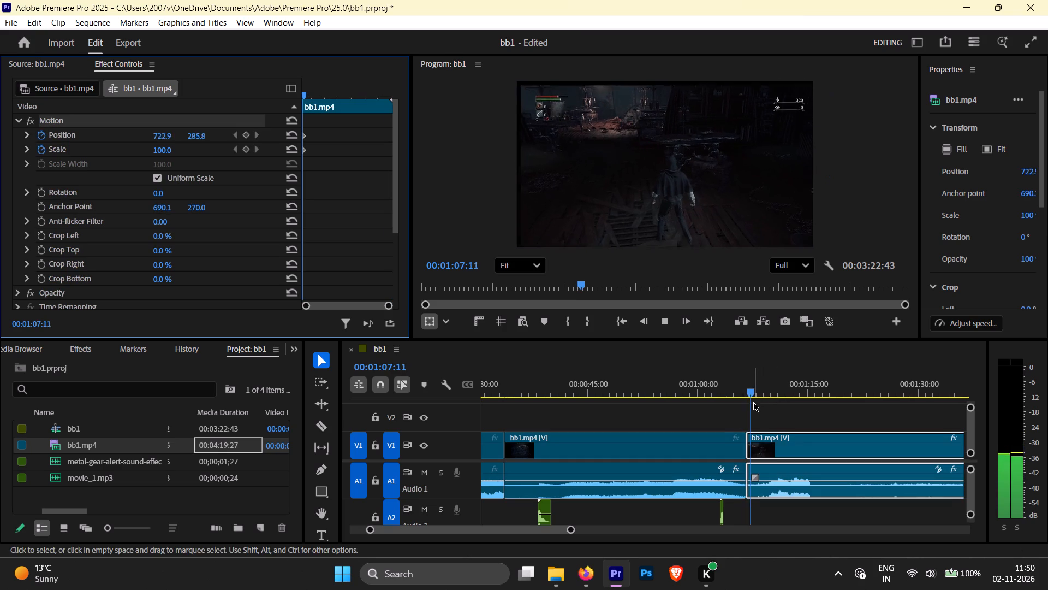
{"action": "key", "text": "space"}
{"action": "scroll", "coordinate": [321, 138], "scroll_direction": "up", "scroll_amount": 2}
{"action": "scroll", "coordinate": [333, 155], "scroll_direction": "down", "scroll_amount": 3}
{"action": "scroll", "coordinate": [337, 161], "scroll_direction": "up", "scroll_amount": 3}
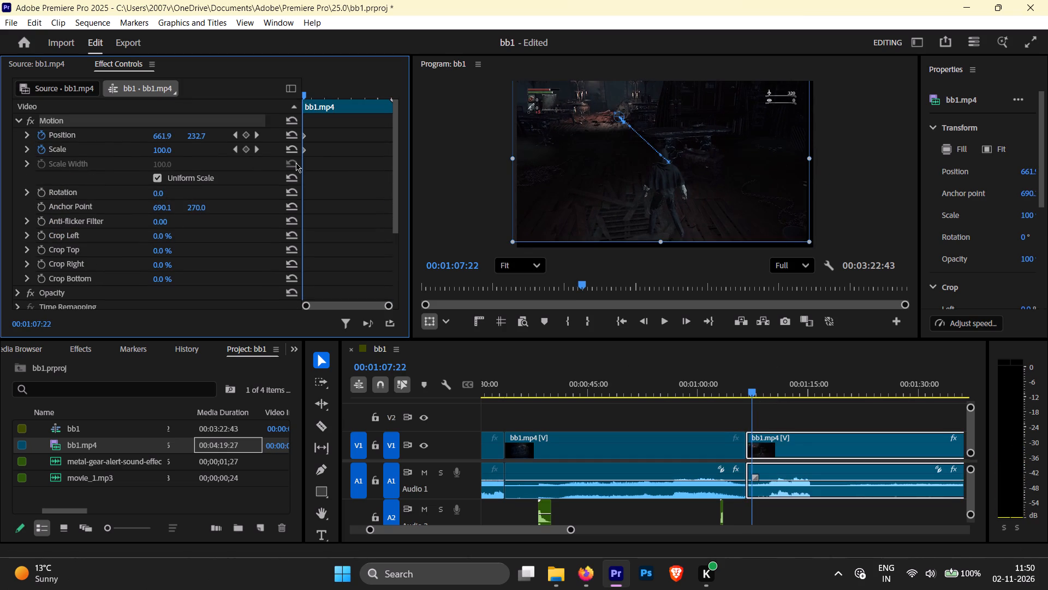
{"action": "left_click", "coordinate": [37, 156]}
{"action": "left_click", "coordinate": [43, 147]}
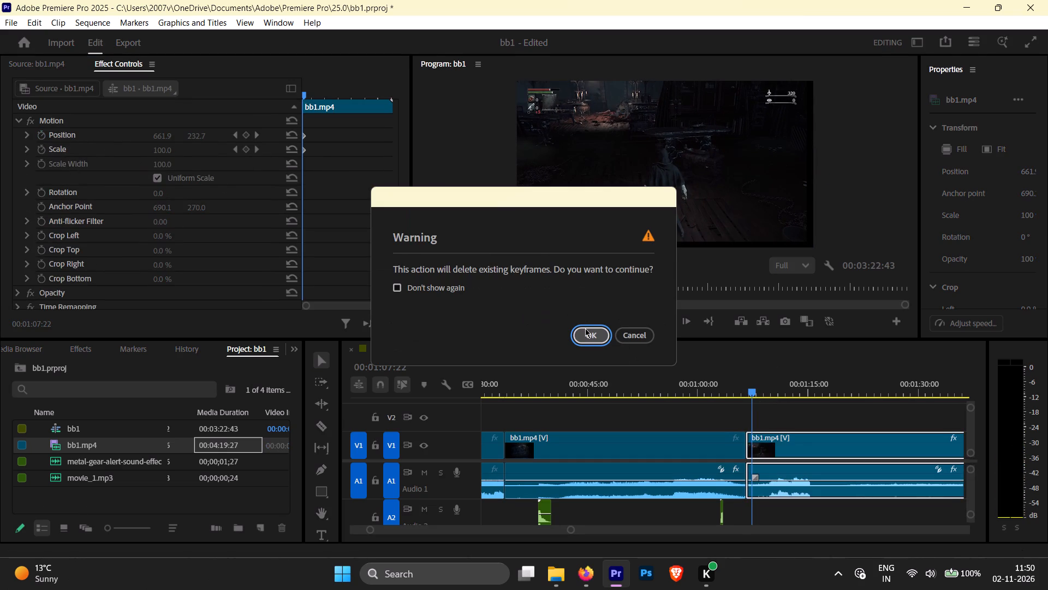
{"action": "left_click", "coordinate": [583, 327]}
{"action": "left_click", "coordinate": [582, 328]}
{"action": "left_click", "coordinate": [39, 133]}
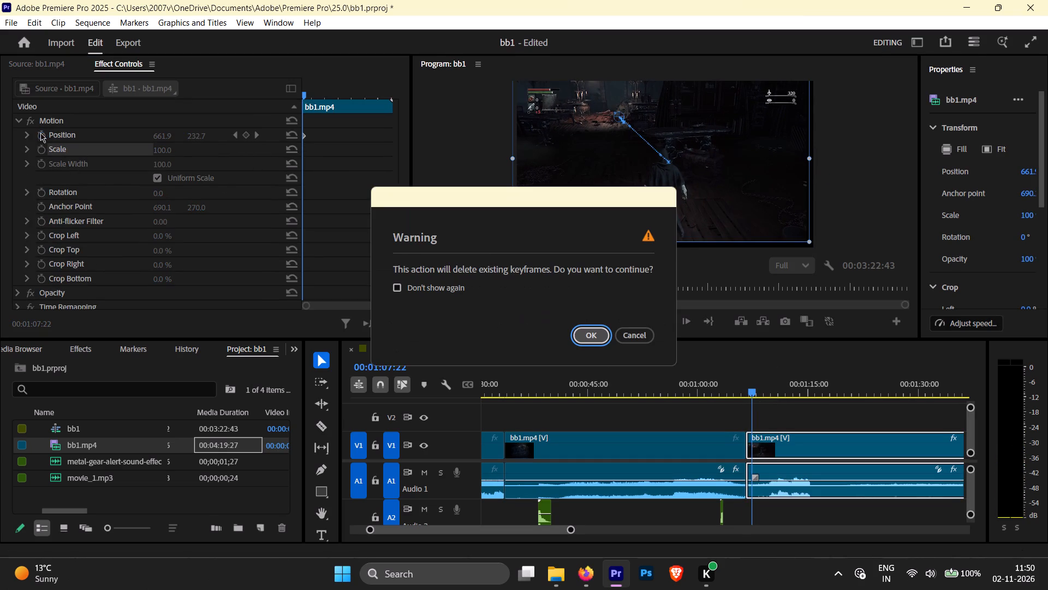
{"action": "left_click", "coordinate": [600, 337]}
Play back the start of the gameplay clip after the cut to find where the zoom should begin.
{"action": "key", "text": "space"}
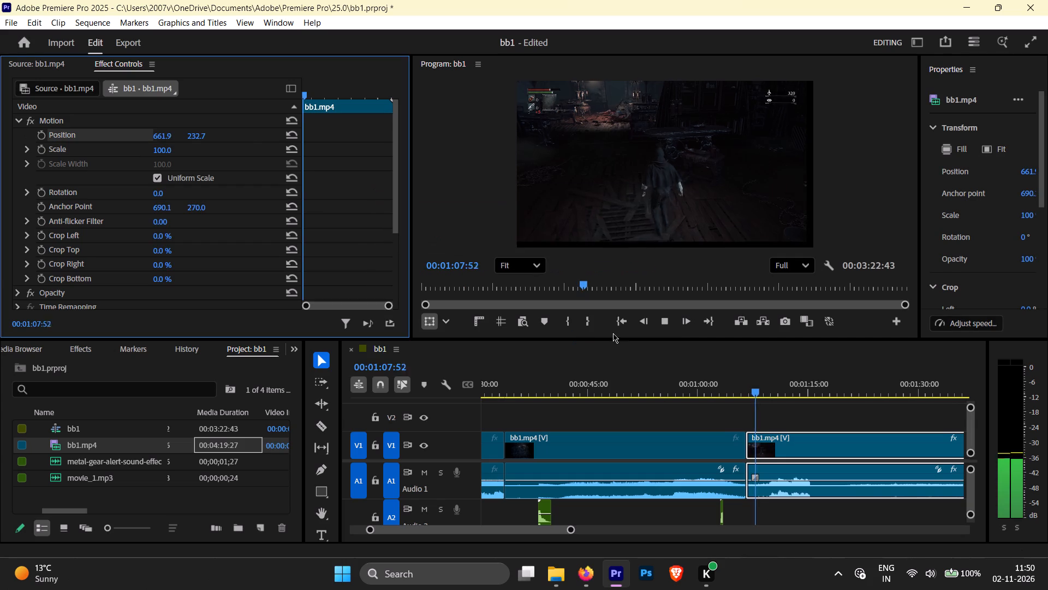
{"action": "left_click_drag", "start_coordinate": [770, 396], "coordinate": [761, 396]}
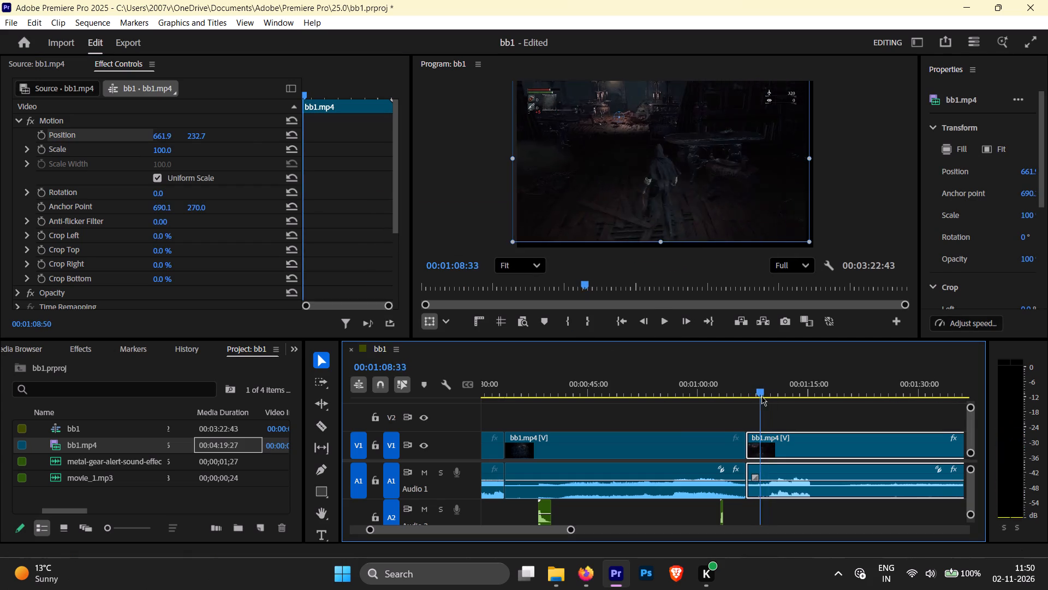
{"action": "left_click_drag", "start_coordinate": [761, 396], "coordinate": [747, 404]}
{"action": "key", "text": "space"}
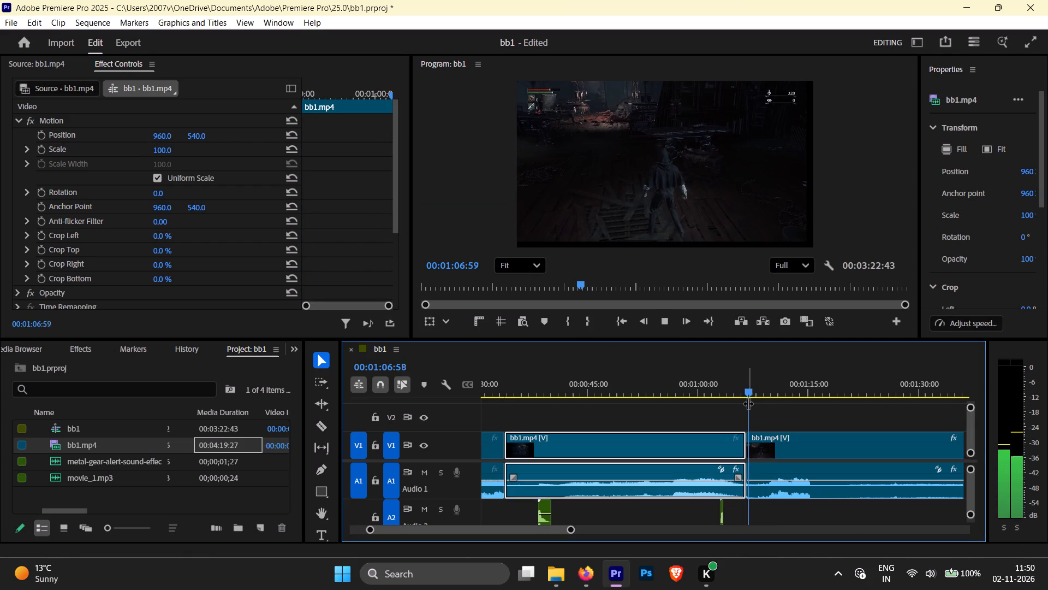
{"action": "key", "text": "space"}
{"action": "left_click_drag", "start_coordinate": [664, 198], "coordinate": [671, 210]}
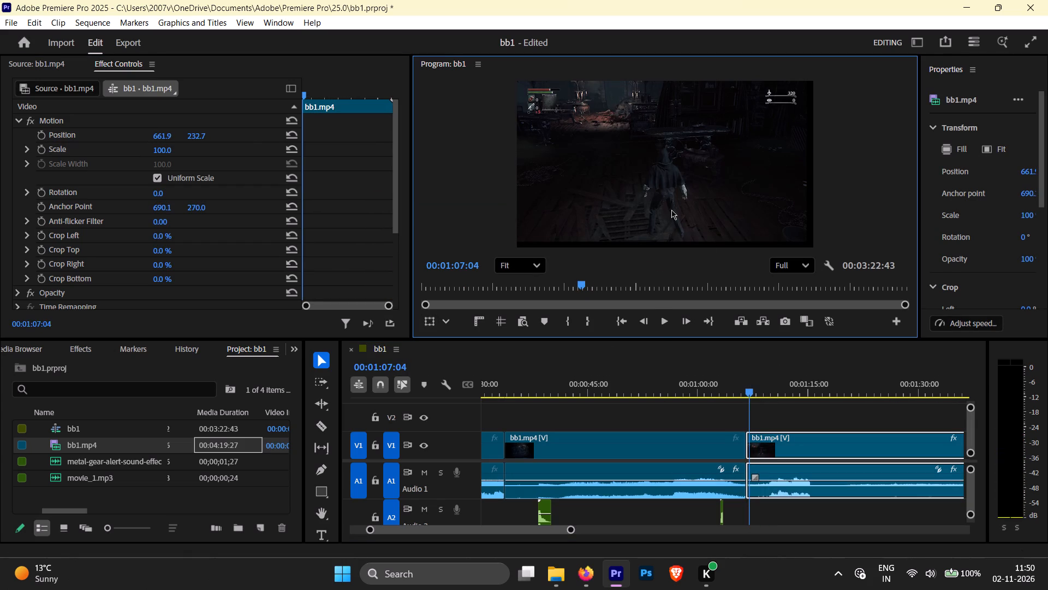
{"action": "left_click_drag", "start_coordinate": [671, 210], "coordinate": [671, 210]}
{"action": "key", "text": "space"}
{"action": "key", "text": "space"}
Enable Scale and Position keyframing on the gameplay clip at 00:01:07:01.
{"action": "left_click_drag", "start_coordinate": [752, 392], "coordinate": [747, 392]}
{"action": "key", "text": "space"}
{"action": "key", "text": "space"}
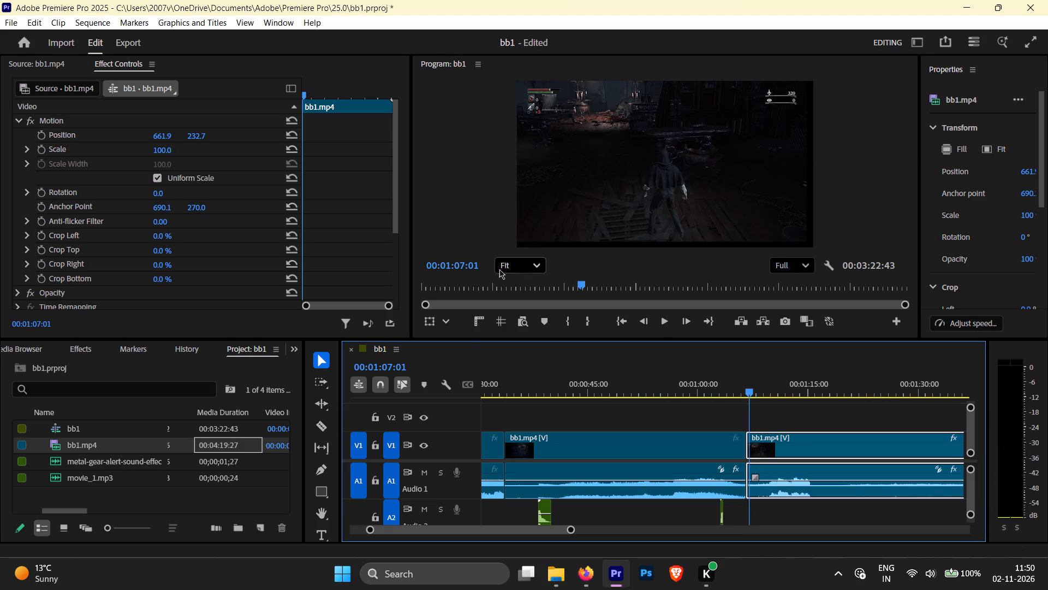
{"action": "left_click", "coordinate": [40, 151]}
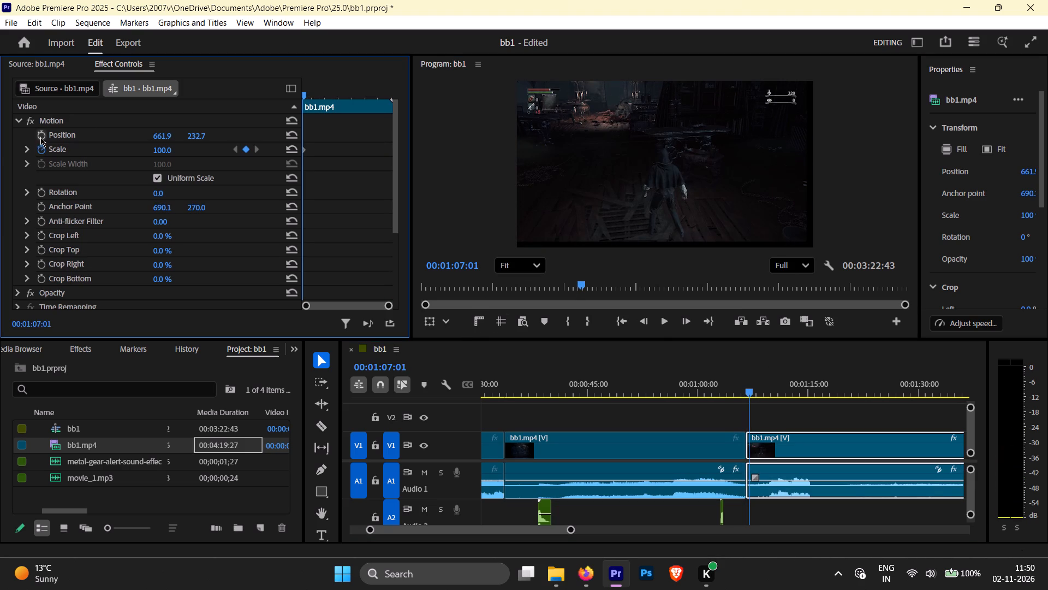
{"action": "left_click", "coordinate": [40, 131]}
Add a second pair of Position and Scale keyframes at 00:01:07:15 on the gameplay clip.
{"action": "key", "text": "space"}
{"action": "key", "text": "space"}
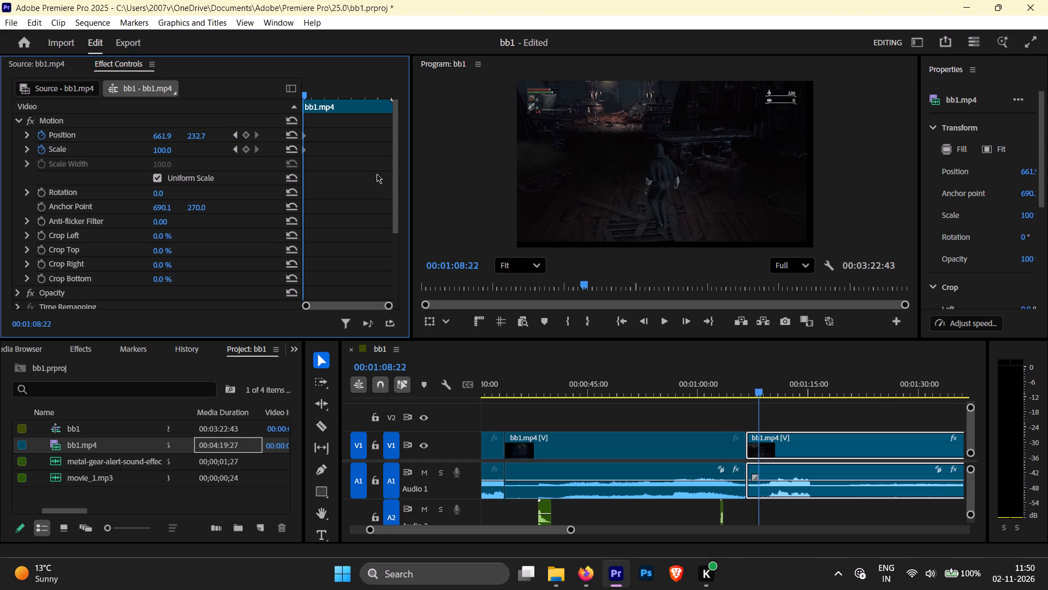
{"action": "left_click_drag", "start_coordinate": [762, 394], "coordinate": [750, 398]}
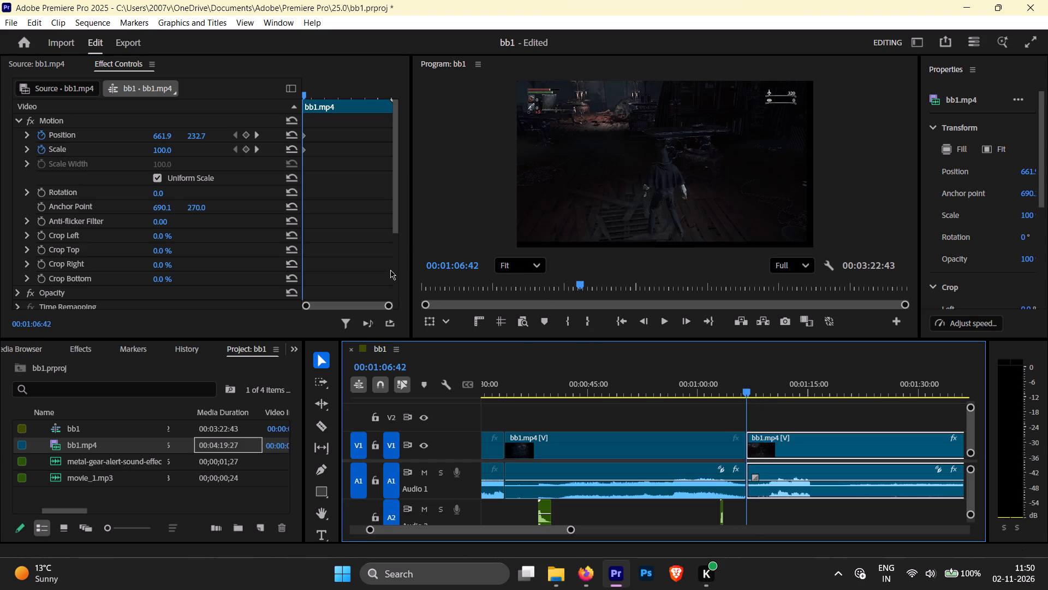
{"action": "left_click_drag", "start_coordinate": [385, 304], "coordinate": [361, 303]}
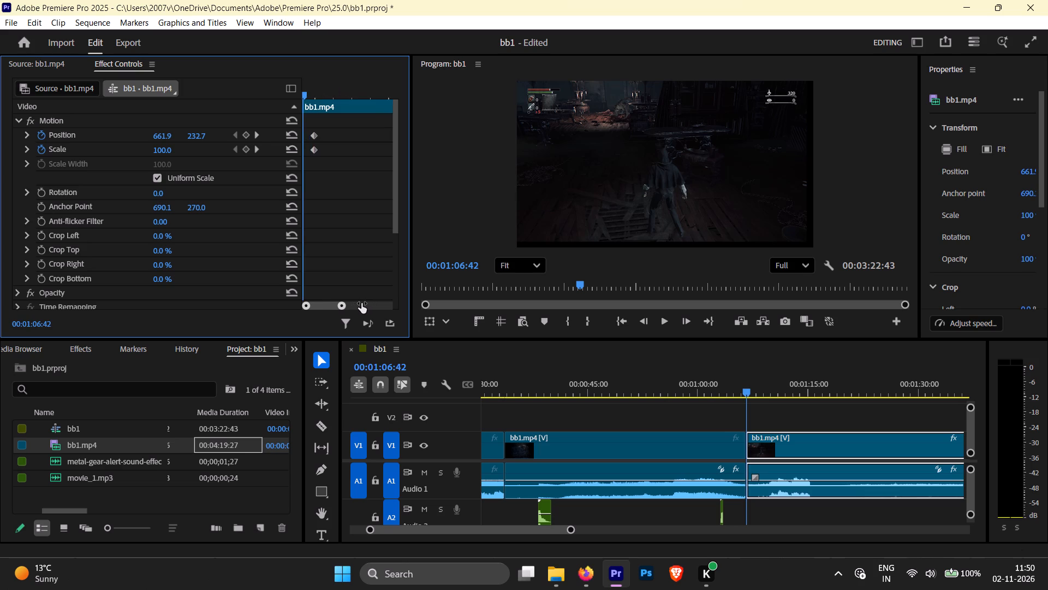
{"action": "left_click_drag", "start_coordinate": [361, 303], "coordinate": [358, 304]}
{"action": "left_click_drag", "start_coordinate": [307, 92], "coordinate": [336, 100]}
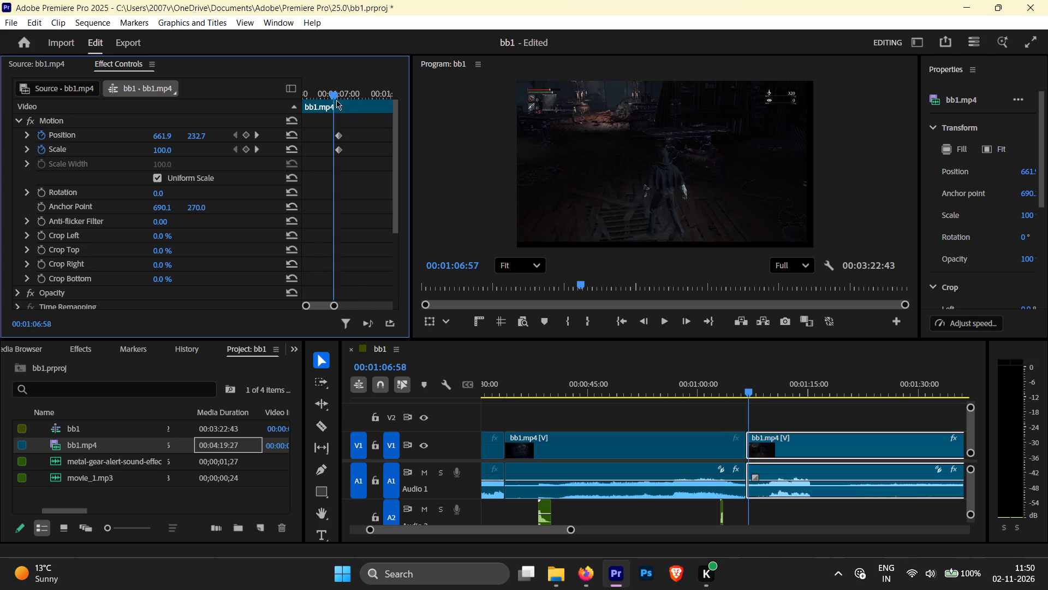
{"action": "left_click_drag", "start_coordinate": [336, 100], "coordinate": [366, 104]}
{"action": "left_click", "coordinate": [249, 132]}
{"action": "left_click", "coordinate": [246, 151]}
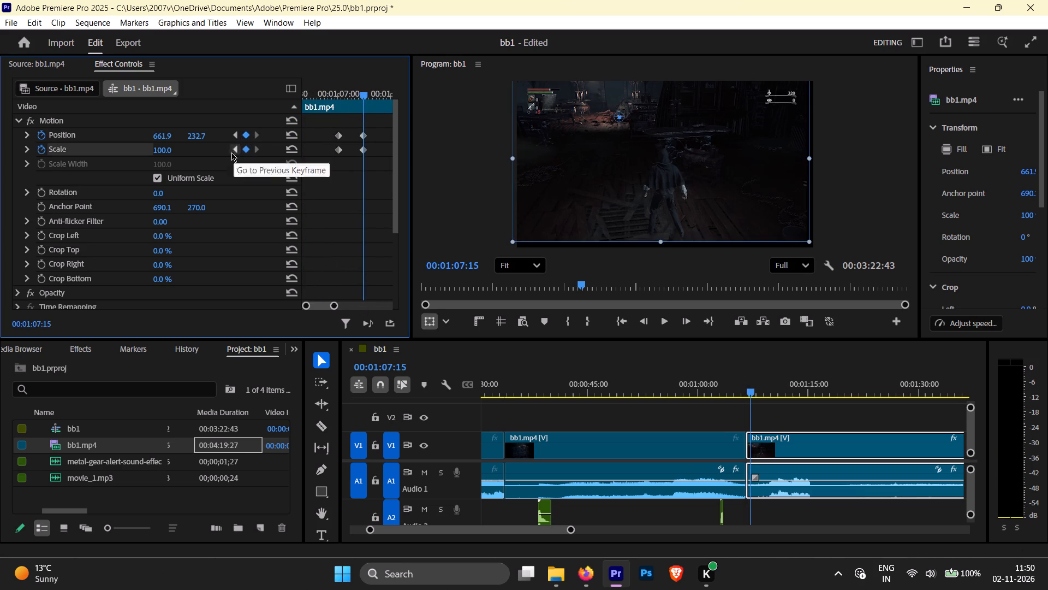
Set the gameplay clip's Scale to 180 at the 00:01:07:15 keyframe.
{"action": "left_click", "coordinate": [161, 150]}
{"action": "left_click_drag", "start_coordinate": [146, 149], "coordinate": [153, 149]}
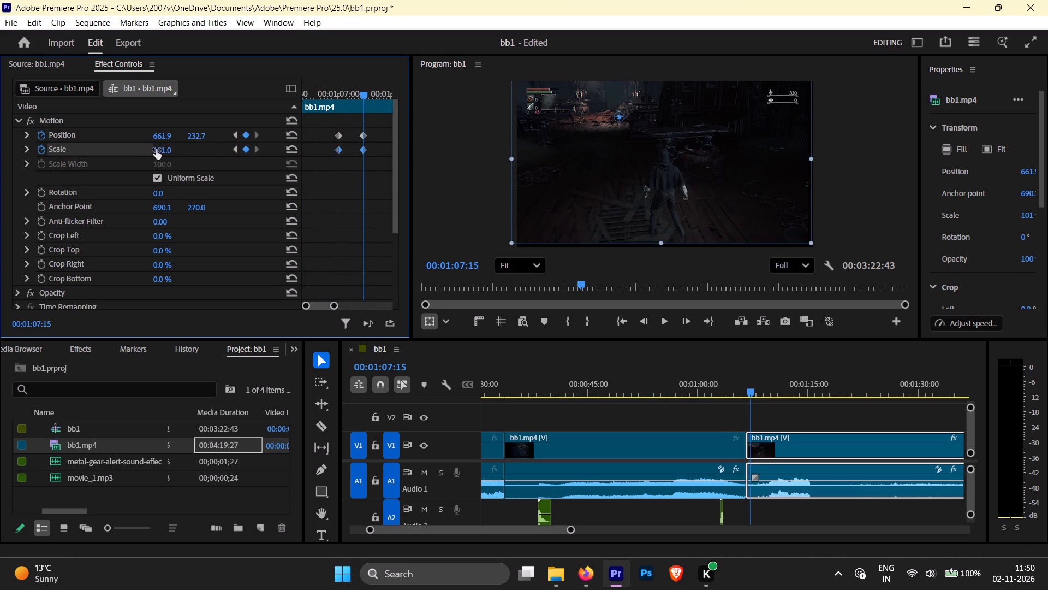
{"action": "left_click", "coordinate": [157, 149]}
{"action": "left_click", "coordinate": [176, 147]}
{"action": "key", "text": "BackSpace"}
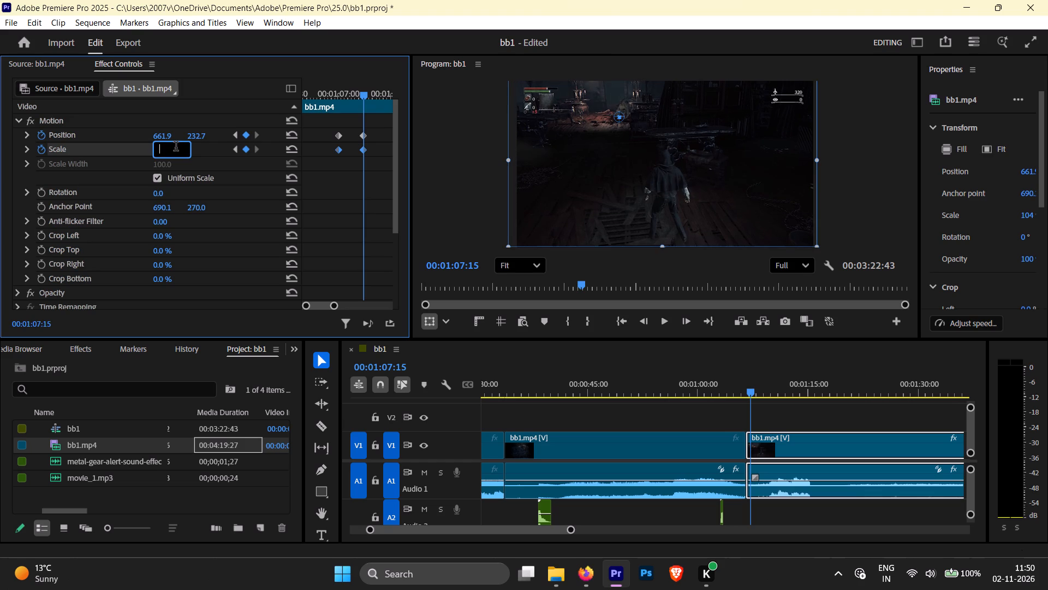
{"action": "type", "text": "180"}
{"action": "left_click", "coordinate": [174, 133]}
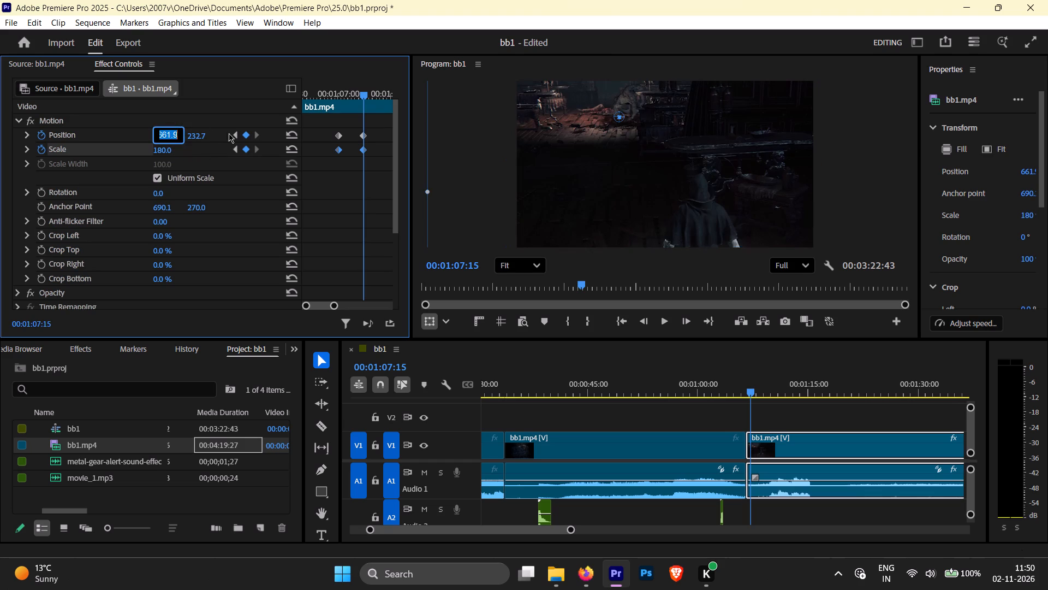
Reposition the enlarged frame at 00:01:07:15 to about 633, 297, with its anchor point moved to about 721, 192.
{"action": "left_click_drag", "start_coordinate": [618, 113], "coordinate": [621, 108]}
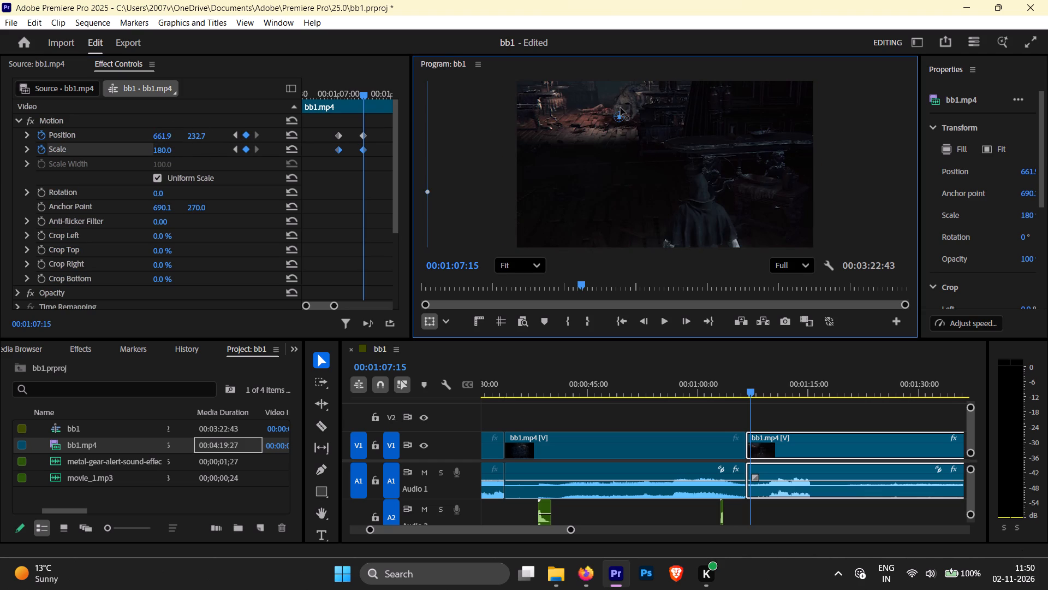
{"action": "left_click_drag", "start_coordinate": [621, 108], "coordinate": [622, 102]}
{"action": "left_click_drag", "start_coordinate": [630, 110], "coordinate": [633, 119]}
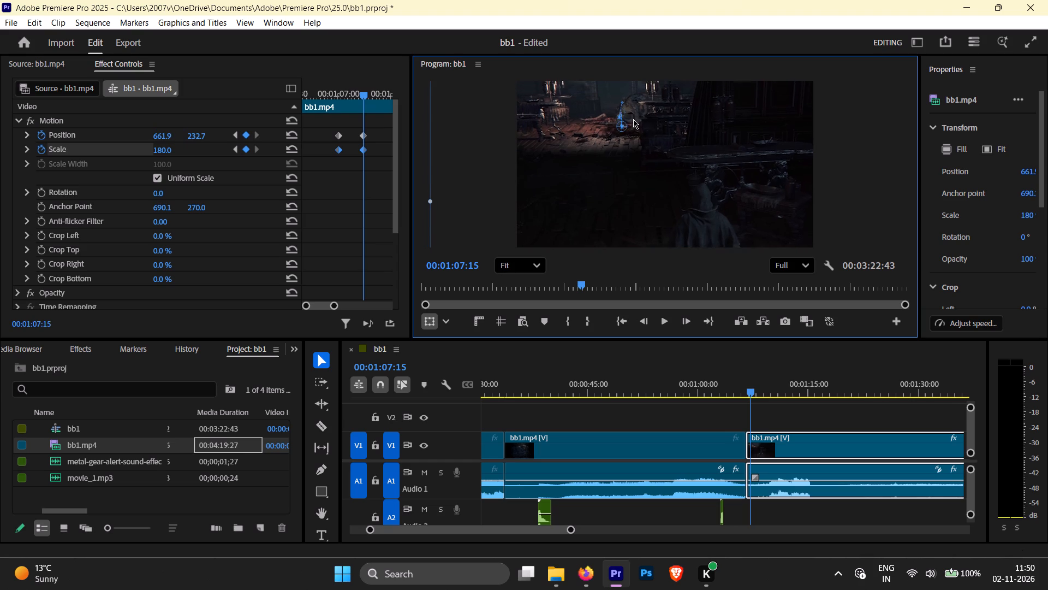
{"action": "left_click_drag", "start_coordinate": [633, 119], "coordinate": [617, 145]}
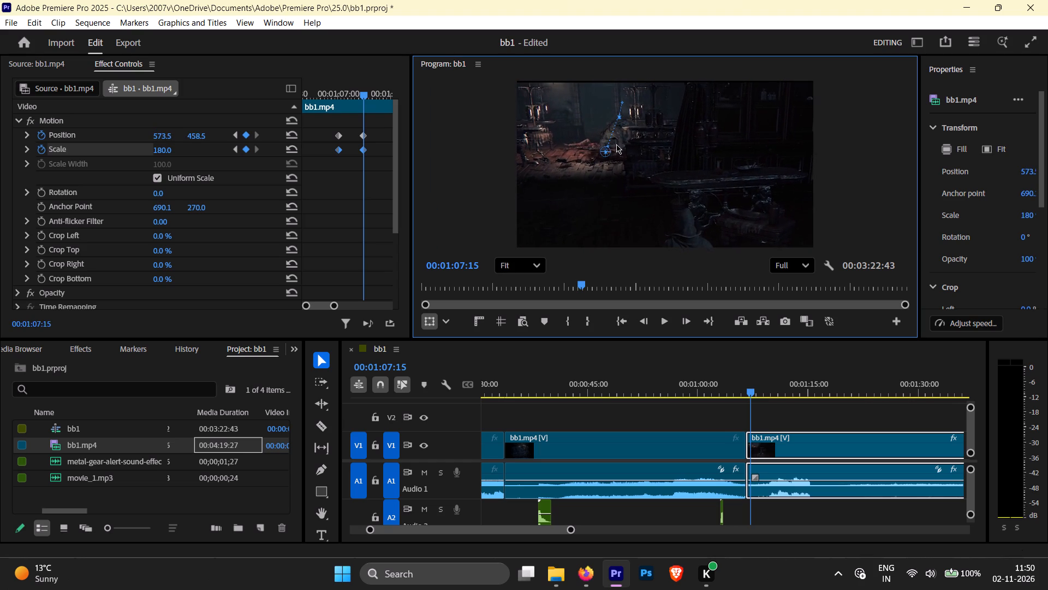
{"action": "left_click_drag", "start_coordinate": [602, 147], "coordinate": [614, 130]}
{"action": "left_click", "coordinate": [619, 101]}
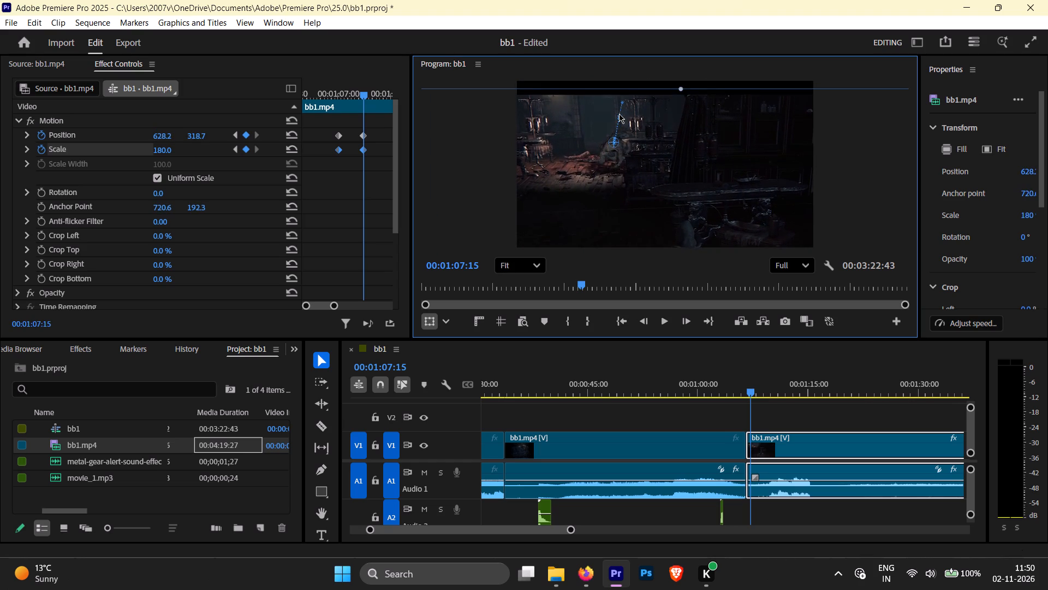
{"action": "left_click", "coordinate": [622, 111]}
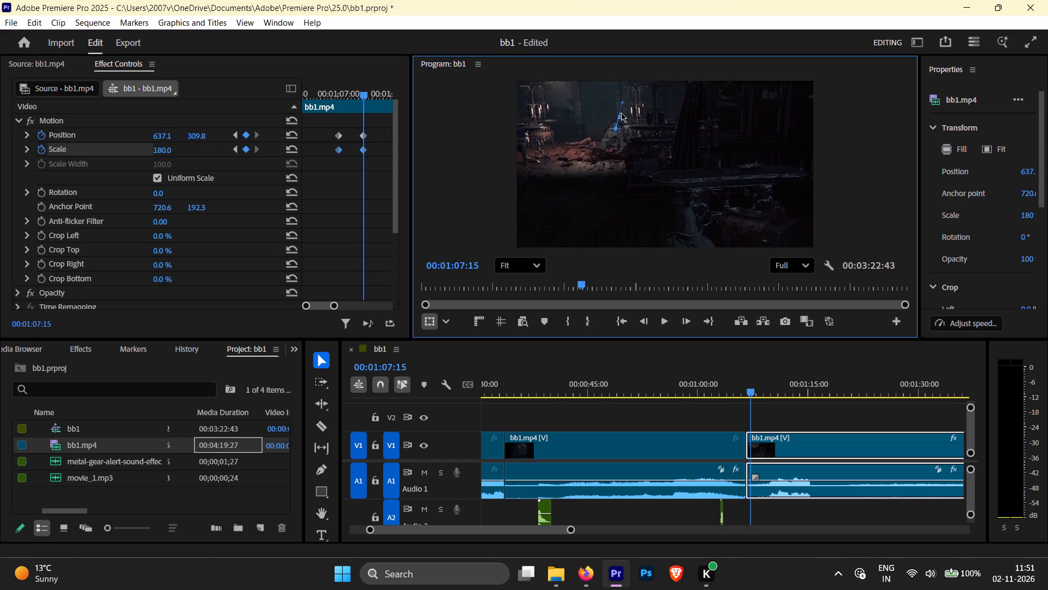
{"action": "left_click_drag", "start_coordinate": [616, 128], "coordinate": [612, 139]}
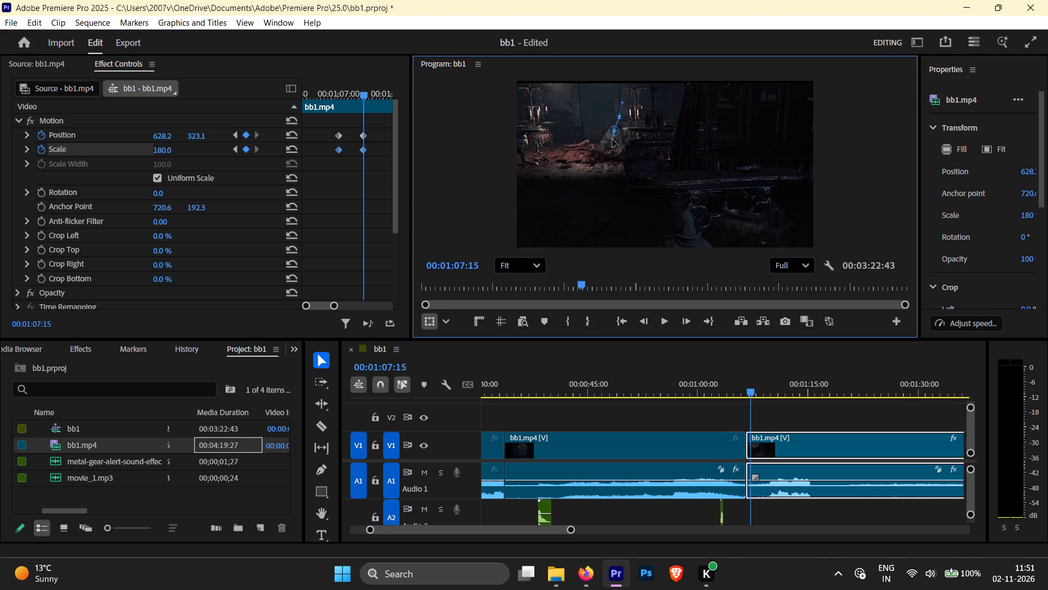
{"action": "left_click_drag", "start_coordinate": [612, 139], "coordinate": [612, 133]}
{"action": "left_click_drag", "start_coordinate": [621, 116], "coordinate": [613, 134]}
{"action": "left_click", "coordinate": [653, 132]}
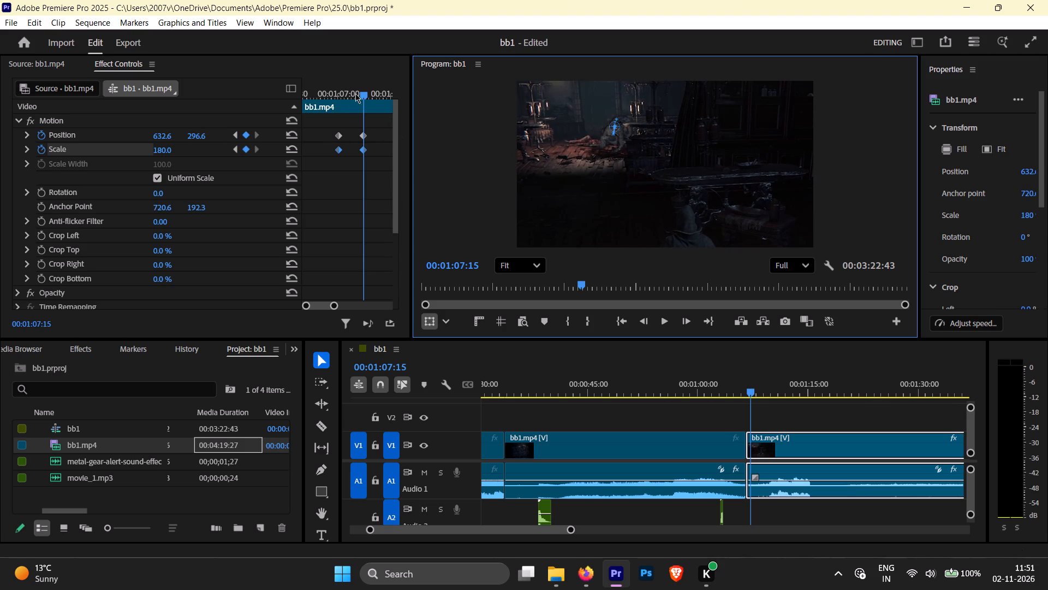
Add a third pair of Position and Scale keyframes at 00:01:07:32 on the gameplay clip.
{"action": "left_click_drag", "start_coordinate": [361, 92], "coordinate": [392, 109]}
{"action": "scroll", "coordinate": [394, 114], "scroll_direction": "down", "scroll_amount": 1}
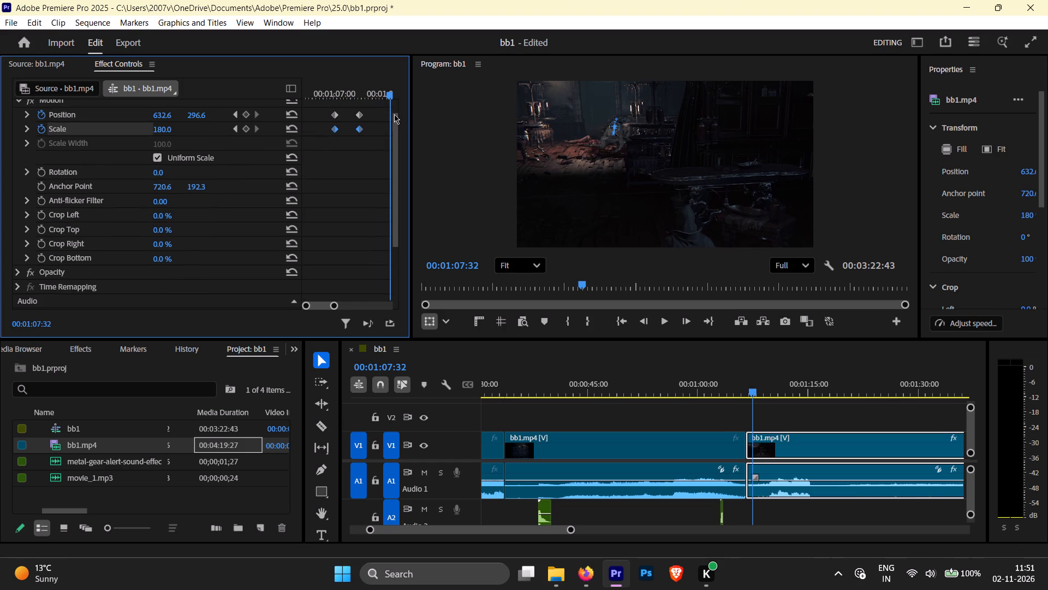
{"action": "scroll", "coordinate": [374, 117], "scroll_direction": "up", "scroll_amount": 1}
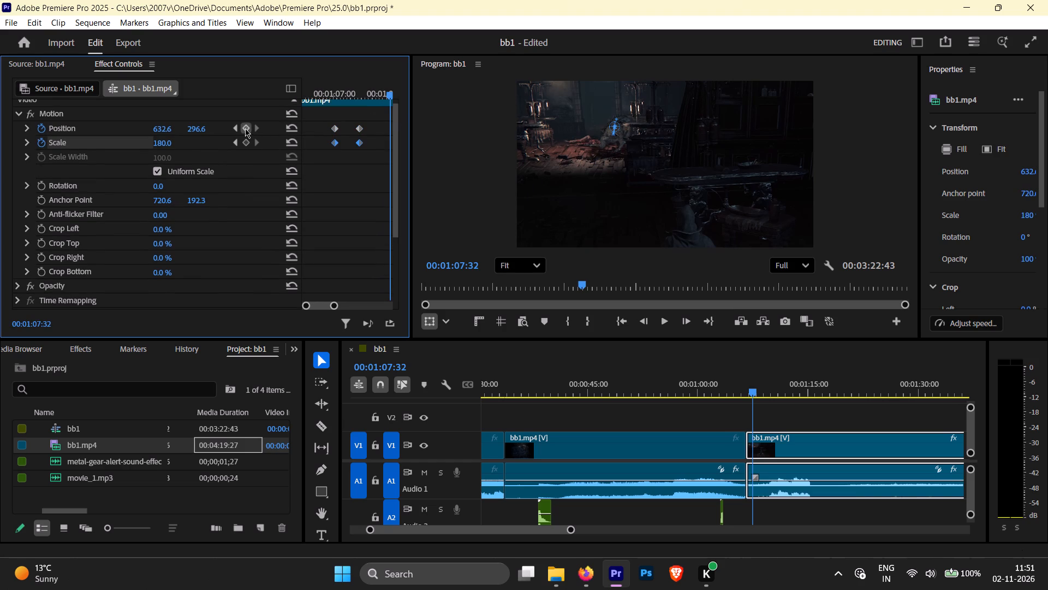
{"action": "left_click", "coordinate": [245, 128]}
{"action": "left_click", "coordinate": [243, 140]}
Reset Position and Scale at 00:01:07:32 and reposition the frame to about 712, 182 so it fills the picture.
{"action": "left_click", "coordinate": [288, 122]}
{"action": "left_click", "coordinate": [289, 139]}
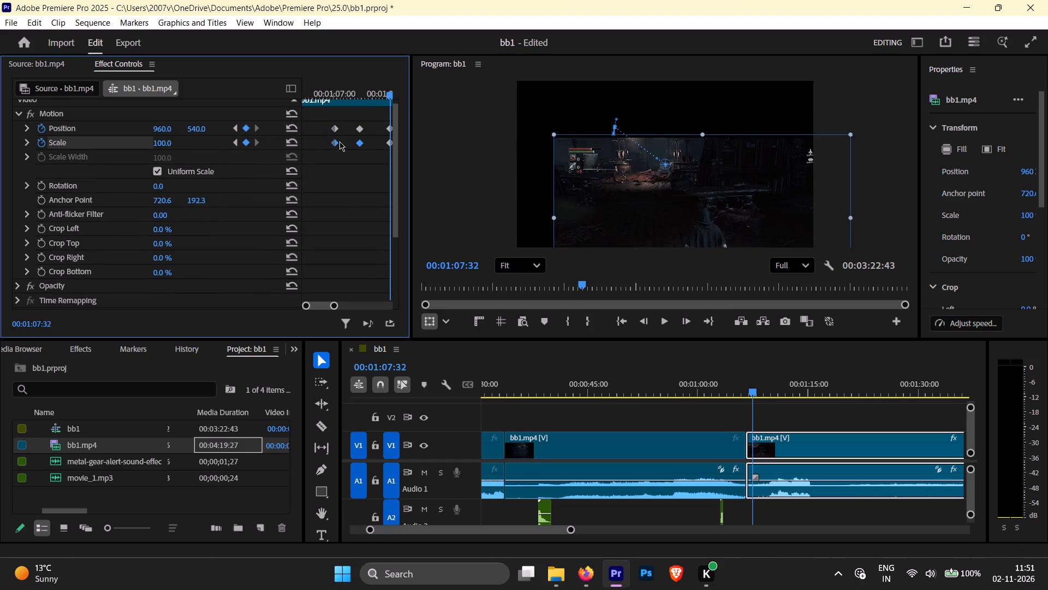
{"action": "left_click_drag", "start_coordinate": [693, 170], "coordinate": [653, 121]}
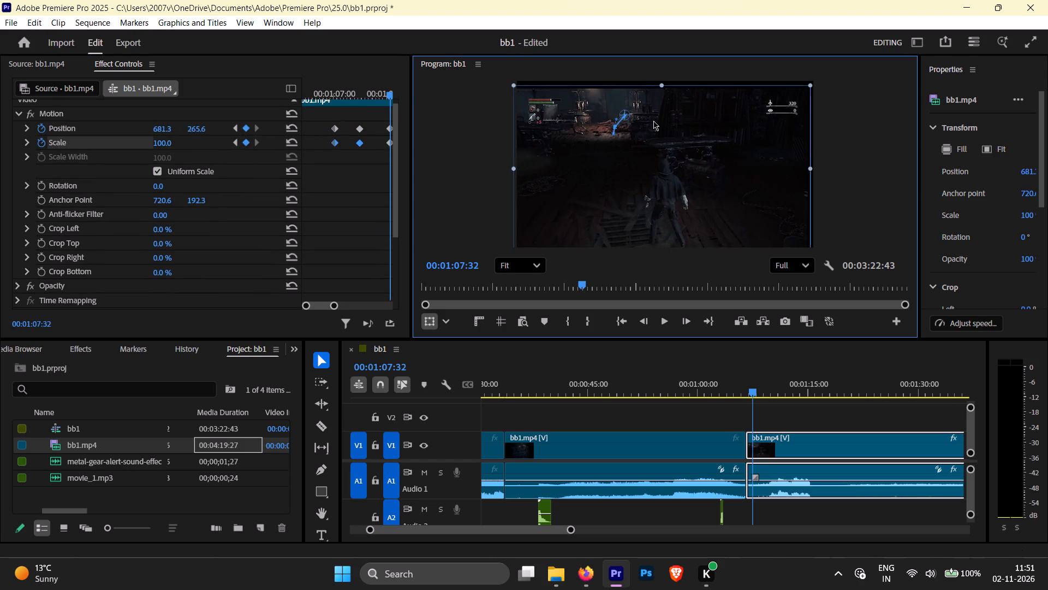
{"action": "left_click_drag", "start_coordinate": [653, 121], "coordinate": [655, 115]}
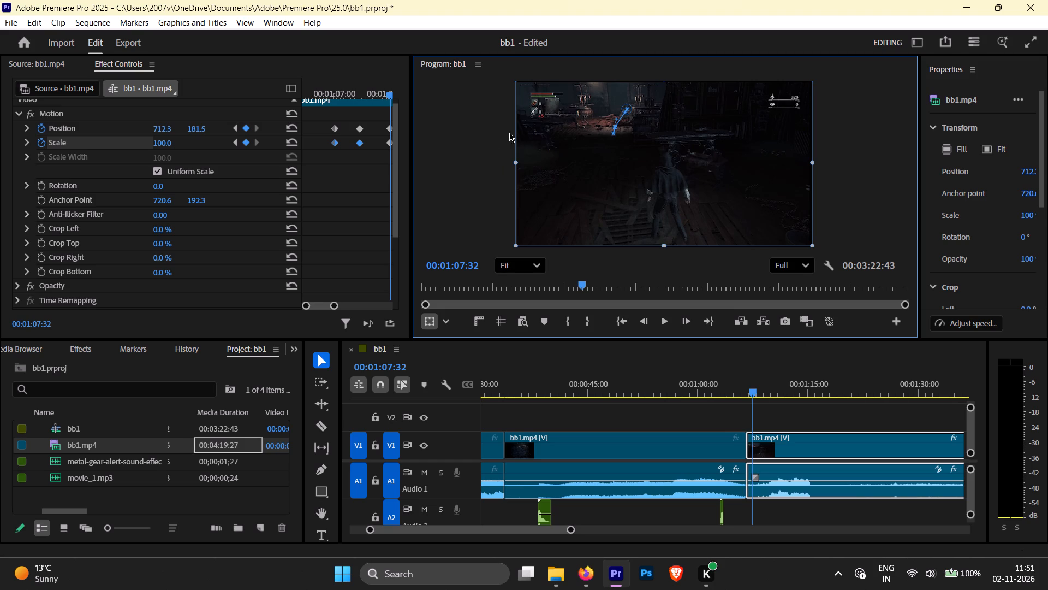
Play back the cut to review the zoom, and return to the start of the gameplay clip at 00:01:06:48.
{"action": "left_click_drag", "start_coordinate": [752, 391], "coordinate": [744, 390]}
{"action": "key", "text": "space"}
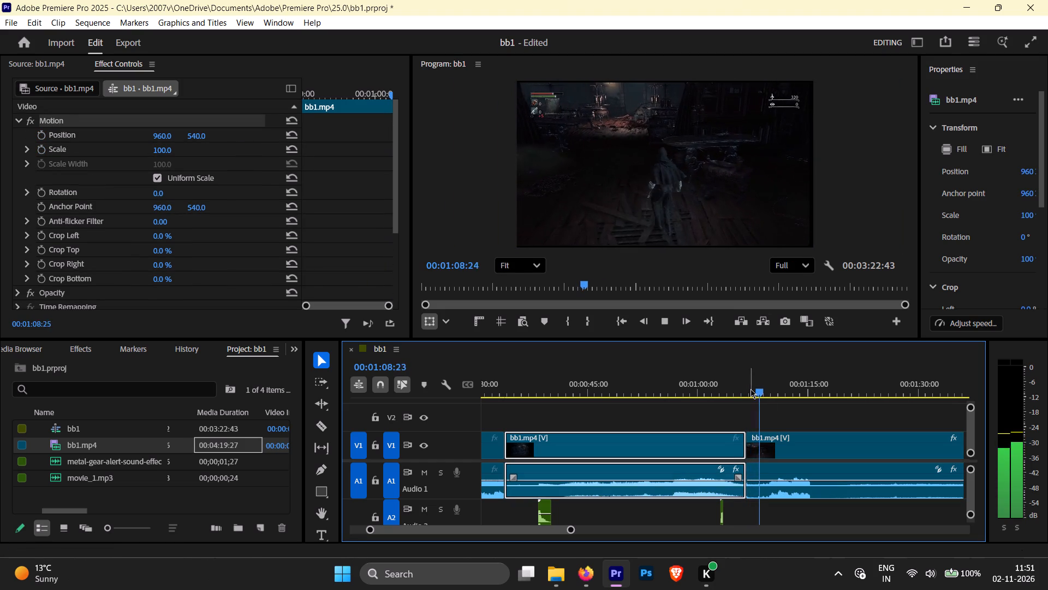
{"action": "left_click_drag", "start_coordinate": [768, 396], "coordinate": [749, 400]}
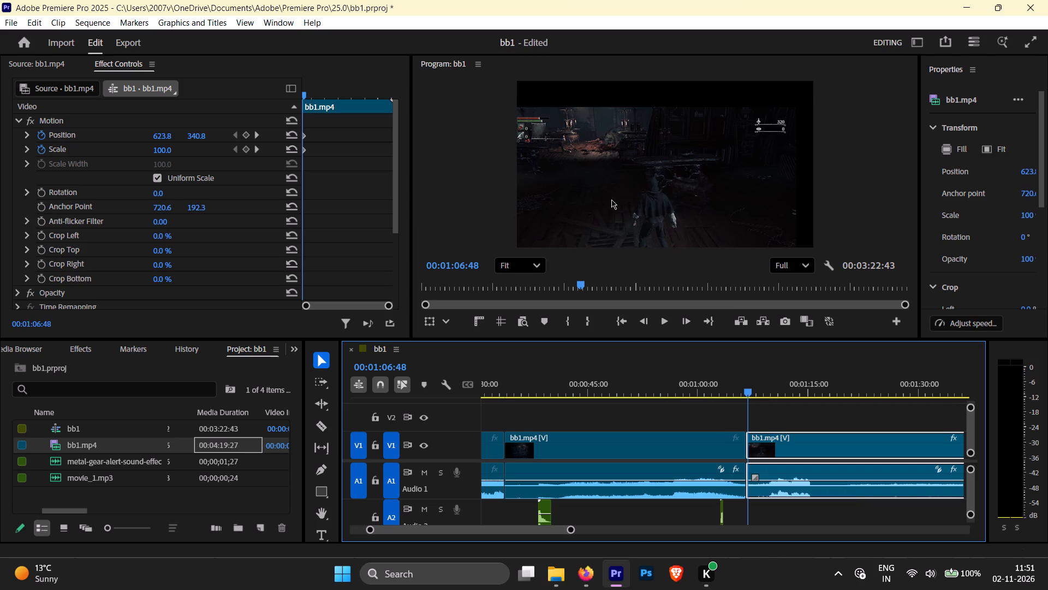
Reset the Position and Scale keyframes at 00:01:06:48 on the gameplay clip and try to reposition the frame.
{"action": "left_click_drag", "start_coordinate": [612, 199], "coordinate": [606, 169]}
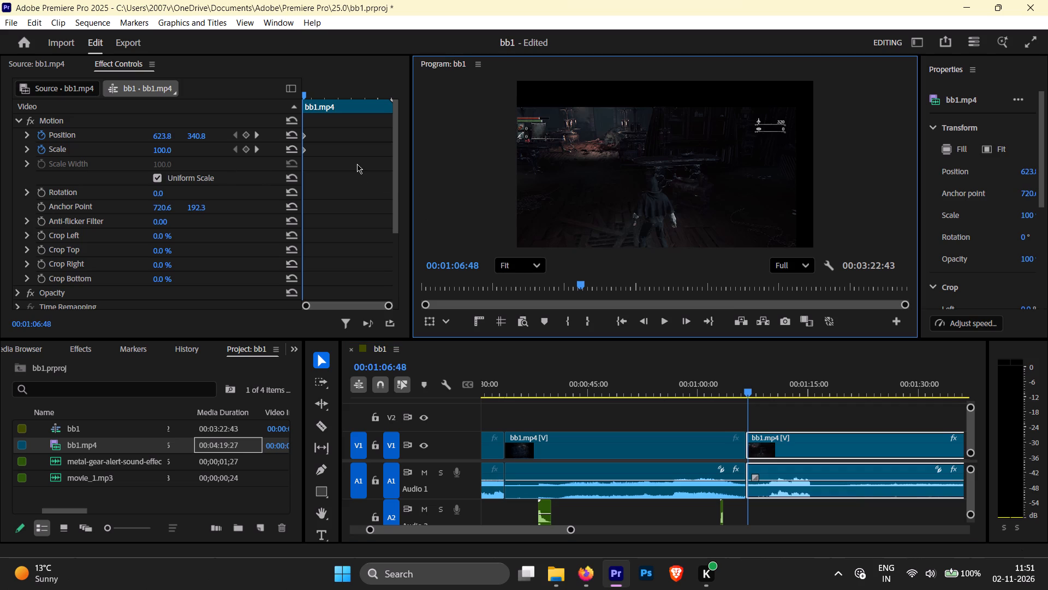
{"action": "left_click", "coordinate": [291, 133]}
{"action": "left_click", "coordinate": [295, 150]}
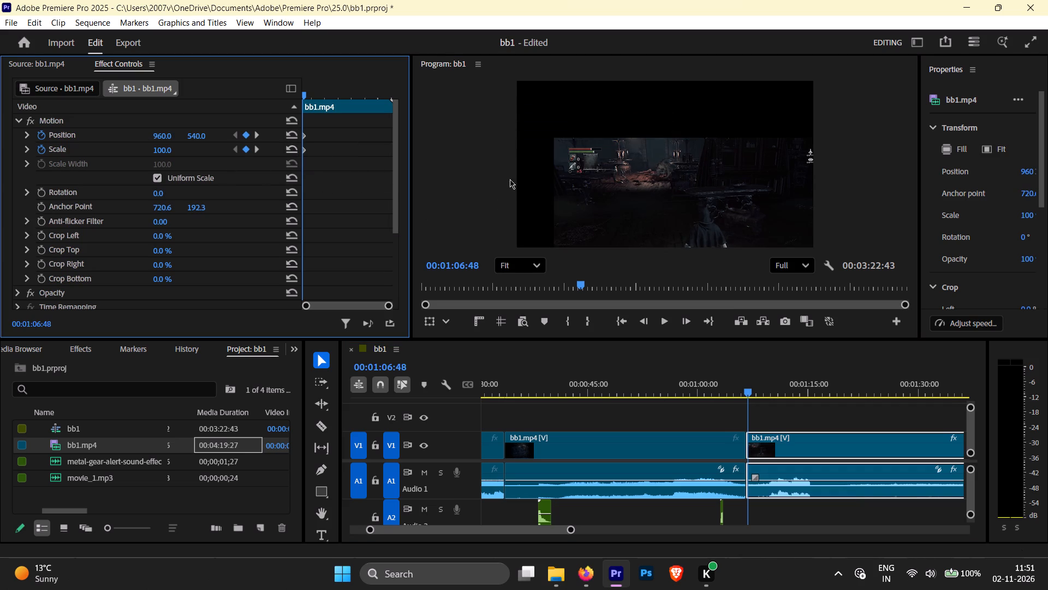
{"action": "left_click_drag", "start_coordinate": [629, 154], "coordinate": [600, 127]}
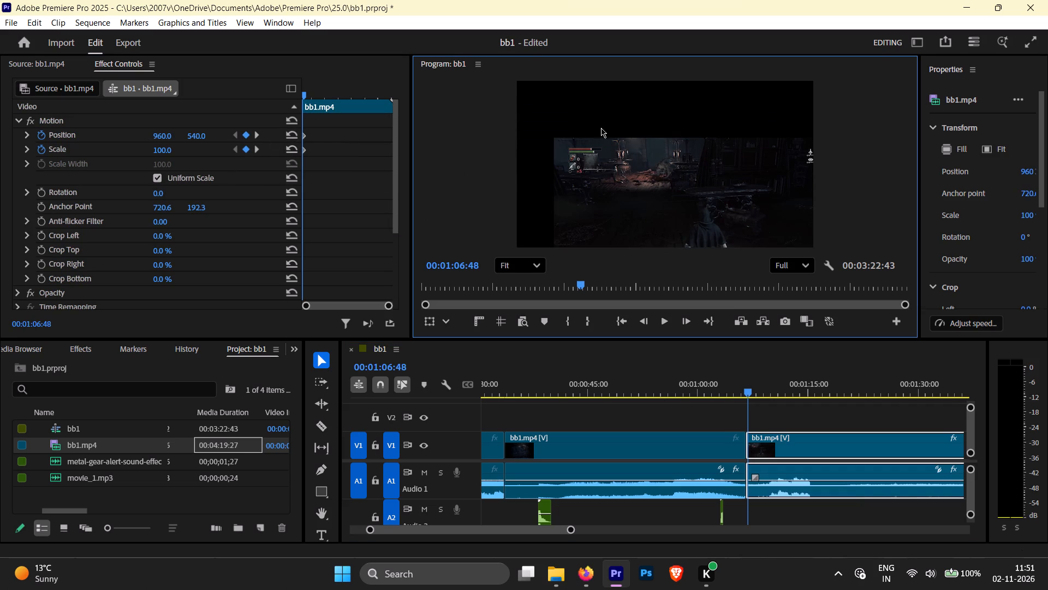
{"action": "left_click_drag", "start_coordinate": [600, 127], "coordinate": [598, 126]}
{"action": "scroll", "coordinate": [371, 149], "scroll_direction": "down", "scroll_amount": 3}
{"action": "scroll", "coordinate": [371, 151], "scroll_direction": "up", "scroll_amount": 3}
Turn off Scale and Position animation on the gameplay clip after the 00:01:06:40 cut, deleting all their keyframes.
{"action": "left_click_drag", "start_coordinate": [380, 304], "coordinate": [359, 302]}
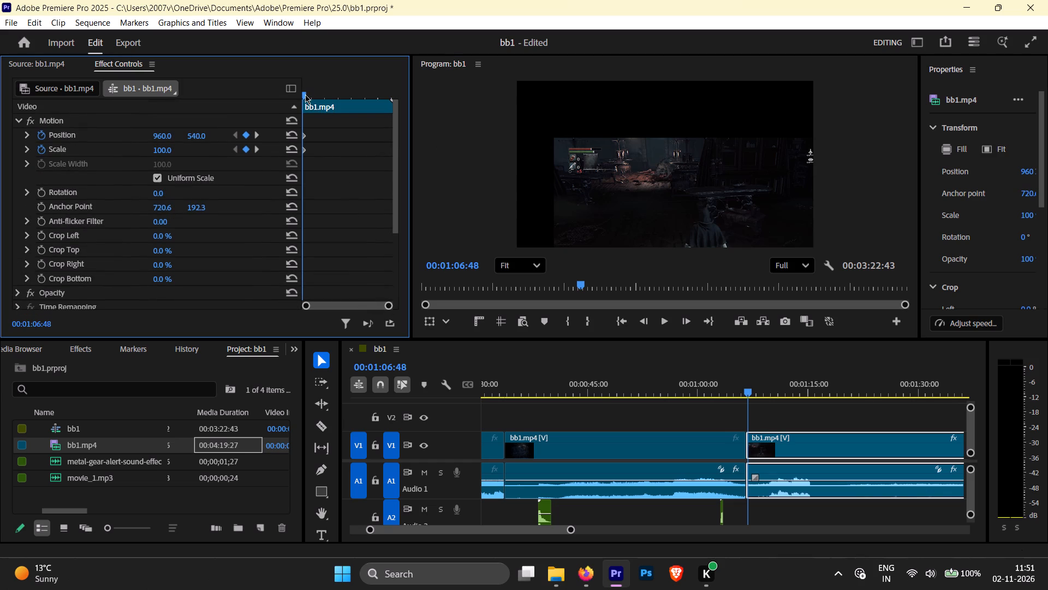
{"action": "left_click", "coordinate": [305, 95]}
{"action": "left_click_drag", "start_coordinate": [303, 95], "coordinate": [297, 95]}
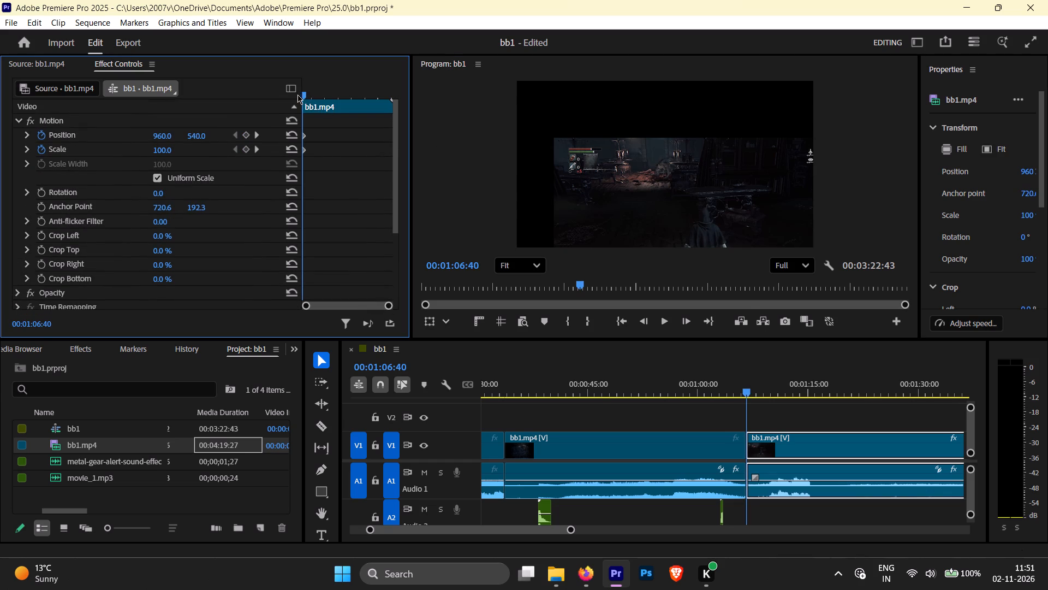
{"action": "left_click_drag", "start_coordinate": [297, 95], "coordinate": [297, 95]}
{"action": "left_click", "coordinate": [743, 394]}
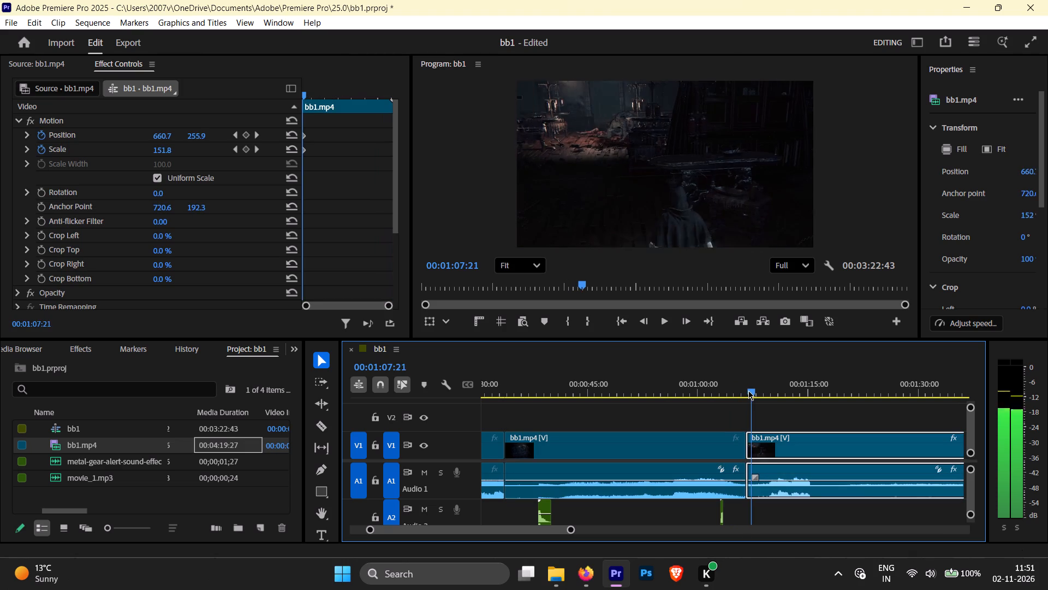
{"action": "left_click", "coordinate": [42, 151]}
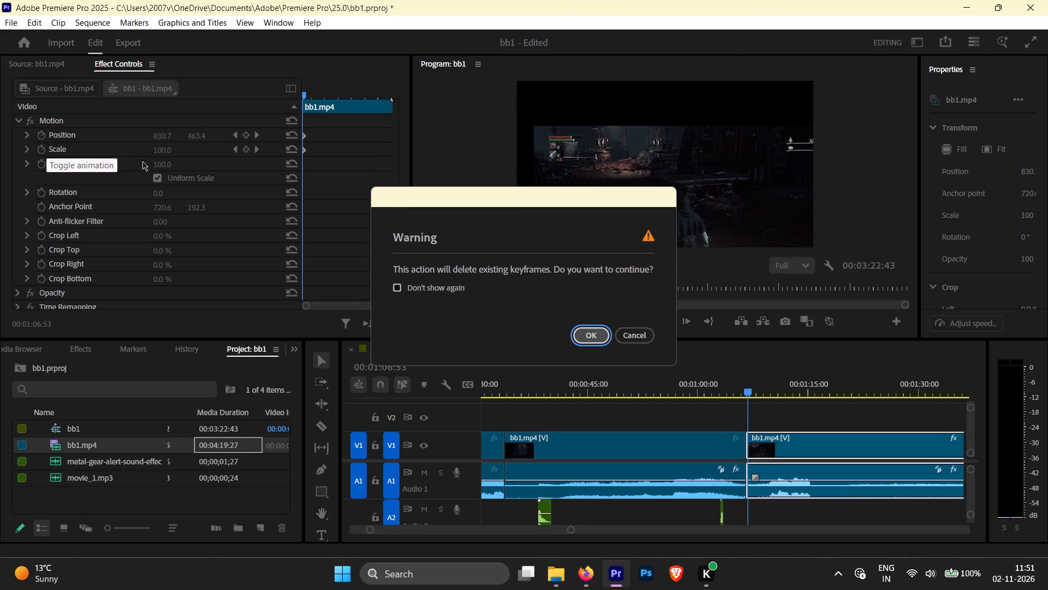
{"action": "left_click", "coordinate": [594, 339]}
{"action": "left_click", "coordinate": [46, 133]}
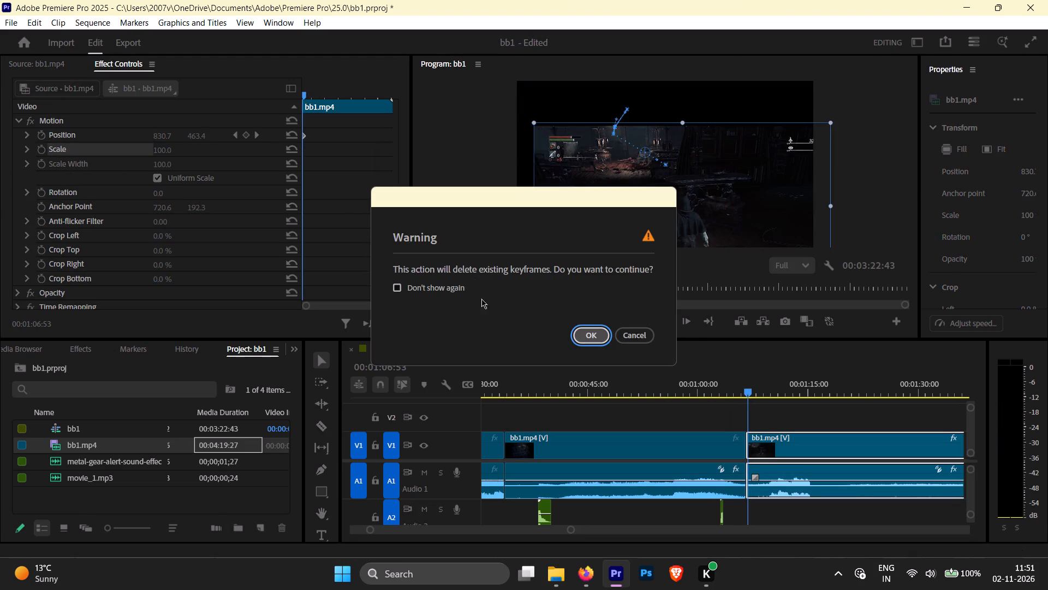
{"action": "left_click", "coordinate": [582, 337]}
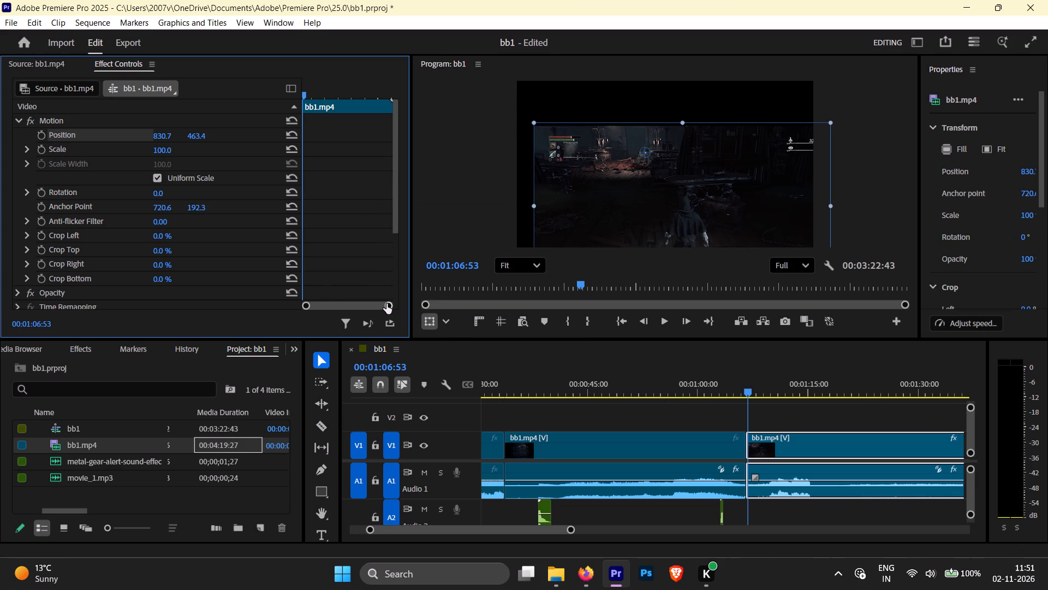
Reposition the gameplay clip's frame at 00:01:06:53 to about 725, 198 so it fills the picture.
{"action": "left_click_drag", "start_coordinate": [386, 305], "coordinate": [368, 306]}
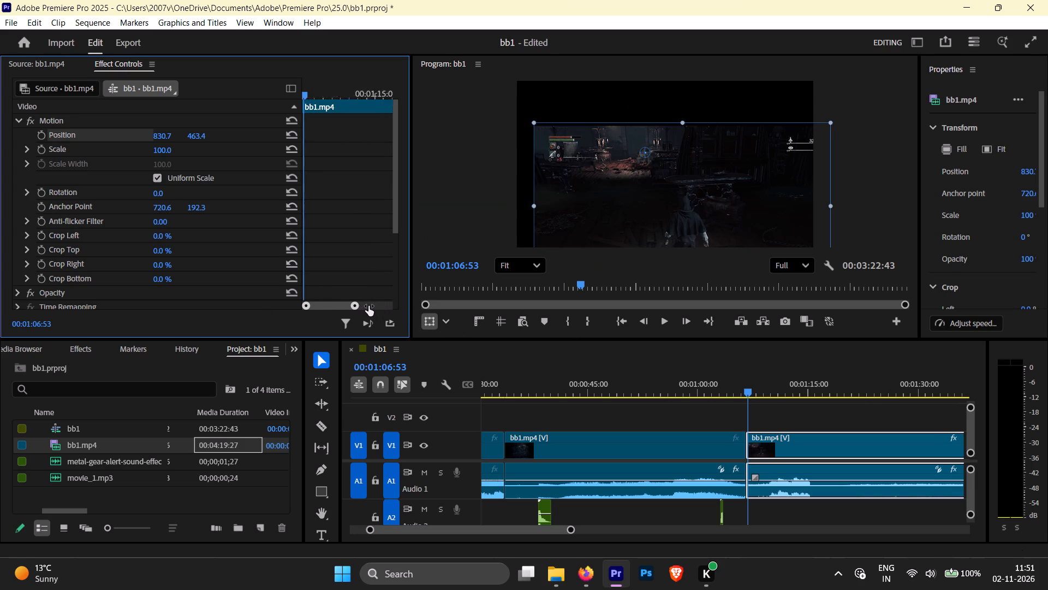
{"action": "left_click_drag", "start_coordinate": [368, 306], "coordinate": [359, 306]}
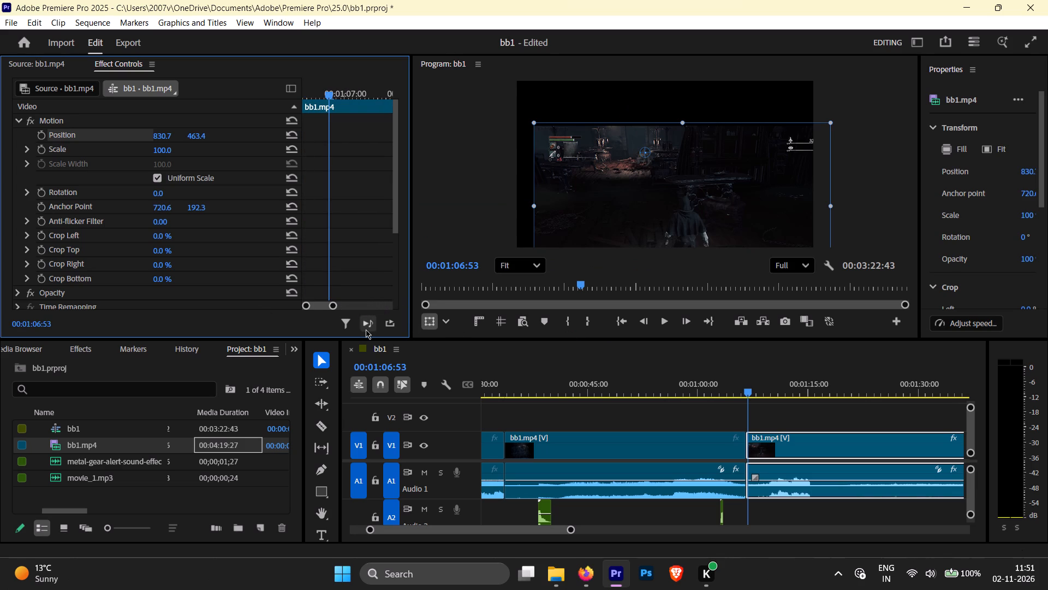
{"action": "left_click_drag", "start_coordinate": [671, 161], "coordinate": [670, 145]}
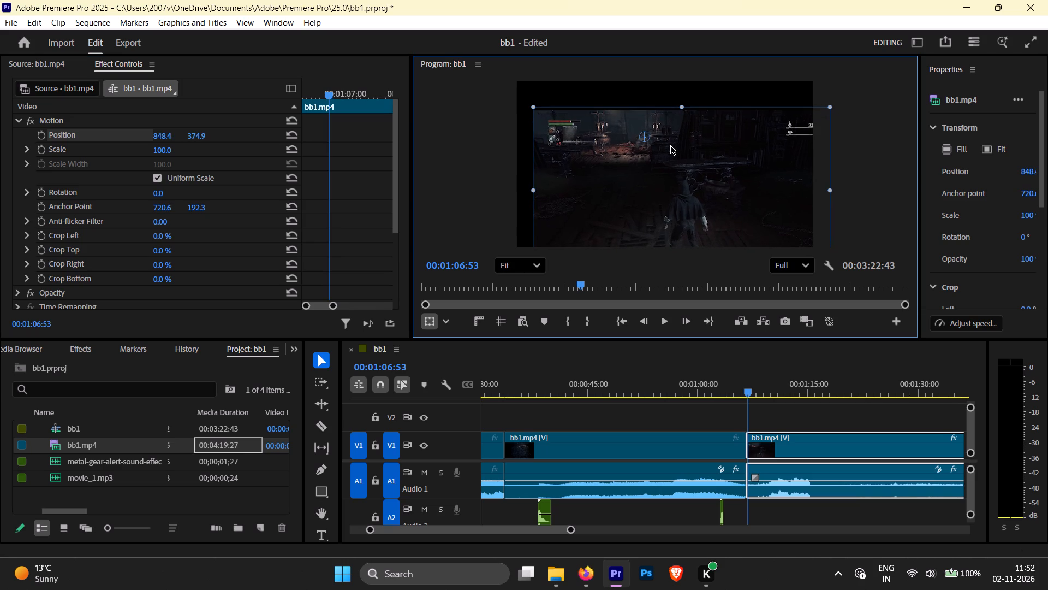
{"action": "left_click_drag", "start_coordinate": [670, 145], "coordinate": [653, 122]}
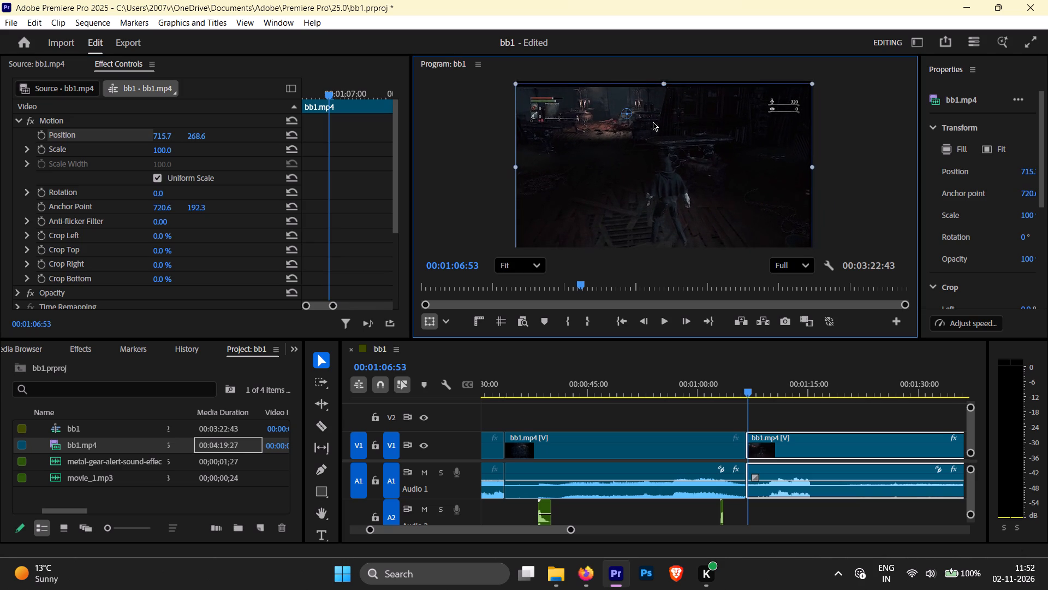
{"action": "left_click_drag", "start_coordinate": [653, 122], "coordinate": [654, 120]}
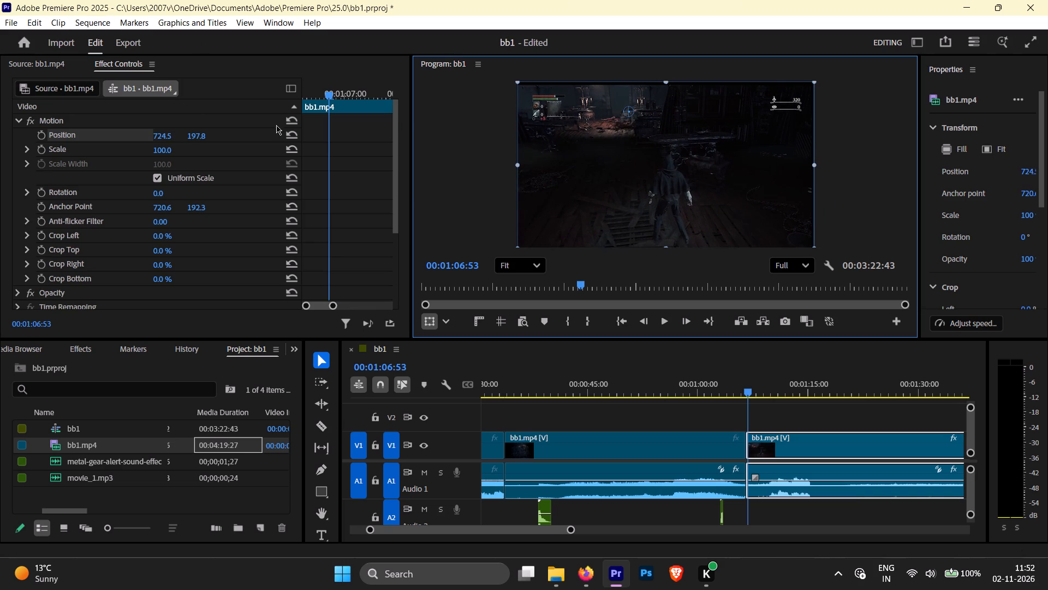
Reset Position, move the anchor point to the picture centre at about 959, 502, and refit the frame to fill the picture.
{"action": "left_click", "coordinate": [293, 133]}
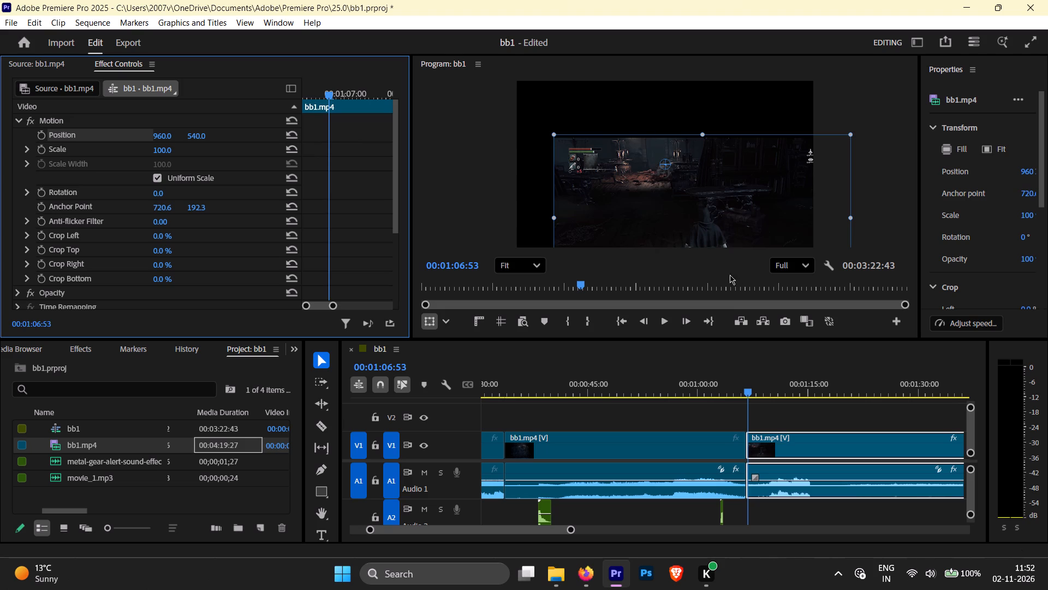
{"action": "left_click_drag", "start_coordinate": [667, 162], "coordinate": [683, 191]}
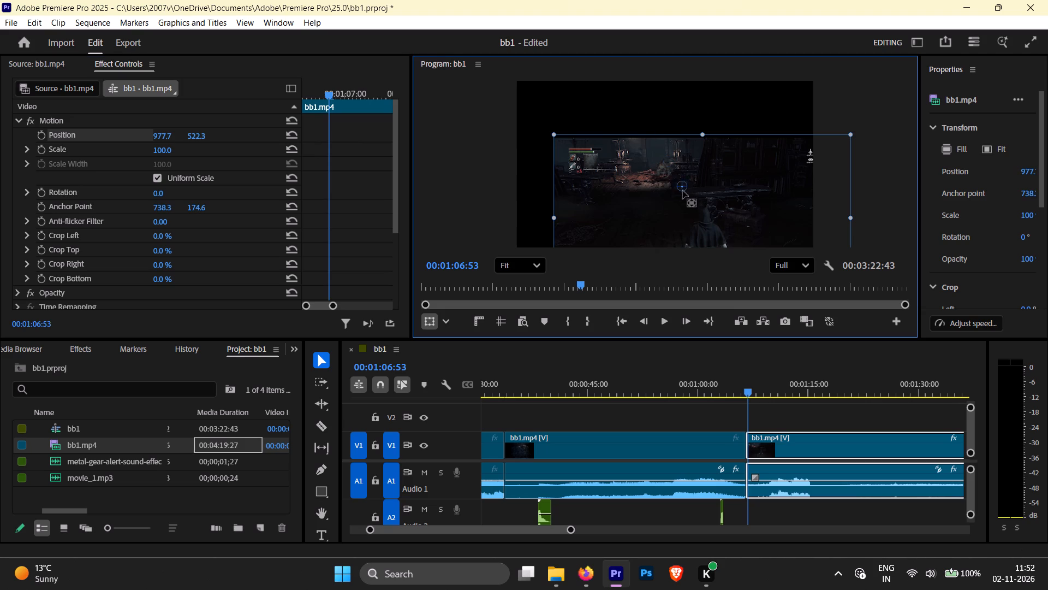
{"action": "left_click_drag", "start_coordinate": [683, 191], "coordinate": [708, 231]}
{"action": "left_click_drag", "start_coordinate": [727, 193], "coordinate": [701, 157]}
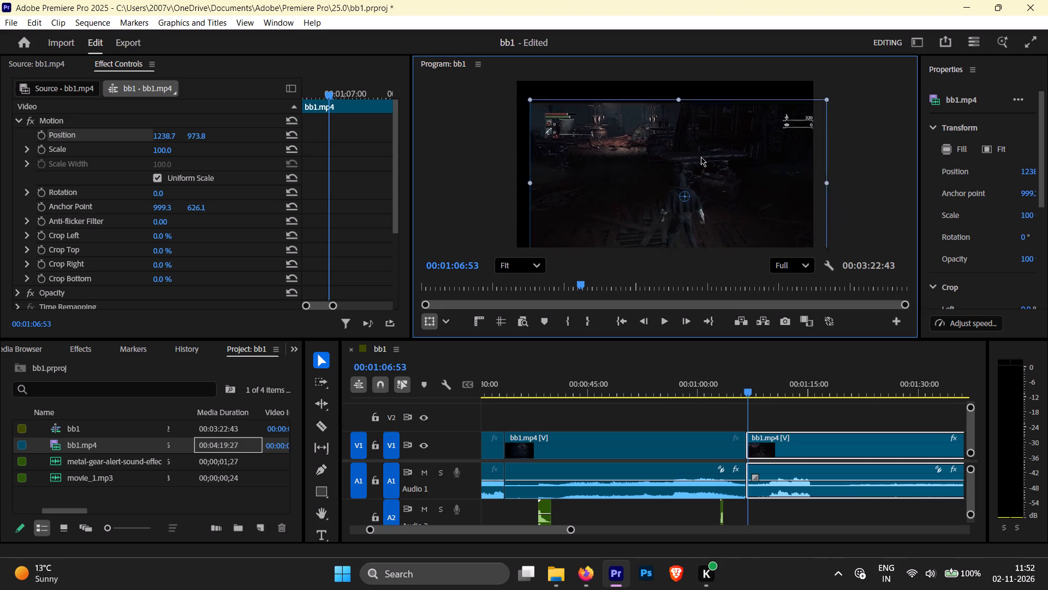
{"action": "left_click_drag", "start_coordinate": [701, 157], "coordinate": [691, 140]}
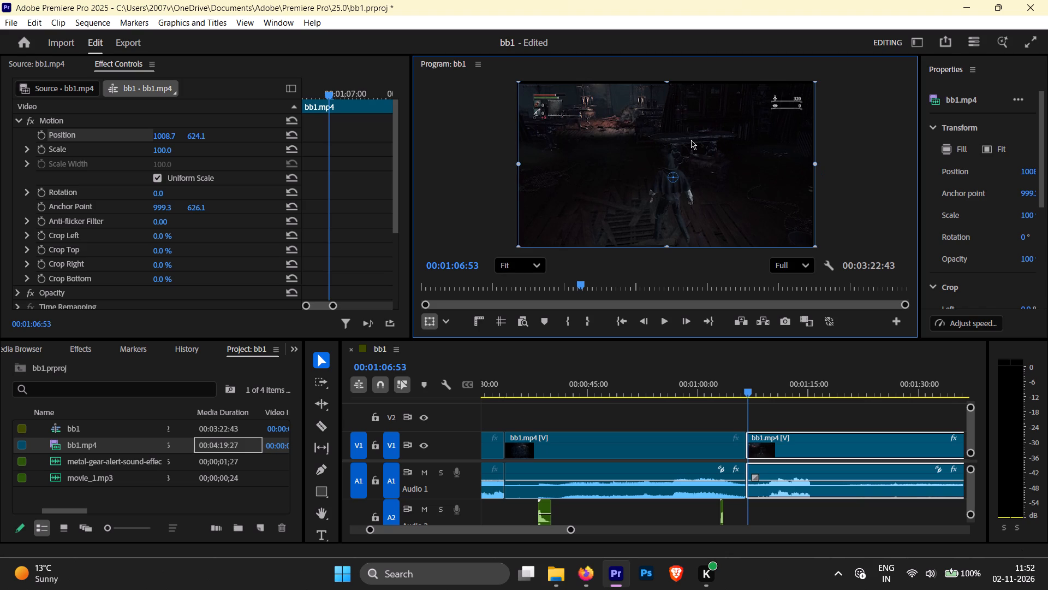
{"action": "left_click_drag", "start_coordinate": [691, 140], "coordinate": [689, 140]}
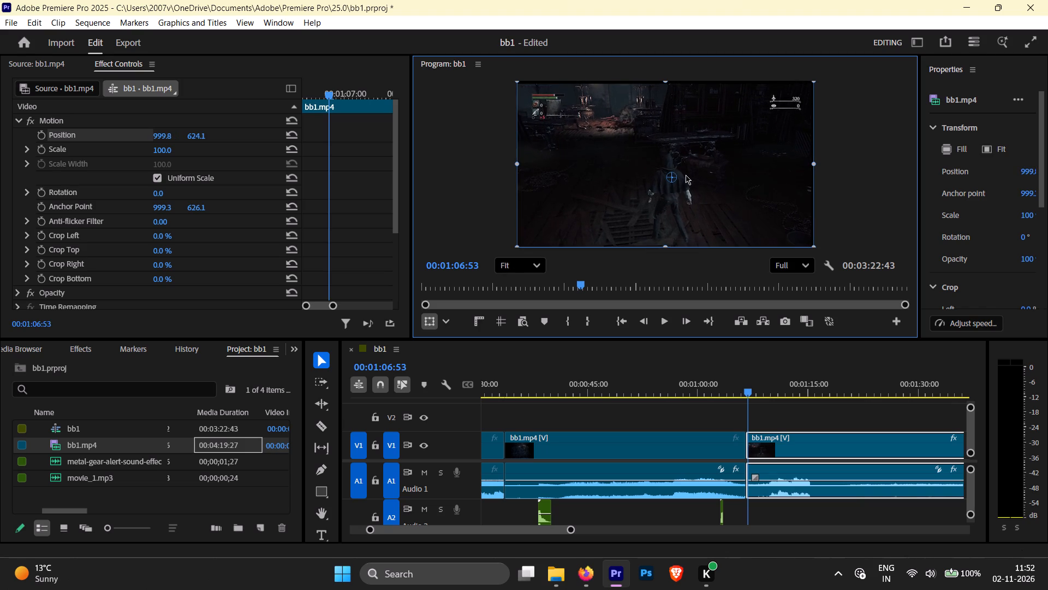
{"action": "left_click_drag", "start_coordinate": [675, 178], "coordinate": [669, 162]}
{"action": "left_click_drag", "start_coordinate": [669, 162], "coordinate": [664, 159]}
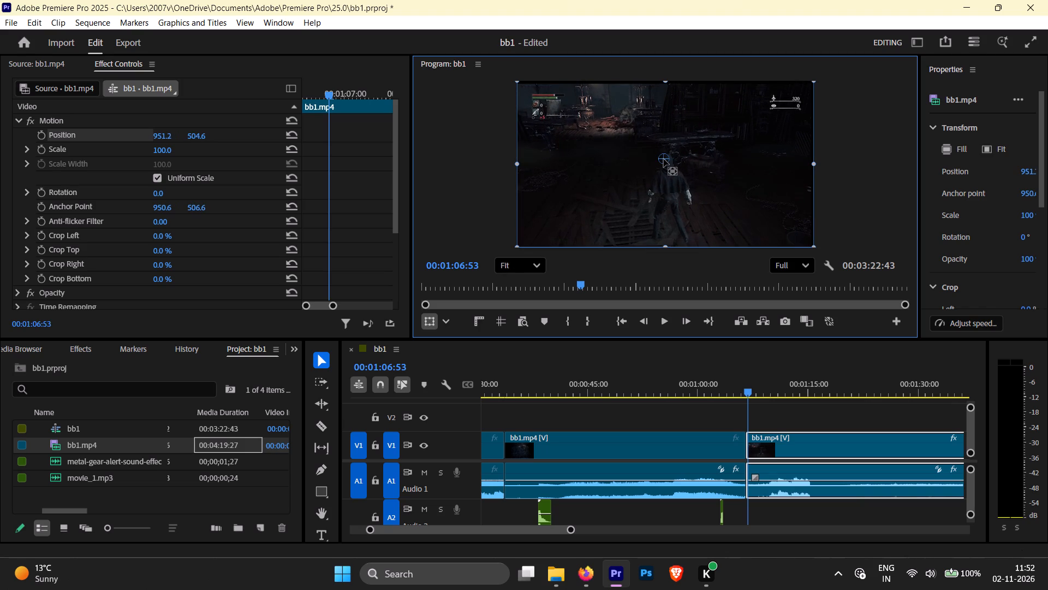
{"action": "left_click_drag", "start_coordinate": [664, 159], "coordinate": [665, 158]}
Set the gameplay clip's vertical Position to 540 and briefly play back the result.
{"action": "left_click", "coordinate": [204, 130]}
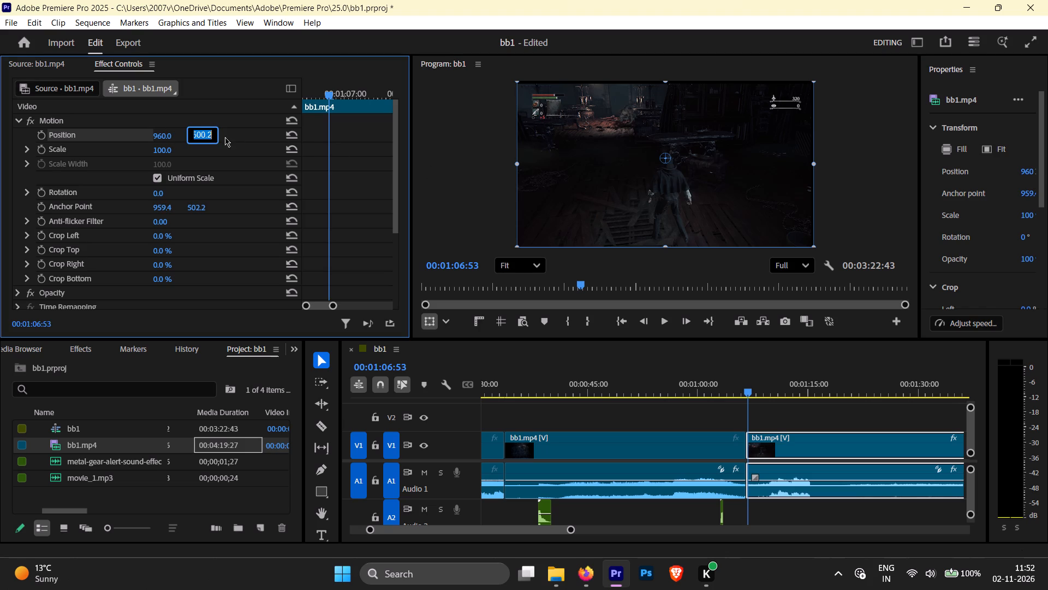
{"action": "key", "text": "BackSpace"}
{"action": "type", "text": "540"}
{"action": "key", "text": "space"}
{"action": "left_click", "coordinate": [712, 168]}
{"action": "key", "text": "space"}
{"action": "key", "text": "space"}
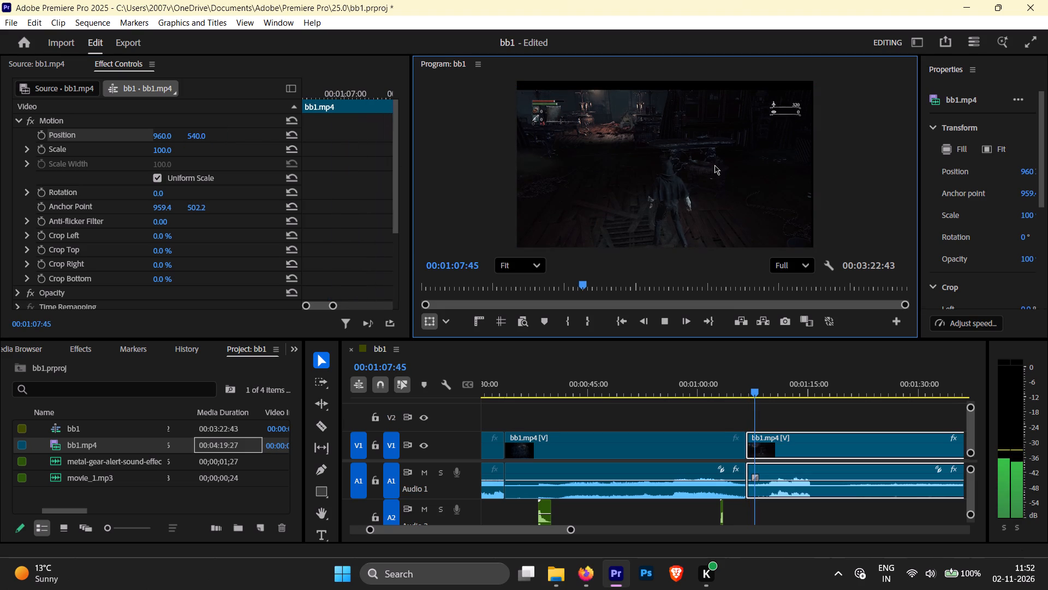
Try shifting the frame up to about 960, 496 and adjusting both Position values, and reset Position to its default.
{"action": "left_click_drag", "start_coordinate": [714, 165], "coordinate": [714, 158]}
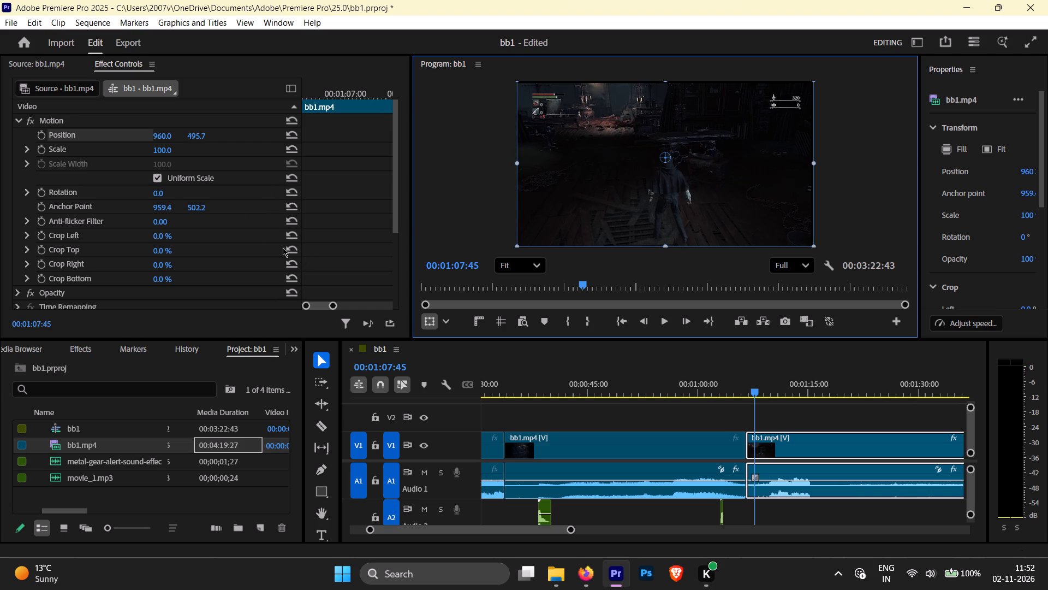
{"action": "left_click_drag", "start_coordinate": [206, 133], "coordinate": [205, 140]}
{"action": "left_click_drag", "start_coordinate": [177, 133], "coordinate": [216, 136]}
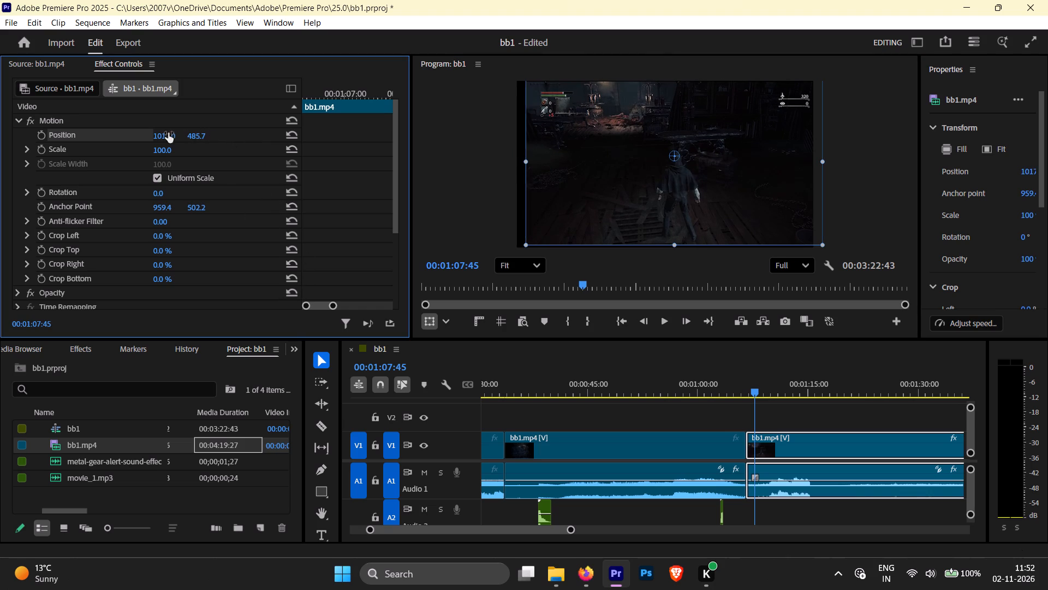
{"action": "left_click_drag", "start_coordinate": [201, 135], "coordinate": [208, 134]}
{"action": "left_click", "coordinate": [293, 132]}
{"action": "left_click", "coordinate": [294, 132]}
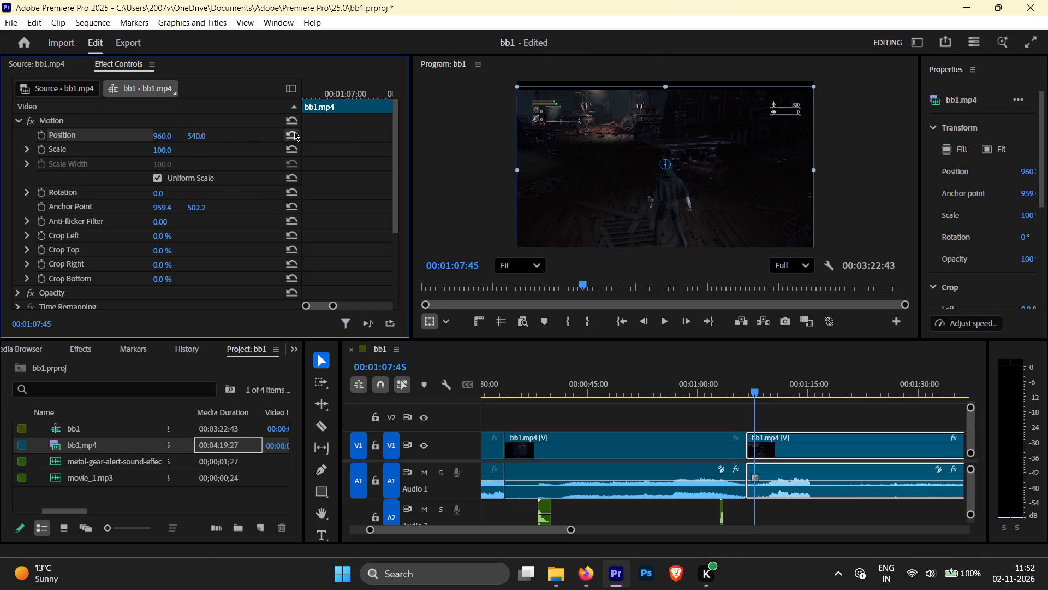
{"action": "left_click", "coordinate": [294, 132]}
Inspect the preceding clip's Motion settings for comparison, and scrub across the cut and play the gameplay clip from 00:01:06:53.
{"action": "left_click", "coordinate": [646, 445]}
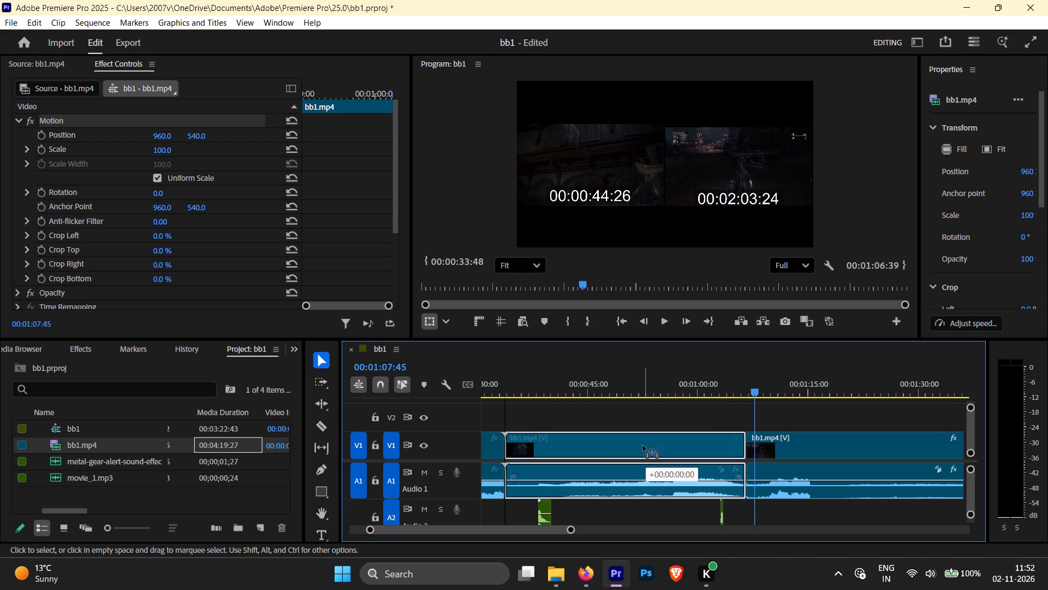
{"action": "left_click_drag", "start_coordinate": [757, 393], "coordinate": [732, 398]}
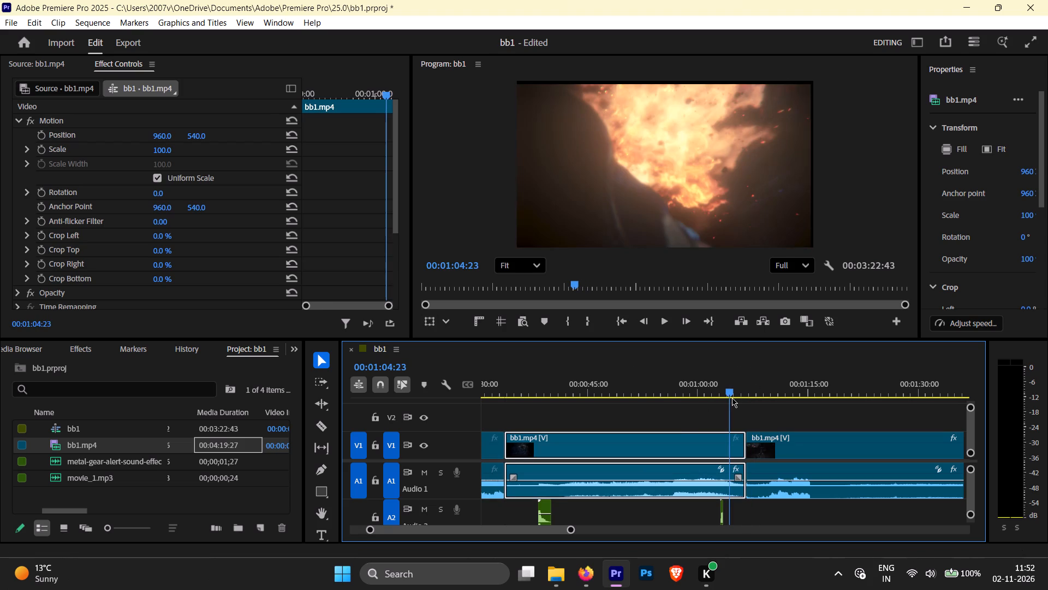
{"action": "left_click_drag", "start_coordinate": [732, 398], "coordinate": [751, 402]}
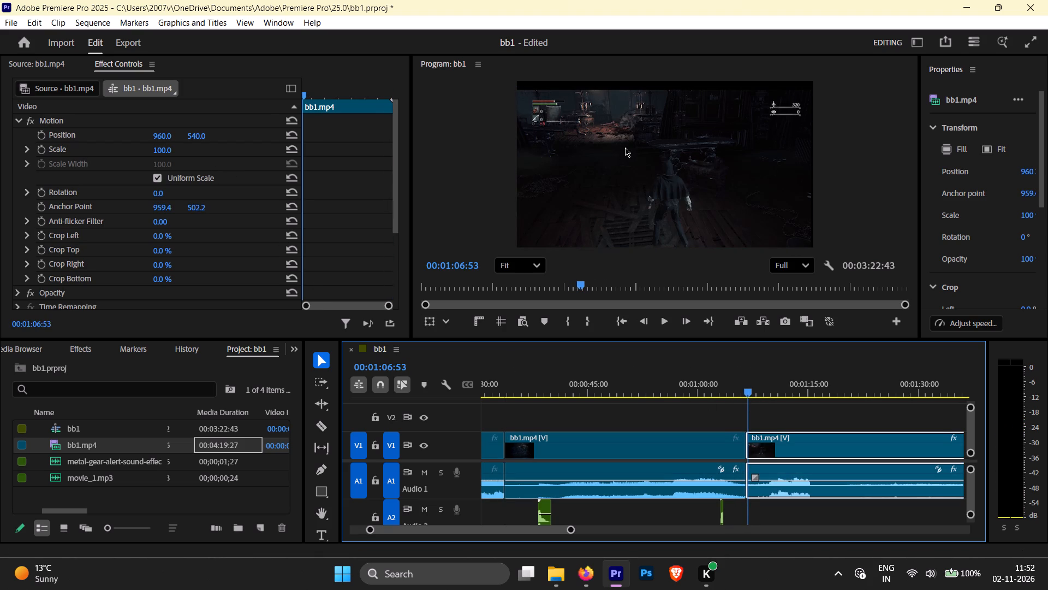
{"action": "key", "text": "space"}
{"action": "key", "text": "space"}
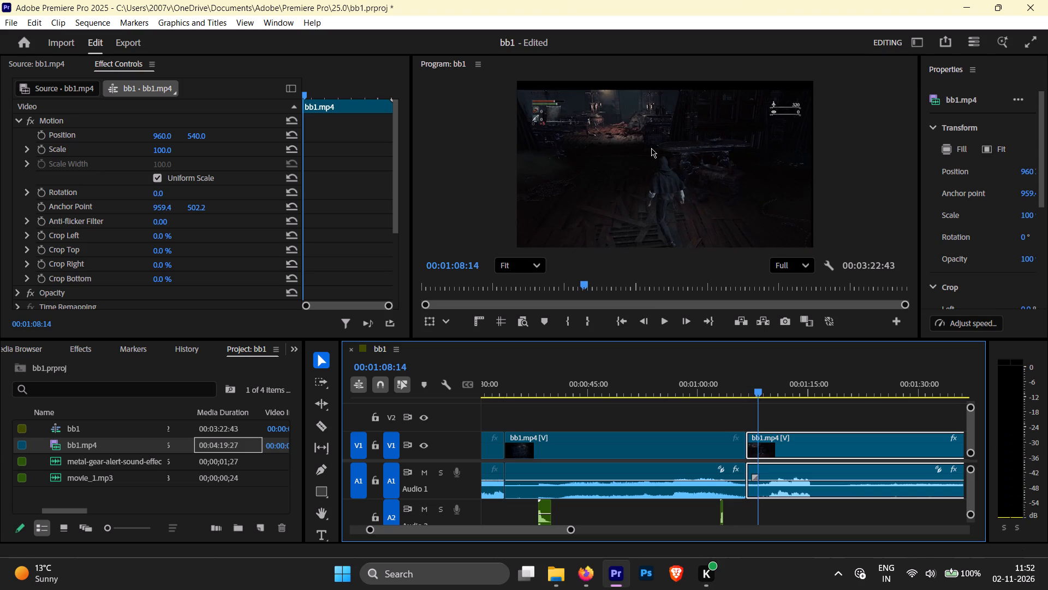
Shift the gameplay clip's frame up to Position about 947, 500 and park the playhead at the clip's start, 00:01:06:42.
{"action": "left_click_drag", "start_coordinate": [653, 149], "coordinate": [652, 136]}
{"action": "left_click", "coordinate": [86, 137]}
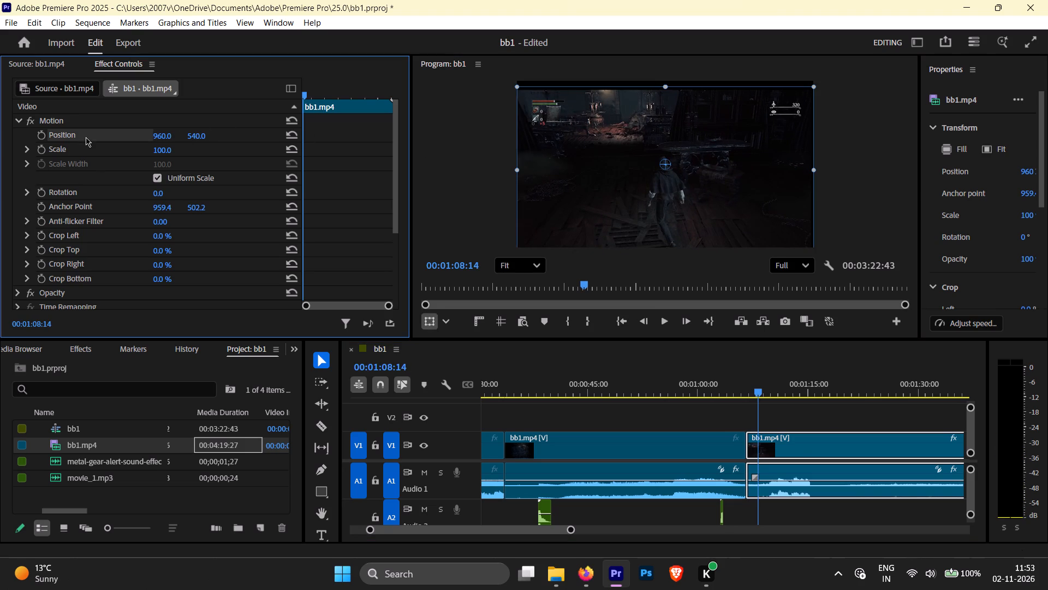
{"action": "left_click_drag", "start_coordinate": [681, 188], "coordinate": [677, 182]}
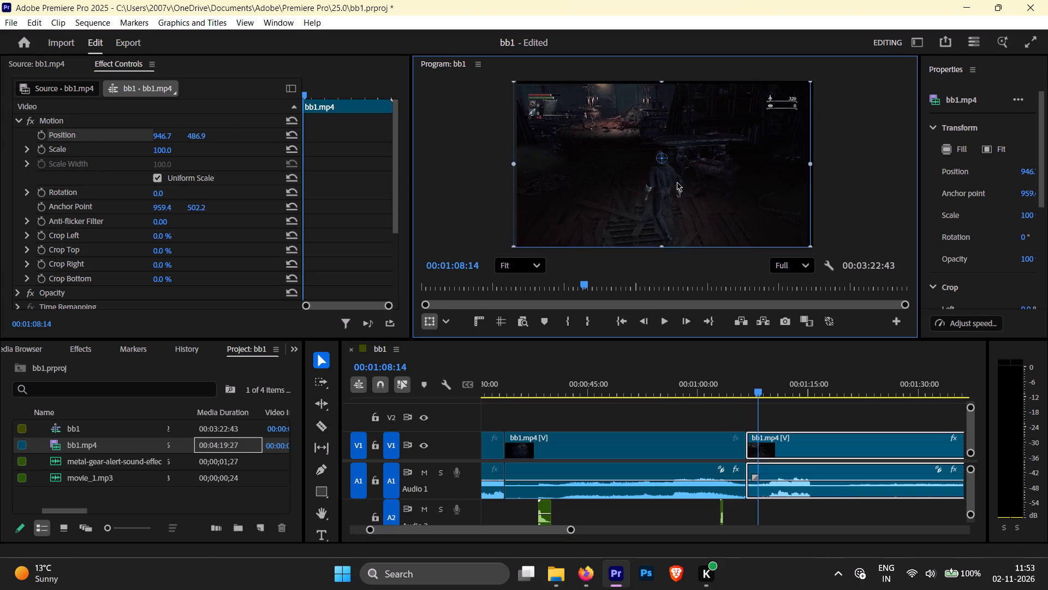
{"action": "left_click_drag", "start_coordinate": [677, 182], "coordinate": [679, 182]}
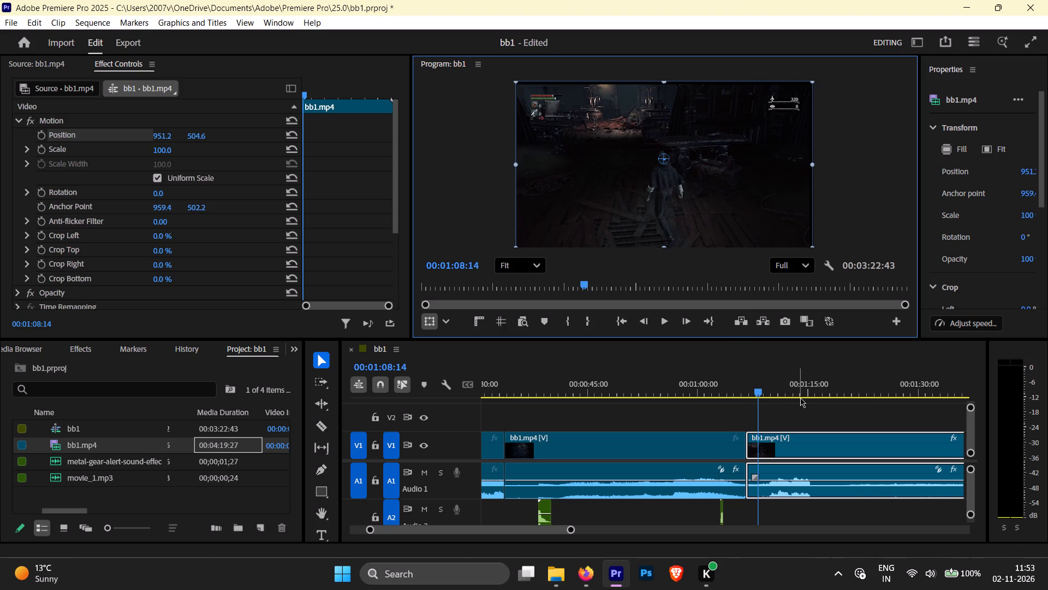
{"action": "left_click_drag", "start_coordinate": [759, 394], "coordinate": [751, 394]}
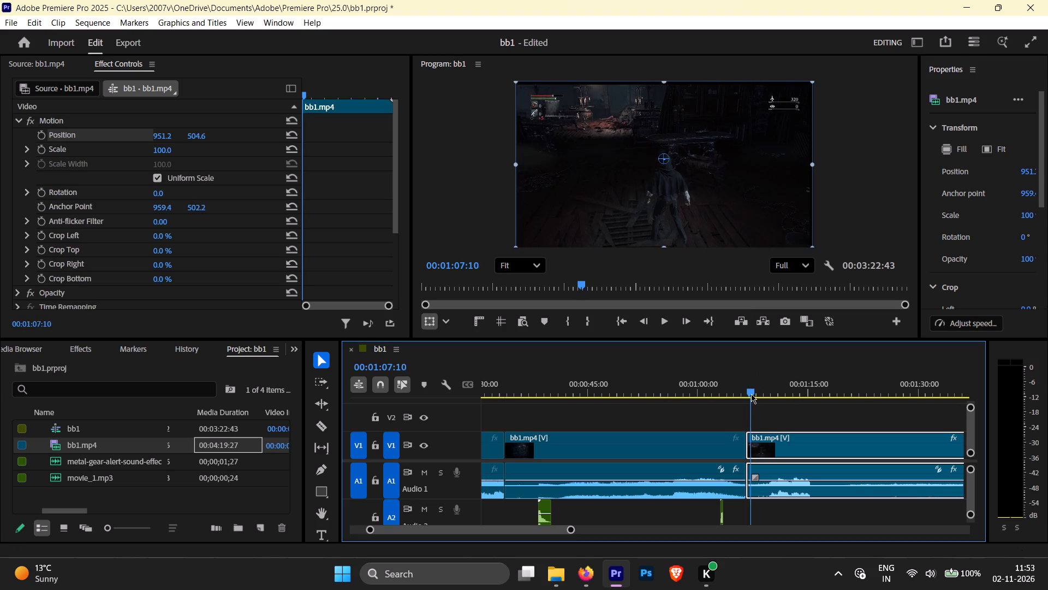
{"action": "left_click_drag", "start_coordinate": [751, 394], "coordinate": [748, 394]}
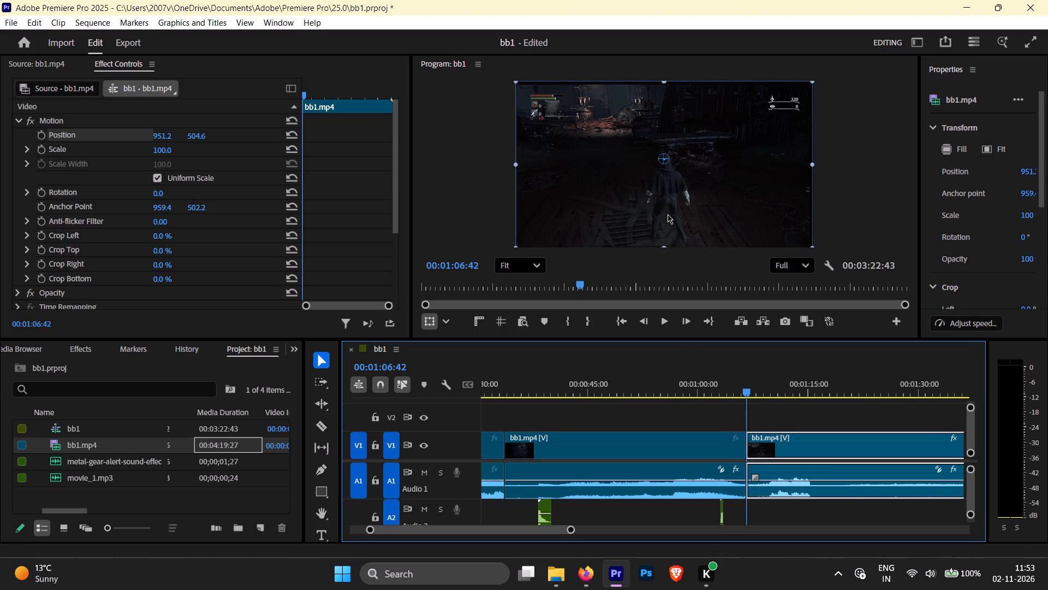
{"action": "left_click", "coordinate": [668, 214]}
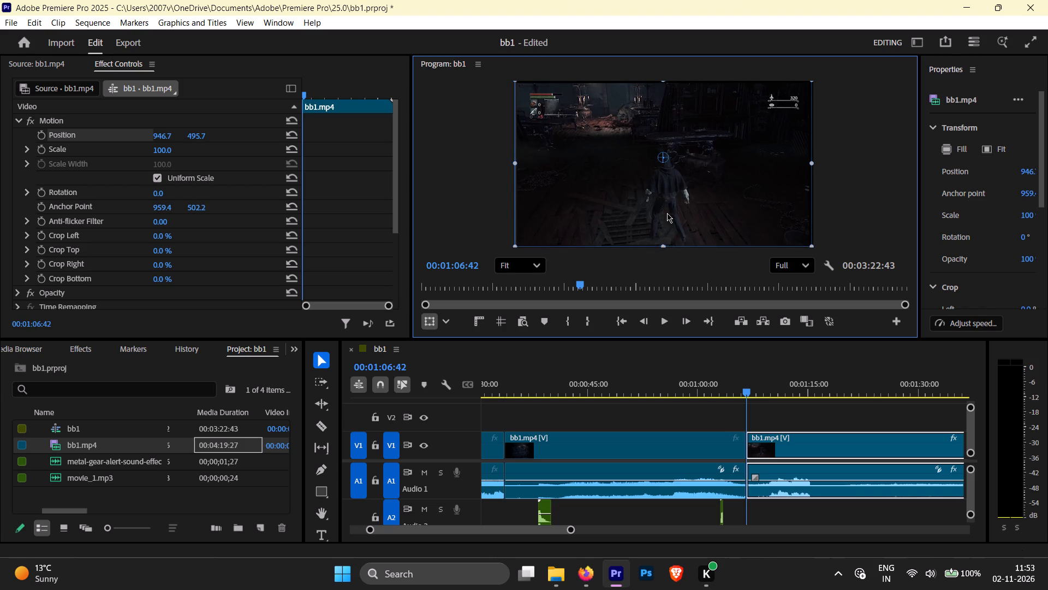
Turn on Position and Scale keyframing for the gameplay clip at 00:01:06:42.
{"action": "left_click", "coordinate": [37, 132]}
{"action": "left_click", "coordinate": [39, 149]}
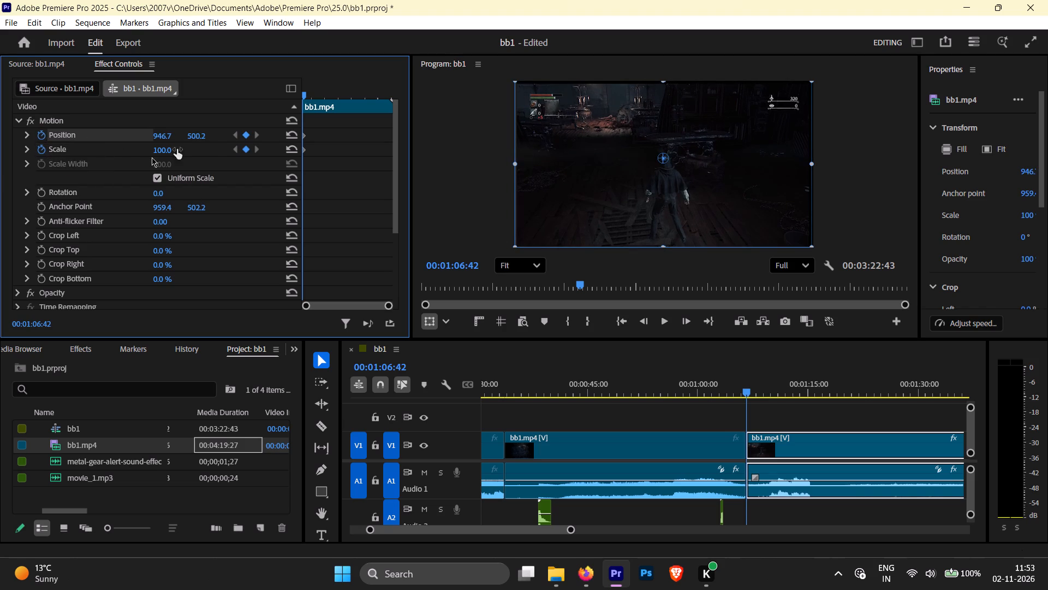
Move the playhead to 00:01:06:53, shortly after the gameplay clip's first Position and Scale keyframes.
{"action": "left_click", "coordinate": [303, 95]}
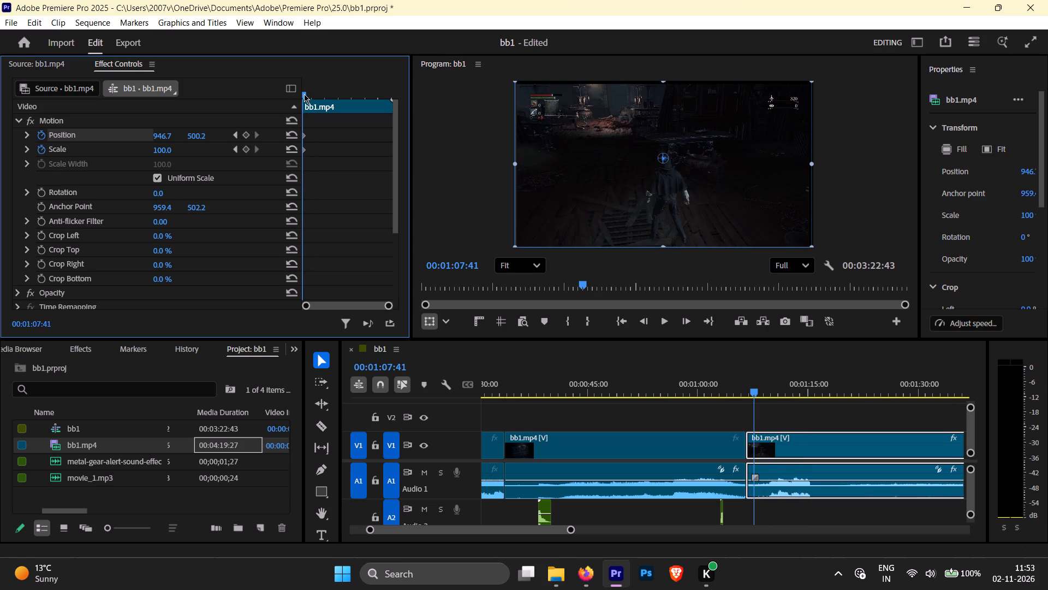
{"action": "left_click_drag", "start_coordinate": [752, 390], "coordinate": [752, 390]}
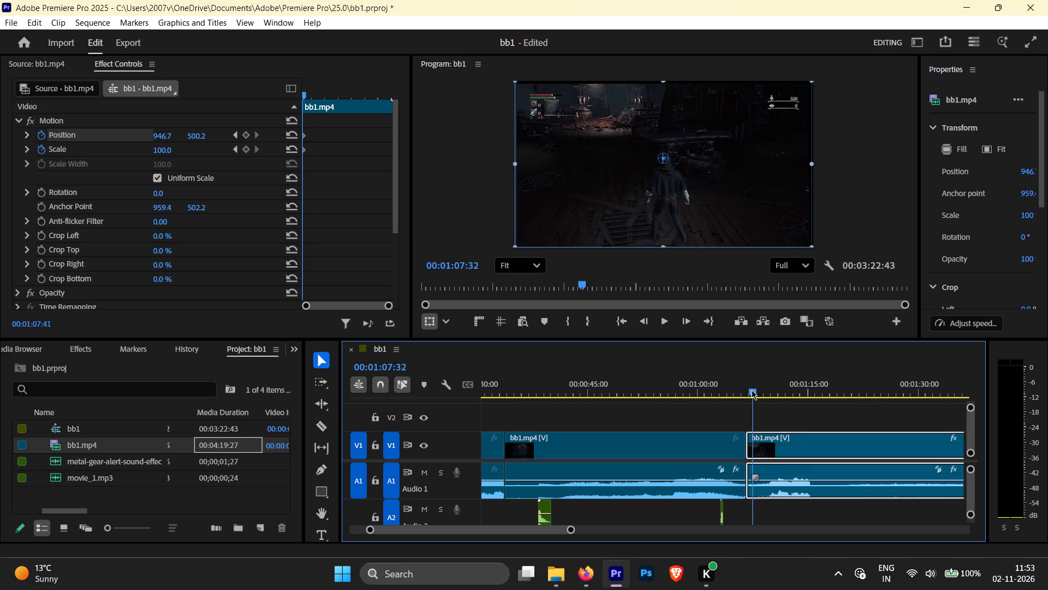
{"action": "left_click_drag", "start_coordinate": [752, 390], "coordinate": [747, 390]}
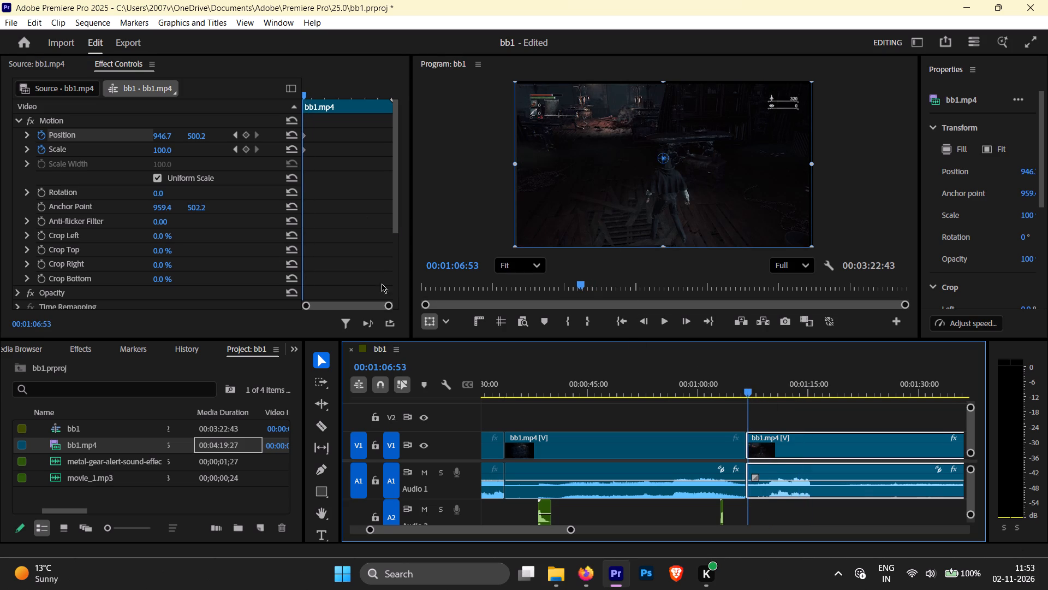
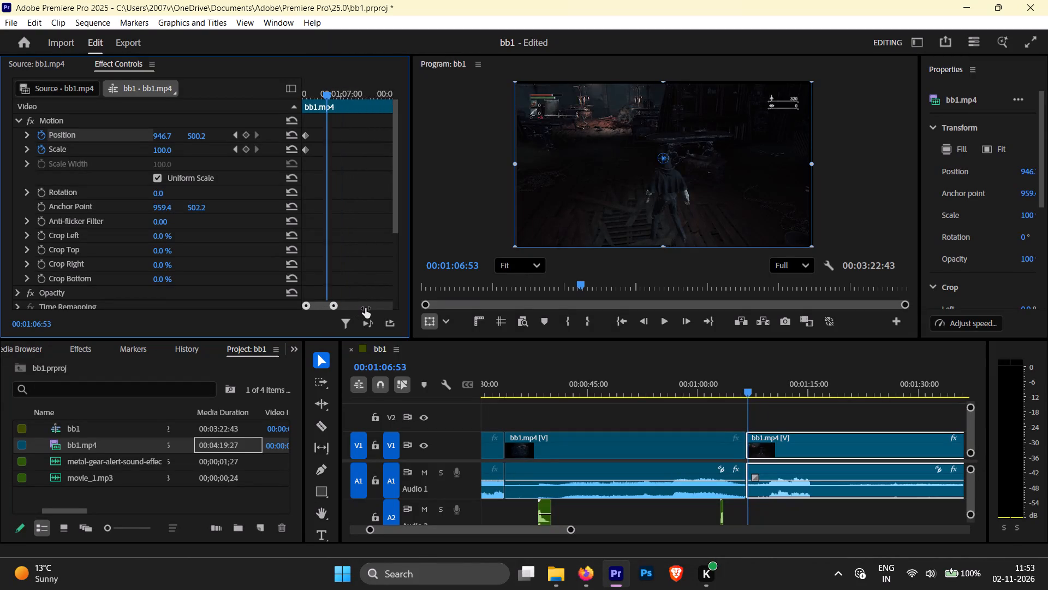
Move the playhead to the second clip's Position and Scale keyframes at 00:01:06:42 and check the frame full screen.
{"action": "left_click_drag", "start_coordinate": [349, 92], "coordinate": [348, 93]}
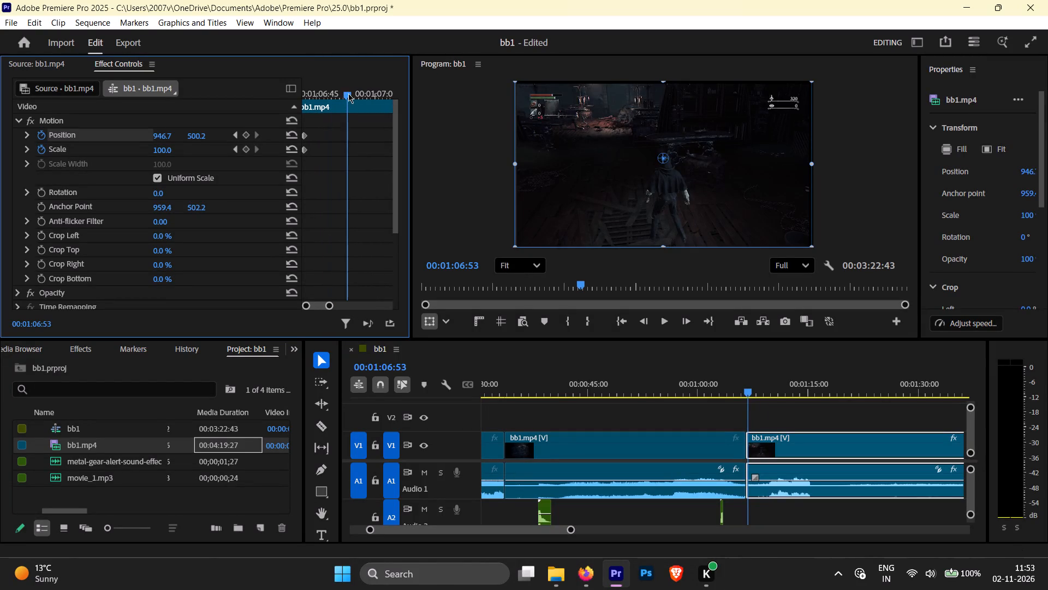
{"action": "left_click_drag", "start_coordinate": [348, 93], "coordinate": [306, 111]}
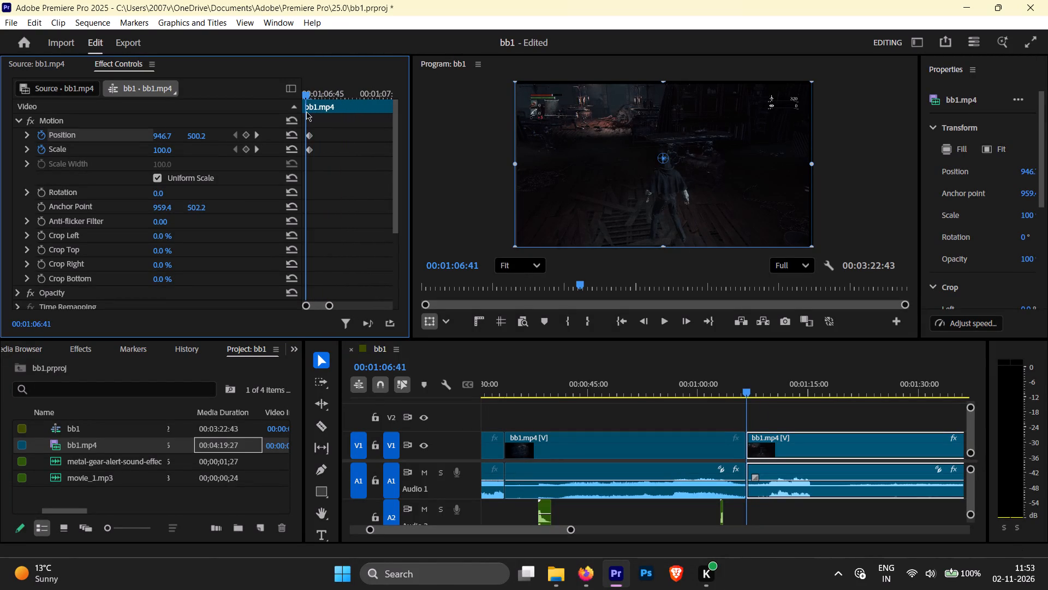
{"action": "left_click_drag", "start_coordinate": [306, 111], "coordinate": [312, 114]}
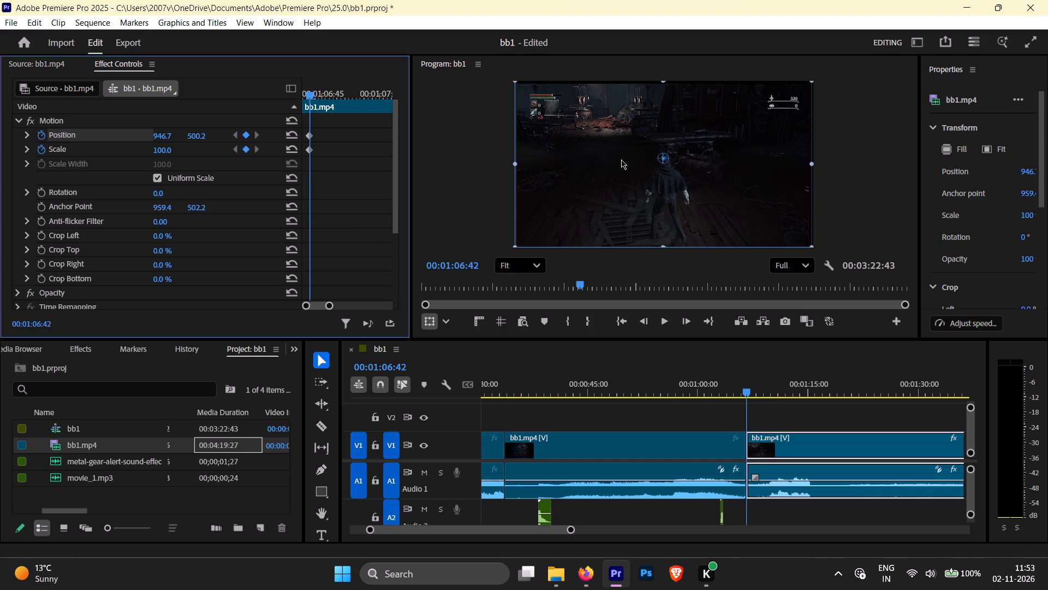
{"action": "left_click", "coordinate": [1025, 45]}
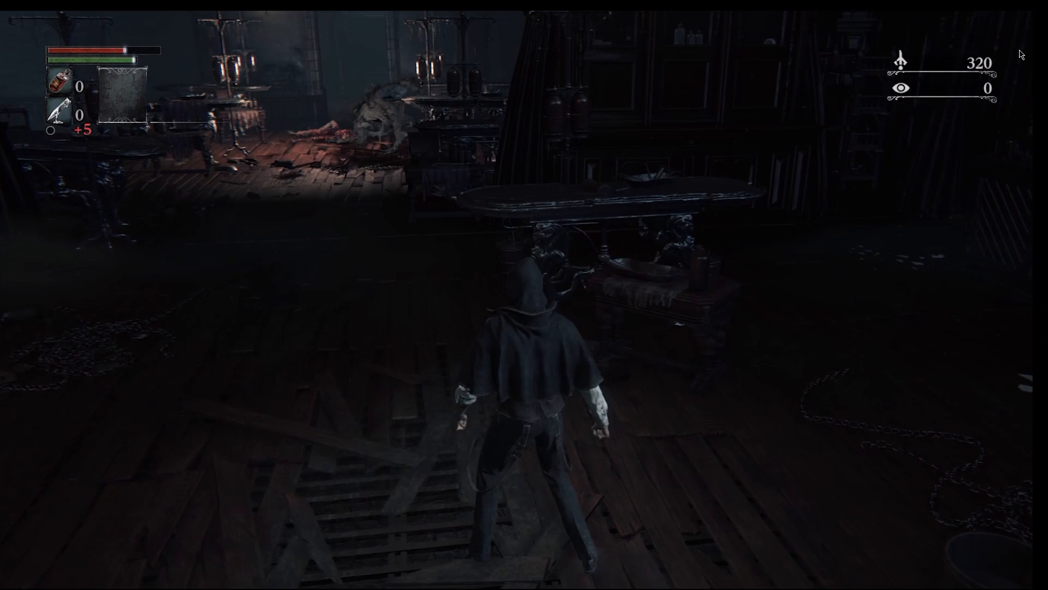
{"action": "key", "text": "Escape"}
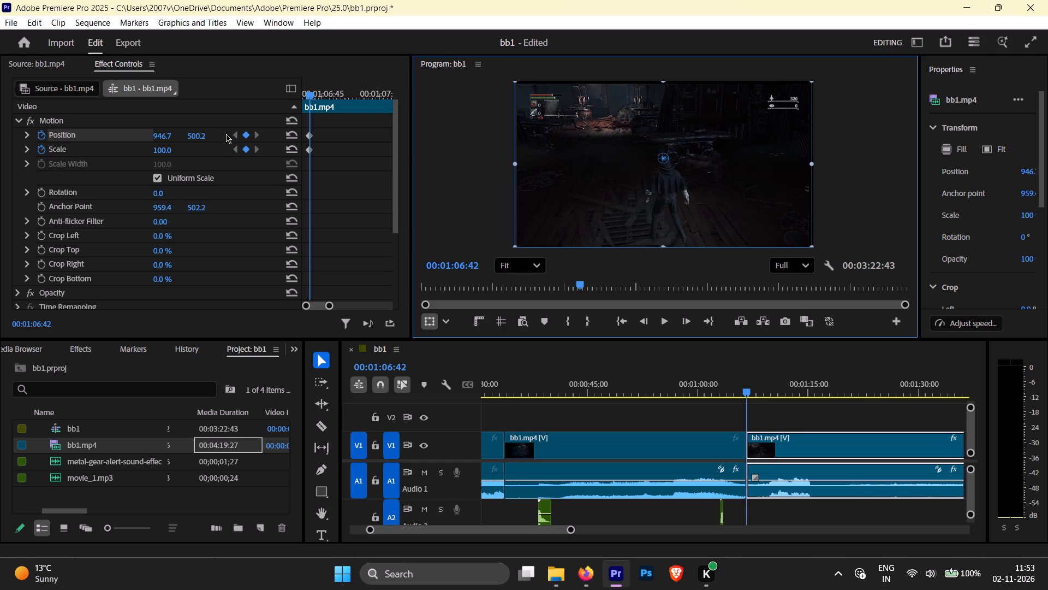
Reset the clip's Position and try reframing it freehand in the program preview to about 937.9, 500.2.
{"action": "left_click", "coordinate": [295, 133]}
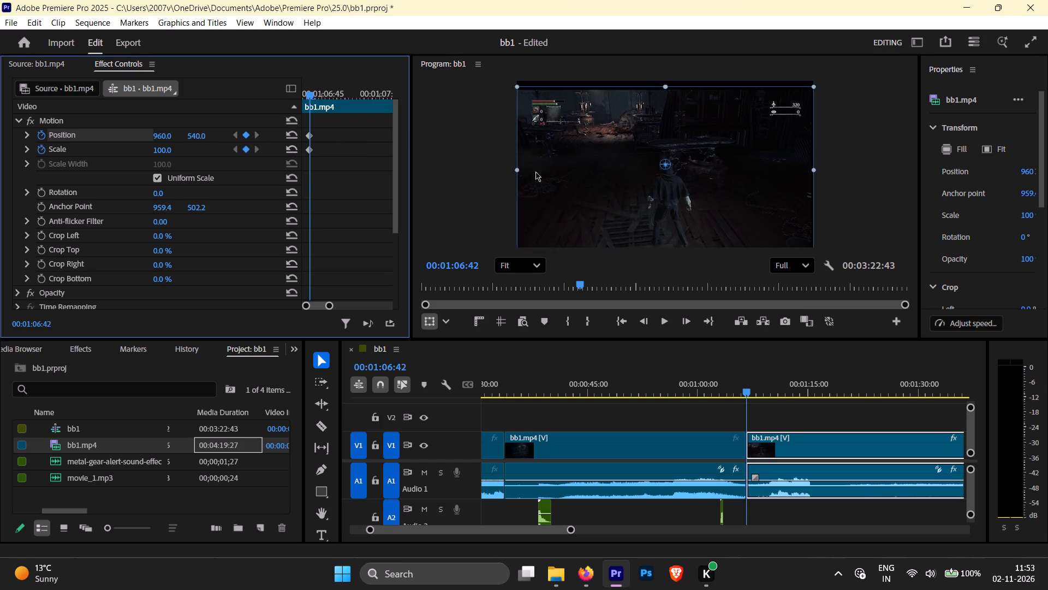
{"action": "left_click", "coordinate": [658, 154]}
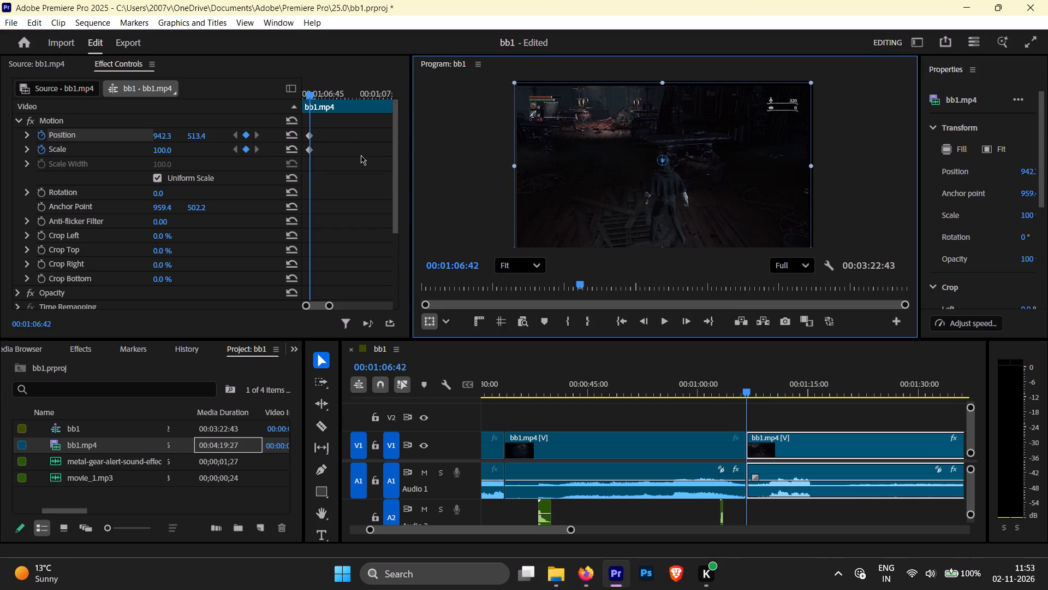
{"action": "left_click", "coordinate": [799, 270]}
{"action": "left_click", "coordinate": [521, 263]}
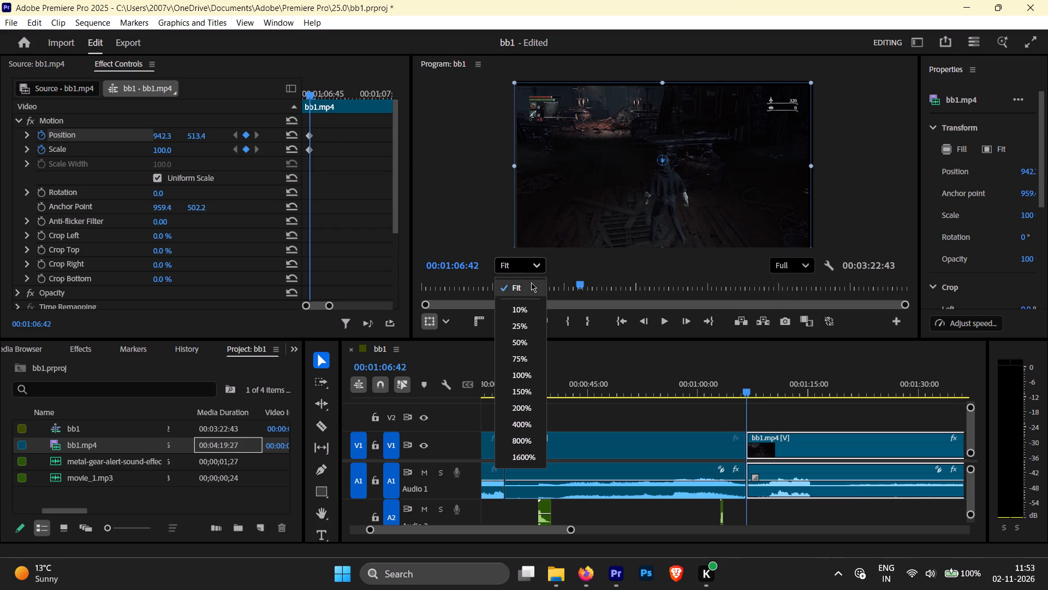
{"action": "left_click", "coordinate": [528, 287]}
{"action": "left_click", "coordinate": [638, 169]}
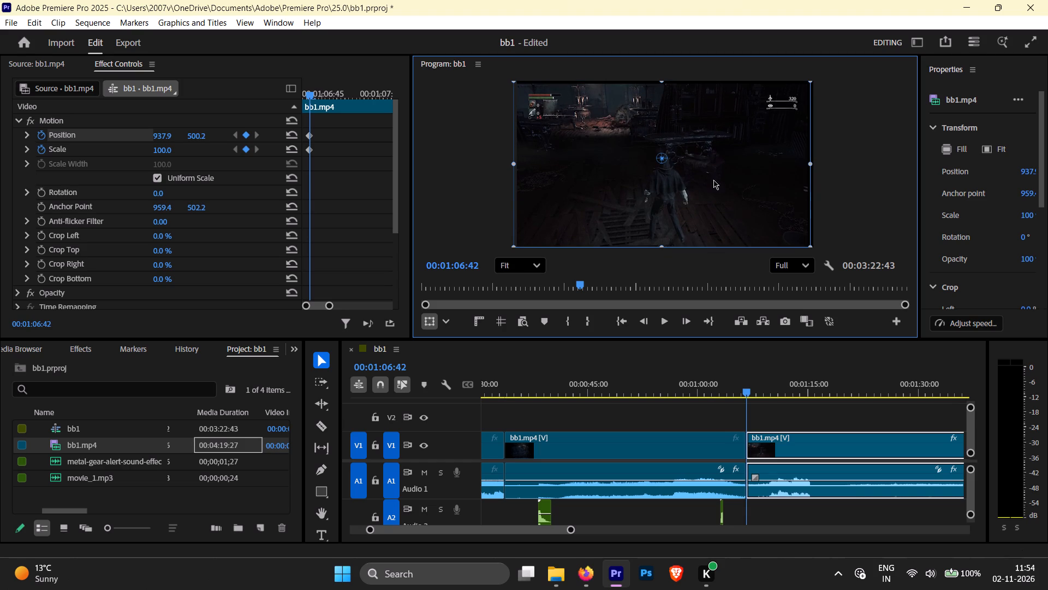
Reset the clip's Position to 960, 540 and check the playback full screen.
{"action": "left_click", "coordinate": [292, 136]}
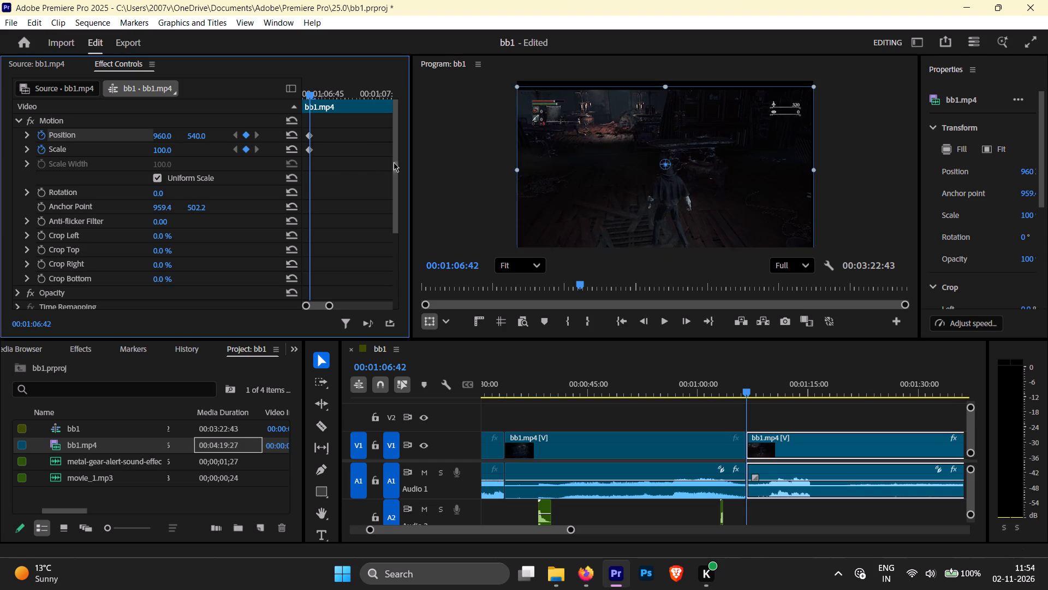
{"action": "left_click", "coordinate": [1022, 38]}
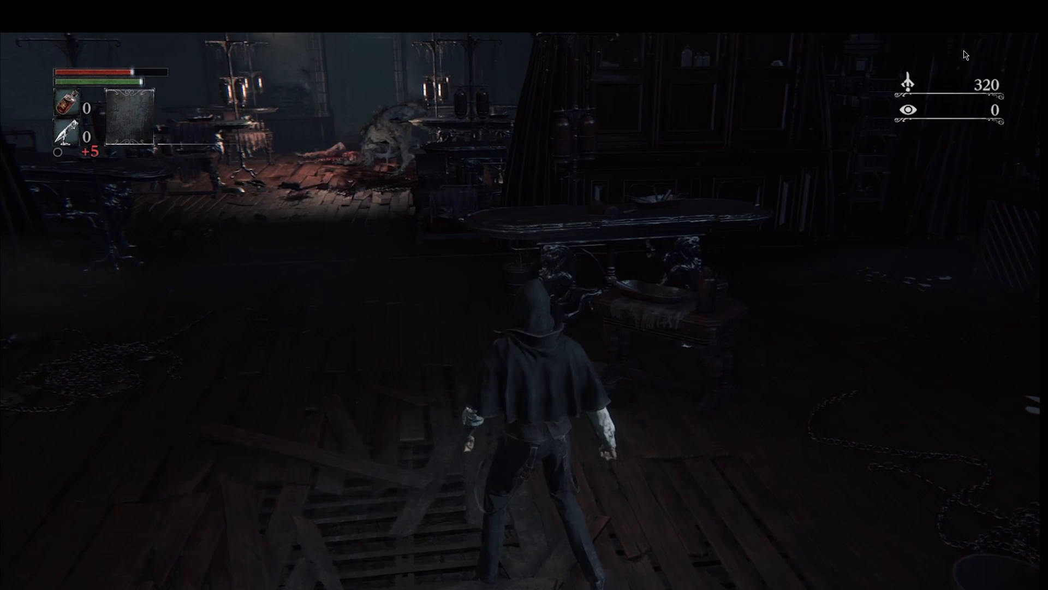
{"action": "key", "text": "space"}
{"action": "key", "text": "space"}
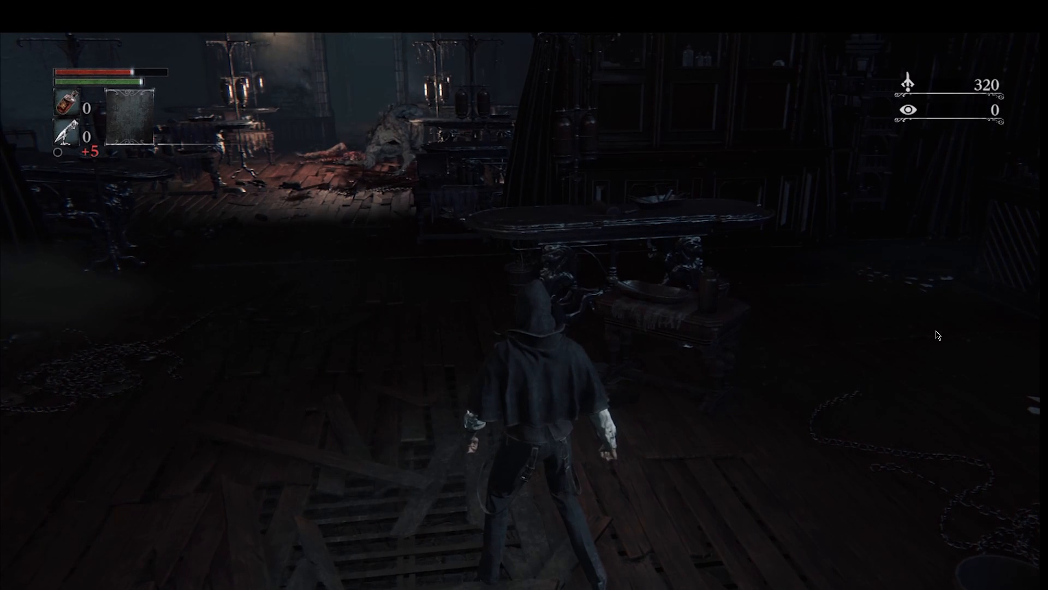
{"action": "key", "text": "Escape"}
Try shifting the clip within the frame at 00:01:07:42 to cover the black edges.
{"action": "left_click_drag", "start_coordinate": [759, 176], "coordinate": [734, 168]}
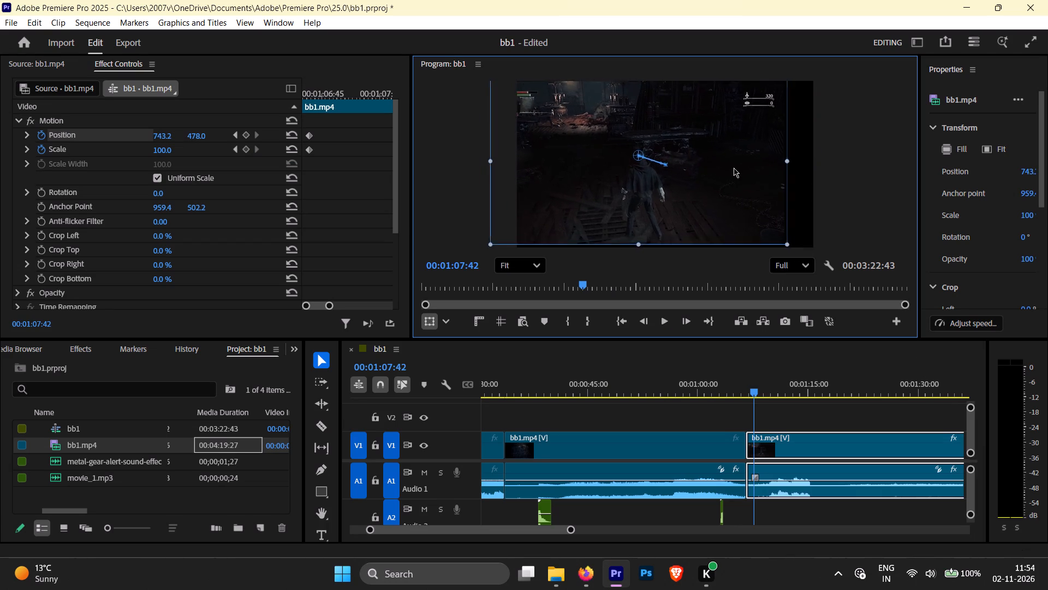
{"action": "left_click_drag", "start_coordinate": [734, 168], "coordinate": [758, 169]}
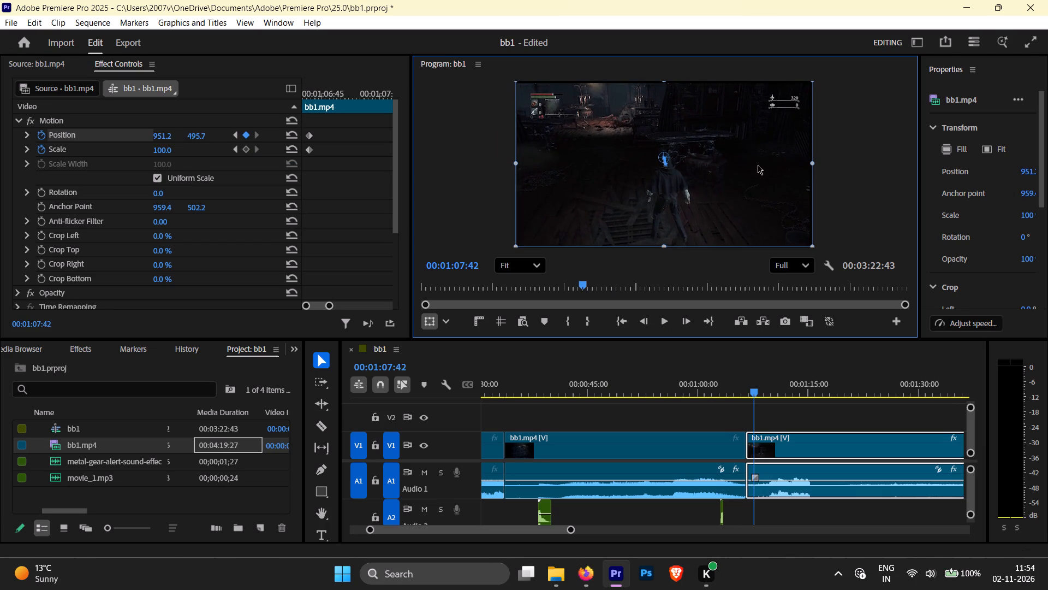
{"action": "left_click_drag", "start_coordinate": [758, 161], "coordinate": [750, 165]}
Move the clip's anchor point in the preview to about 1008.1, 519.9.
{"action": "left_click_drag", "start_coordinate": [654, 160], "coordinate": [663, 164]}
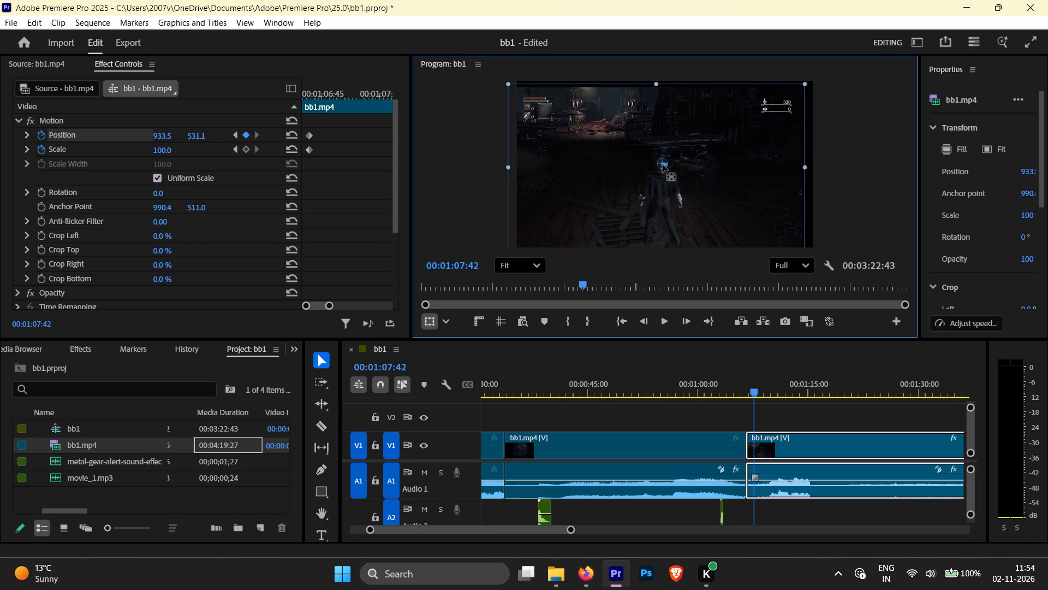
{"action": "left_click_drag", "start_coordinate": [663, 164], "coordinate": [664, 164]}
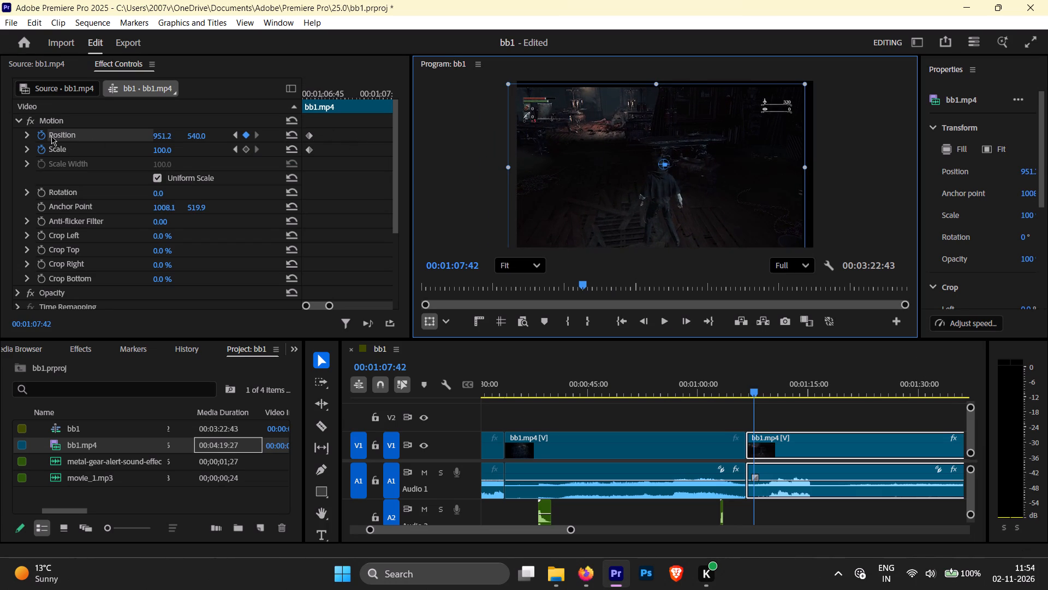
Remove all Position and Scale keyframes from the second clip by disabling their animation.
{"action": "left_click", "coordinate": [43, 134]}
{"action": "left_click", "coordinate": [597, 333]}
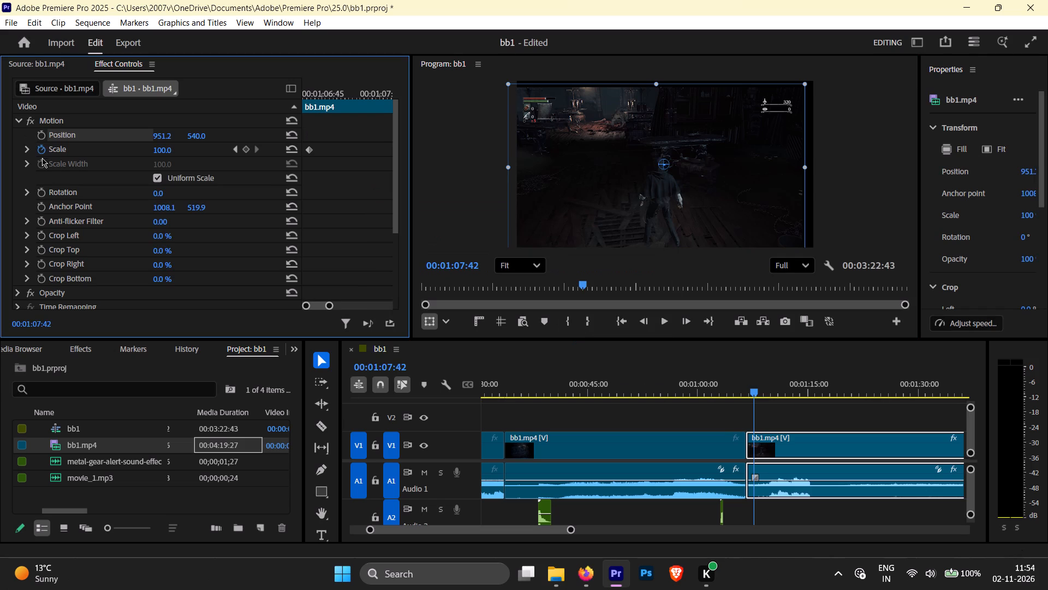
{"action": "left_click", "coordinate": [41, 150]}
{"action": "left_click", "coordinate": [604, 331]}
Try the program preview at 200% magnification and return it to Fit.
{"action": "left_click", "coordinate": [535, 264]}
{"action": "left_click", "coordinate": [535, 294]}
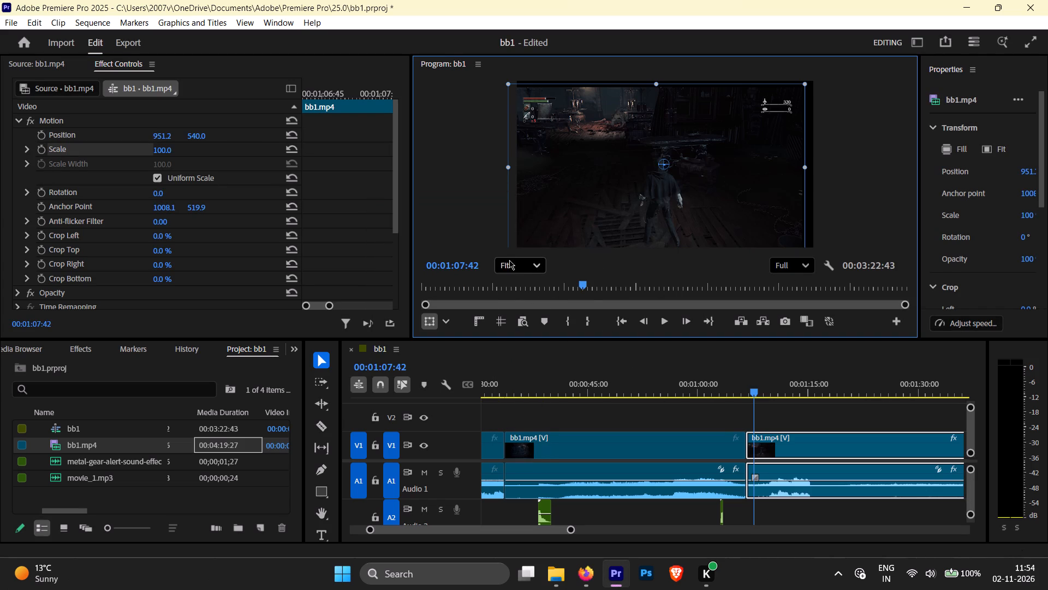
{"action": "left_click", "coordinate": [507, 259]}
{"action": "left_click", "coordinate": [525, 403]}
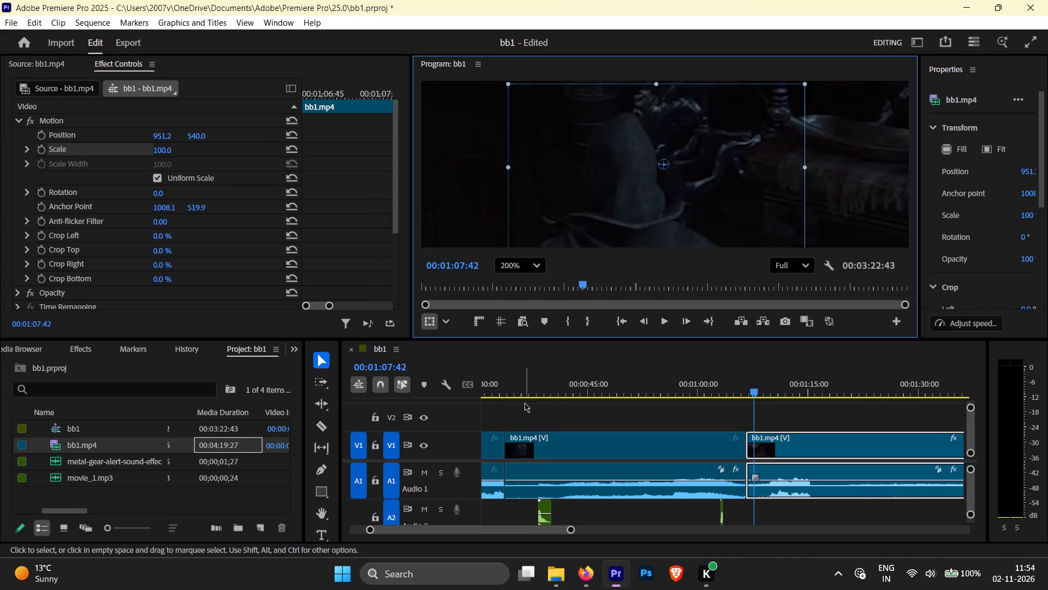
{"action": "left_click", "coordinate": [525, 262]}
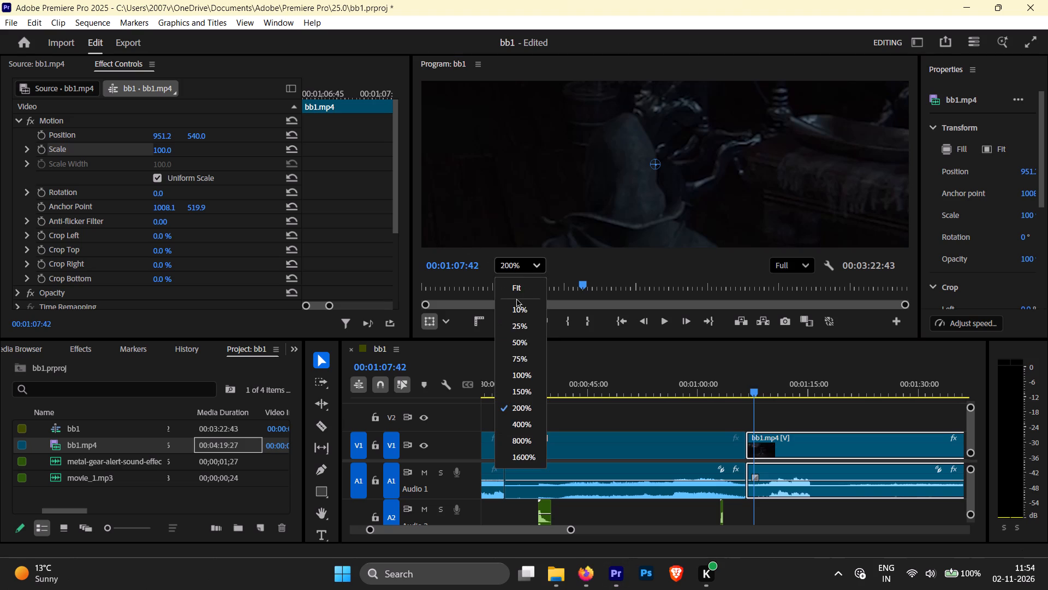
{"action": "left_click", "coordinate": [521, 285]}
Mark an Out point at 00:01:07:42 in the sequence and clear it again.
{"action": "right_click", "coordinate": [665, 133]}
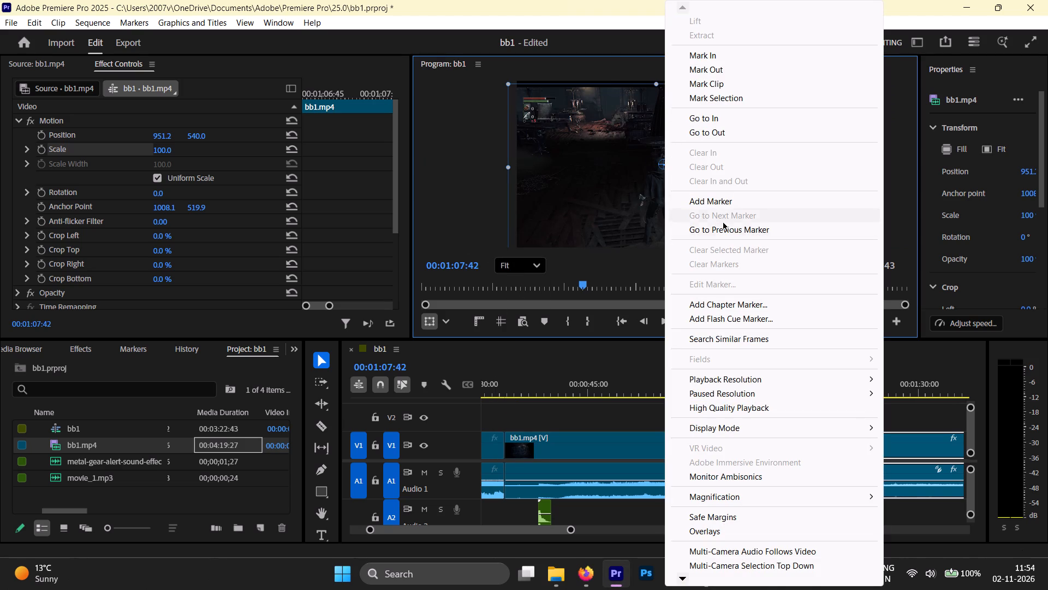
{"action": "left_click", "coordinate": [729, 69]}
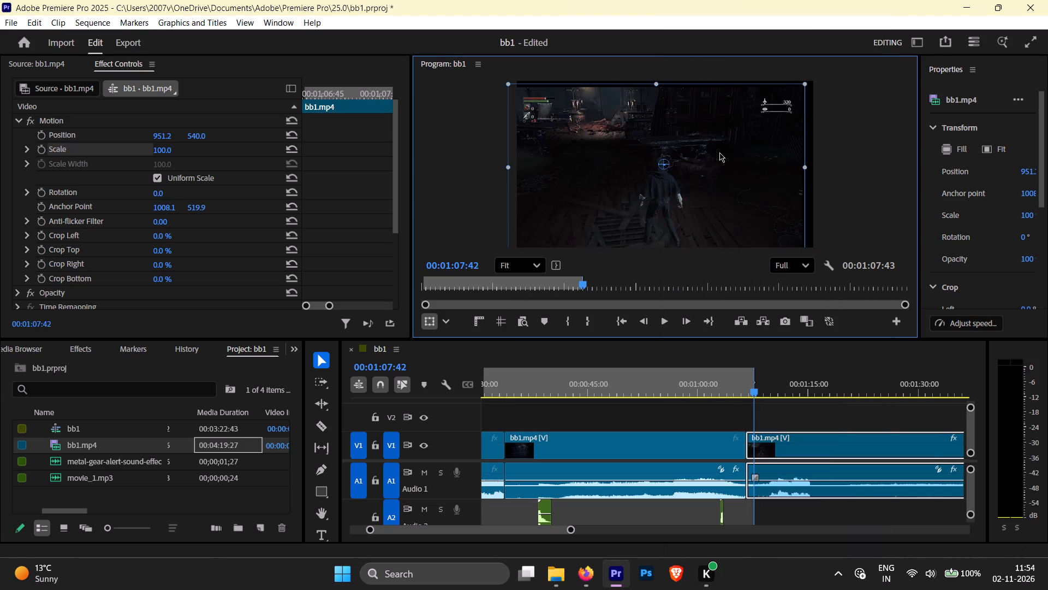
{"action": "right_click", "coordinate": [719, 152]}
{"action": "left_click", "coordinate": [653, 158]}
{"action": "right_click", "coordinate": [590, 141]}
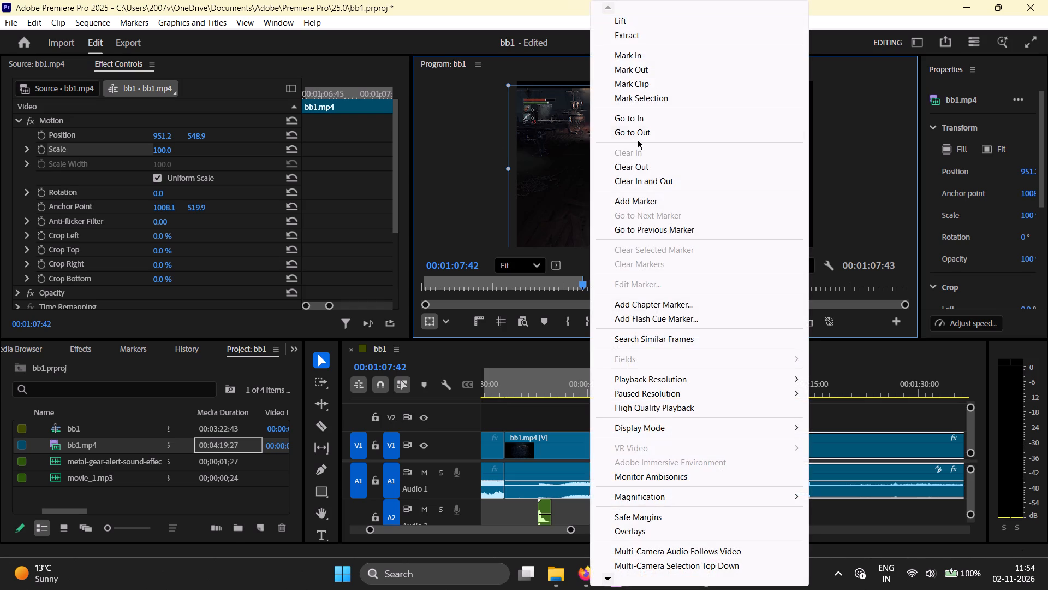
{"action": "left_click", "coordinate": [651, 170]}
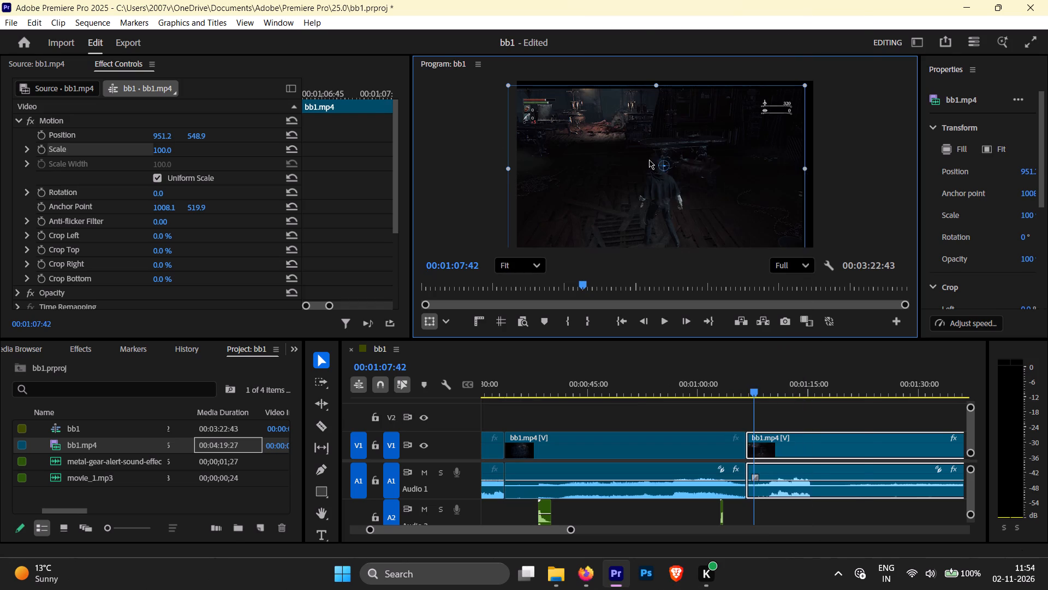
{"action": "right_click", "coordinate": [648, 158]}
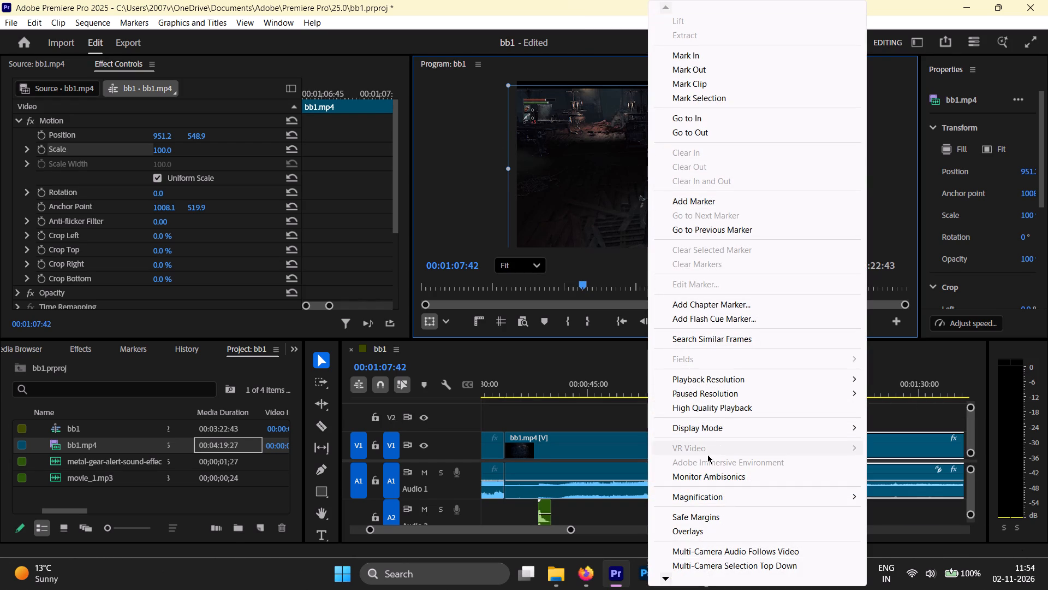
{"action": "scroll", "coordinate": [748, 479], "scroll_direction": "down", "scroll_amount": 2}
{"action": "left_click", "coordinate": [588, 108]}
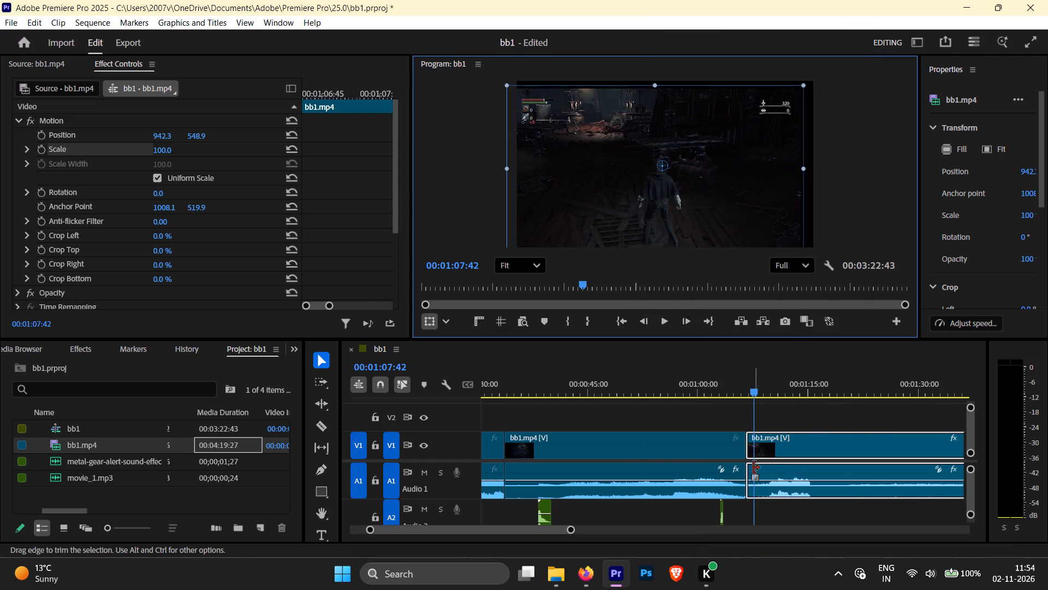
Move the playhead to the start of the second clip at 00:01:06:53 and reset its Position to 960, 540.
{"action": "left_click_drag", "start_coordinate": [753, 390], "coordinate": [741, 394]}
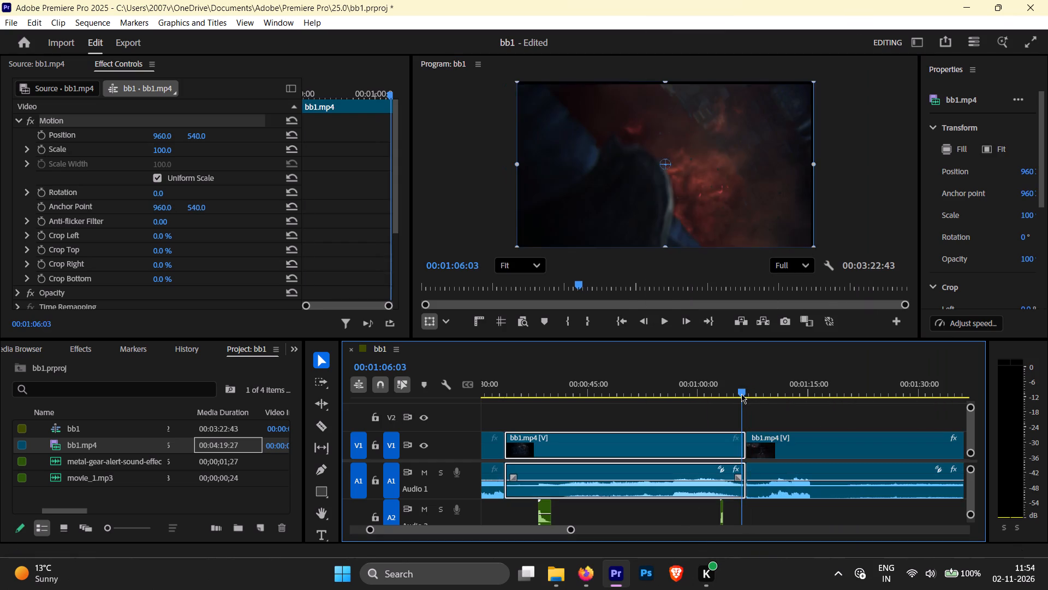
{"action": "left_click_drag", "start_coordinate": [741, 394], "coordinate": [747, 396]}
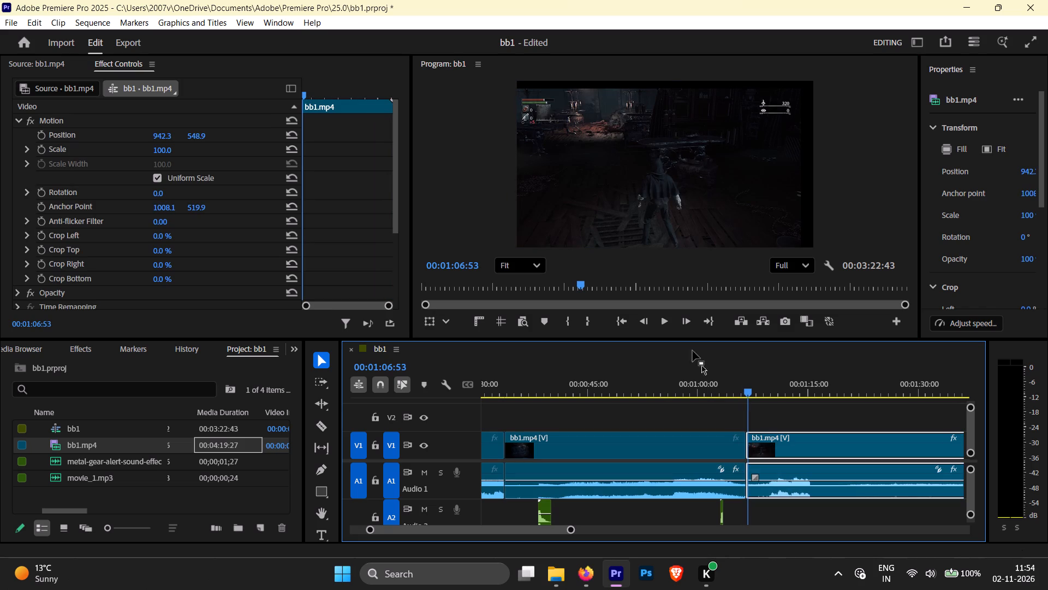
{"action": "left_click", "coordinate": [290, 134]}
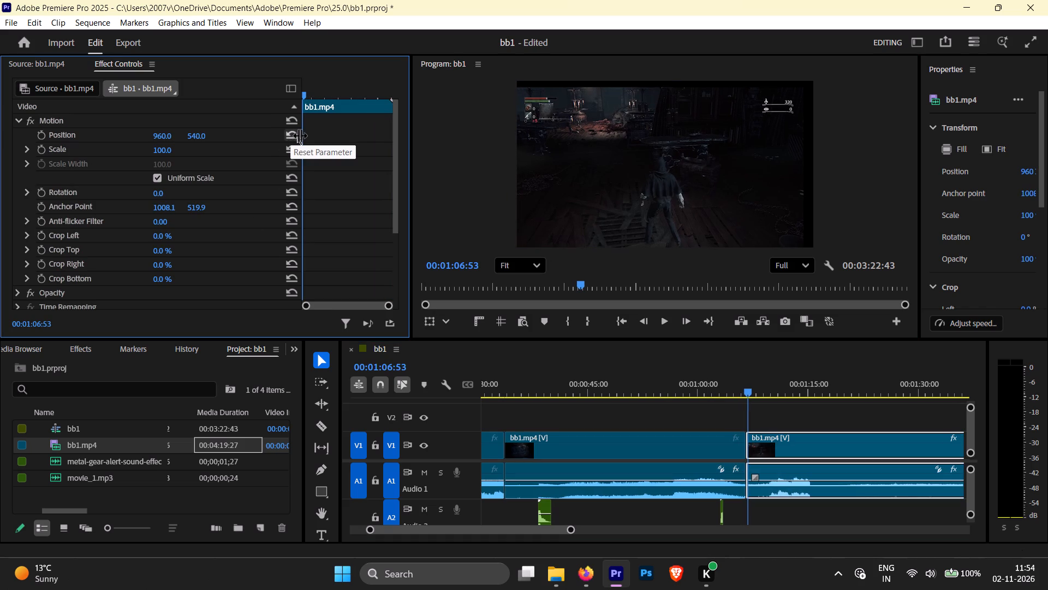
{"action": "double_click", "coordinate": [299, 134]}
Play the clip full screen from 00:01:06:53 to check its framing, and return the playhead to that point.
{"action": "key", "text": "space"}
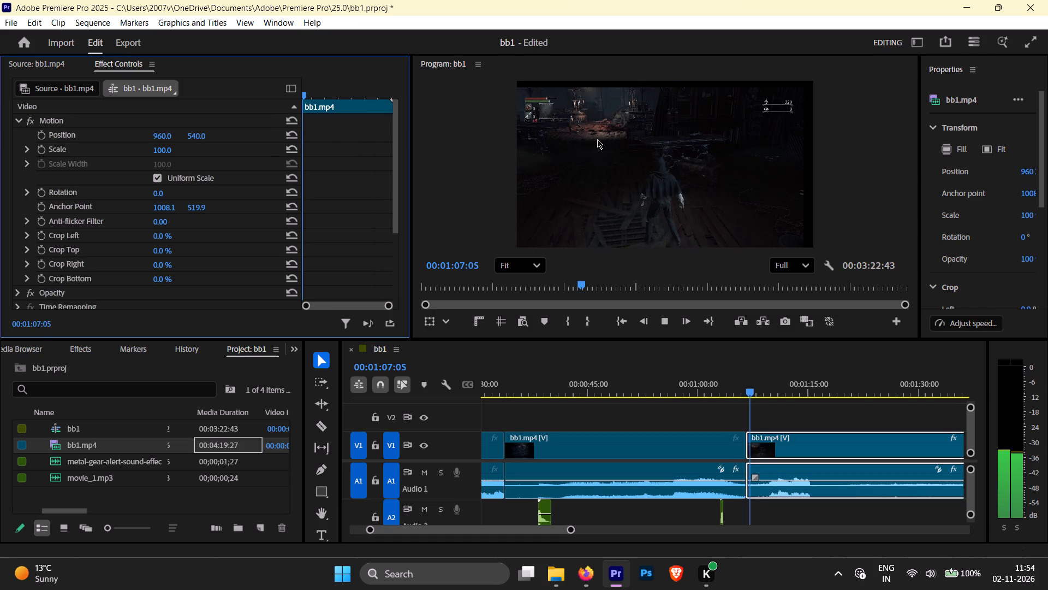
{"action": "left_click", "coordinate": [1035, 40]}
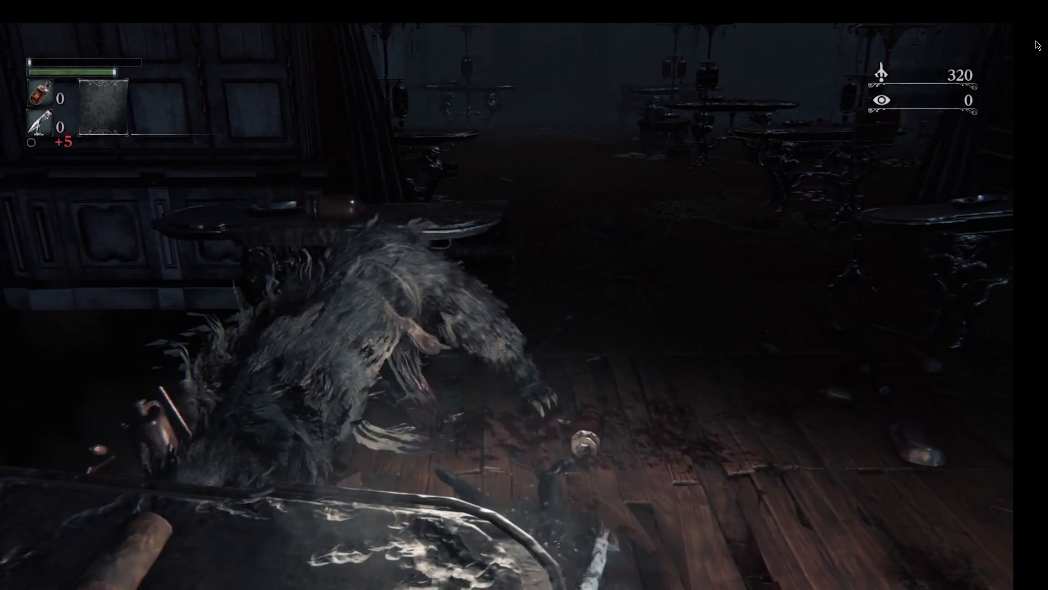
{"action": "key", "text": "Escape"}
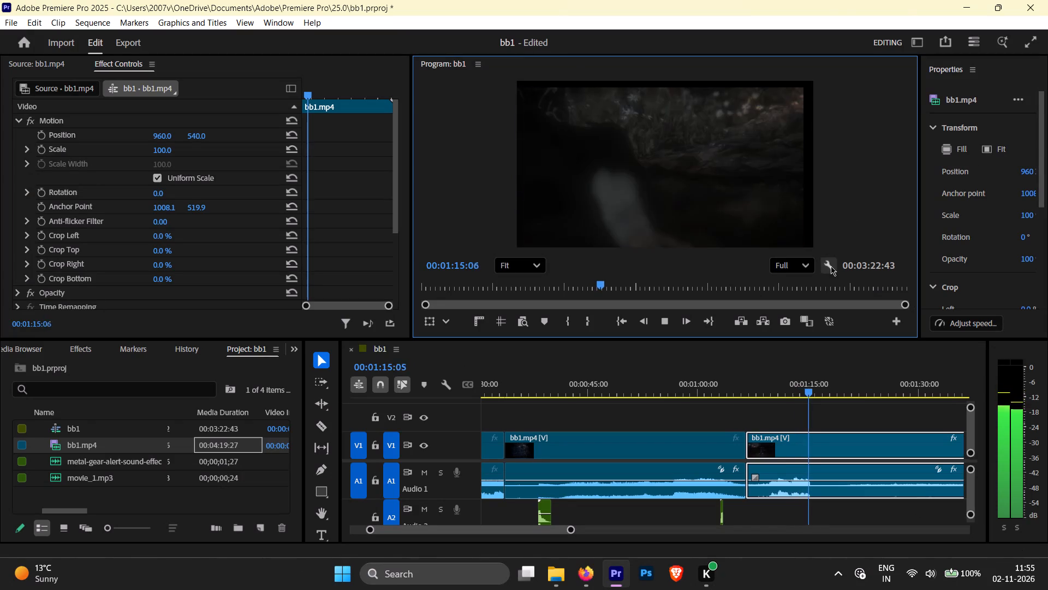
{"action": "left_click", "coordinate": [831, 266]}
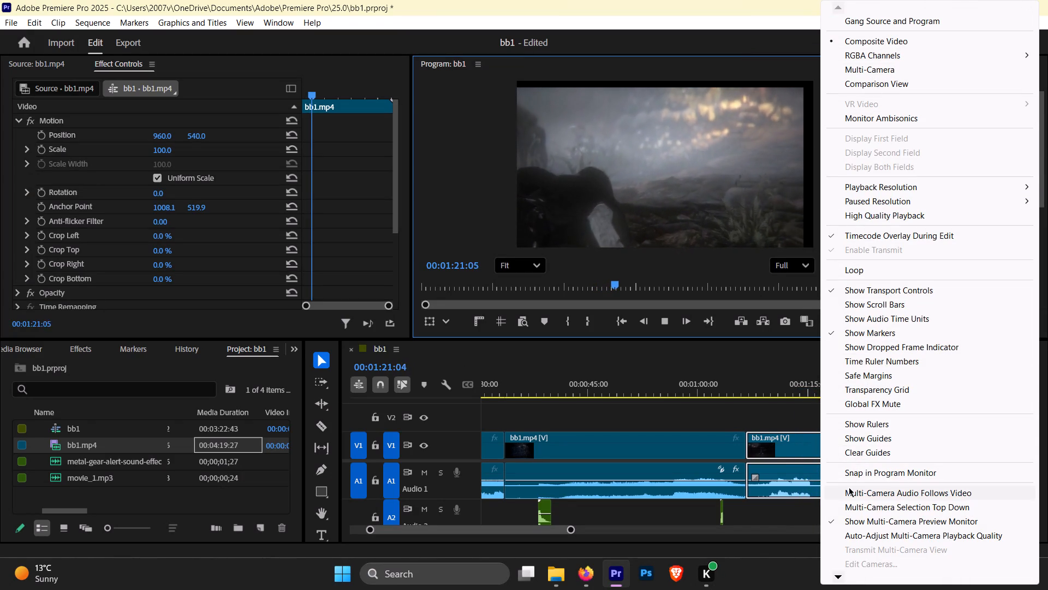
{"action": "left_click", "coordinate": [683, 170]}
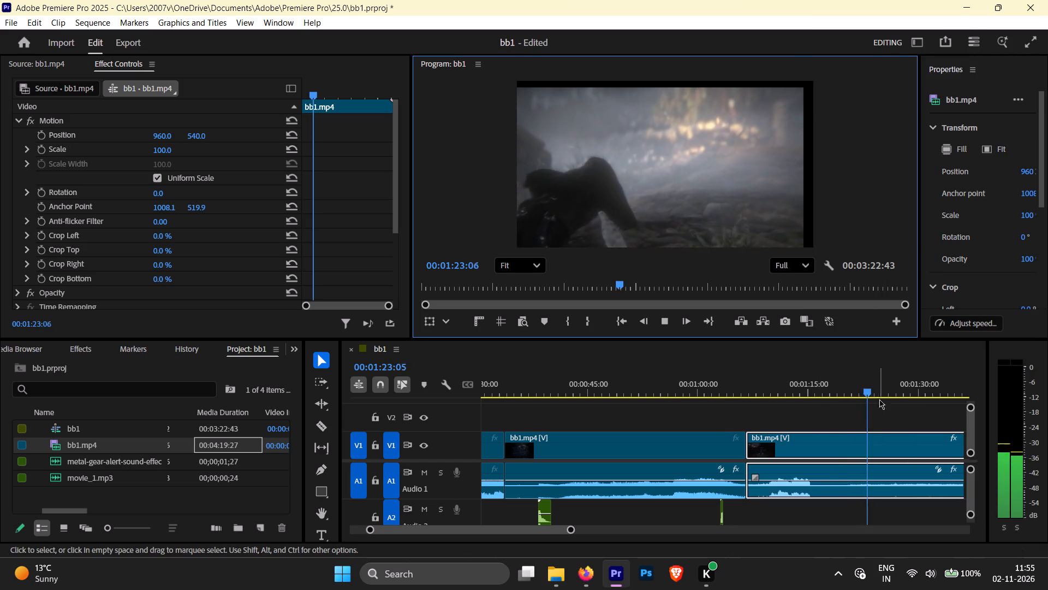
{"action": "left_click_drag", "start_coordinate": [868, 387], "coordinate": [749, 428]}
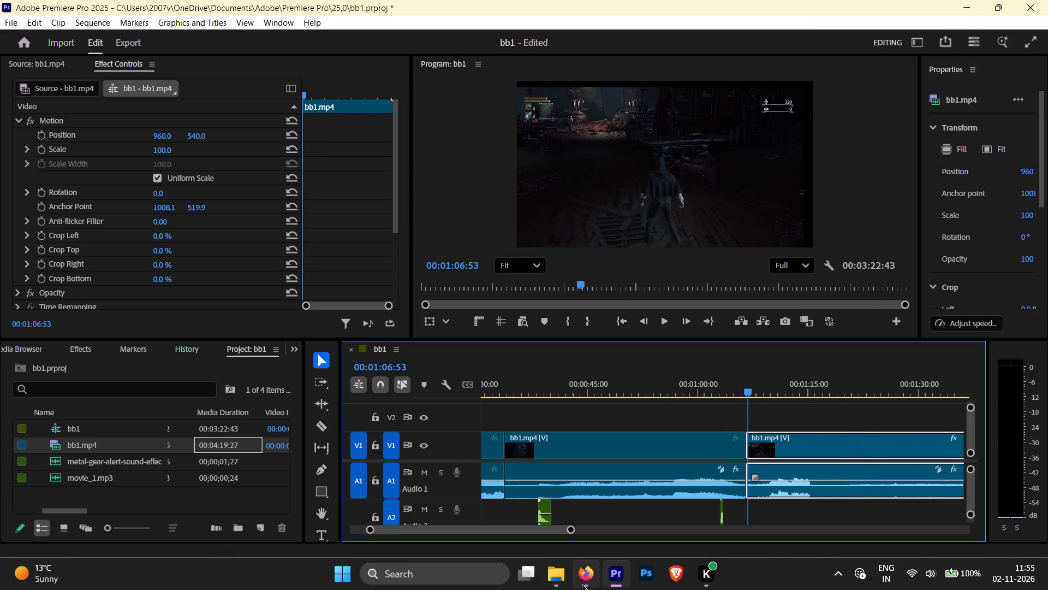
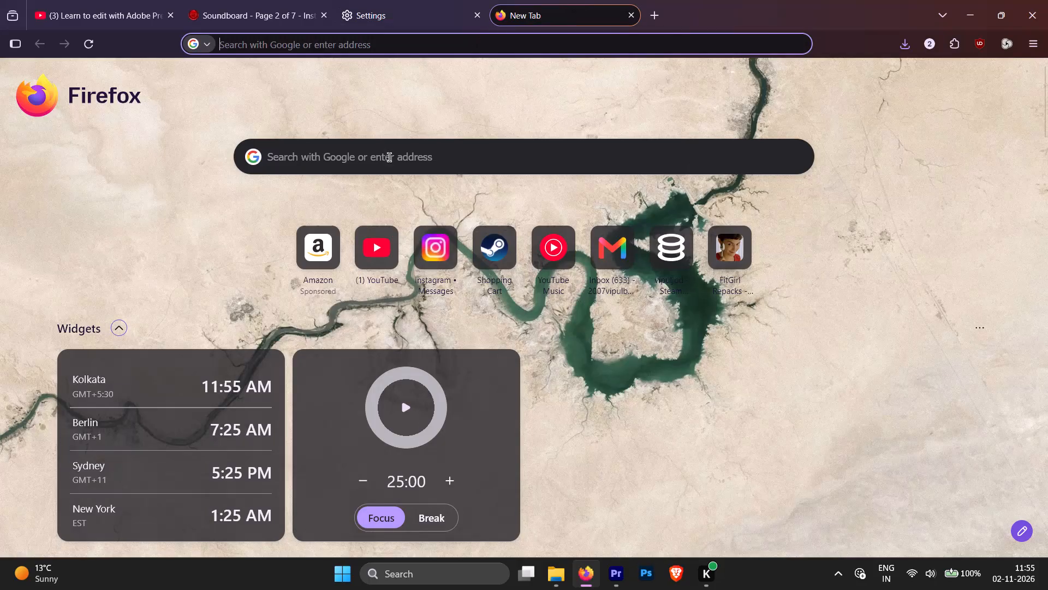
Search the web for "how to fix position in premiere pro".
{"action": "left_click", "coordinate": [377, 160]}
{"action": "type", "text": "how to fix"}
{"action": "key", "text": "space"}
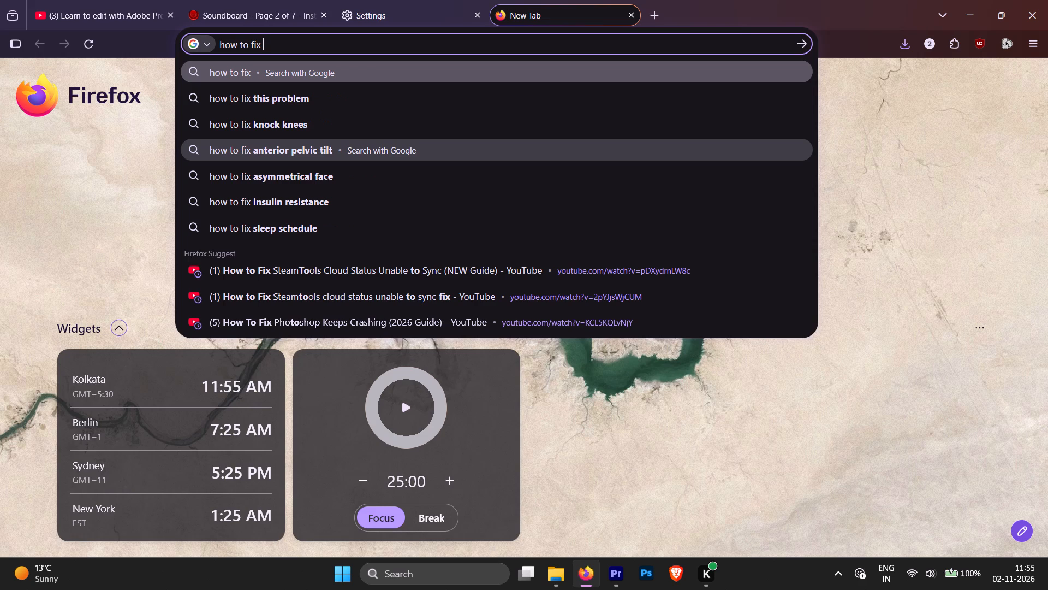
{"action": "type", "text": "posit"}
{"action": "key", "text": "o"}
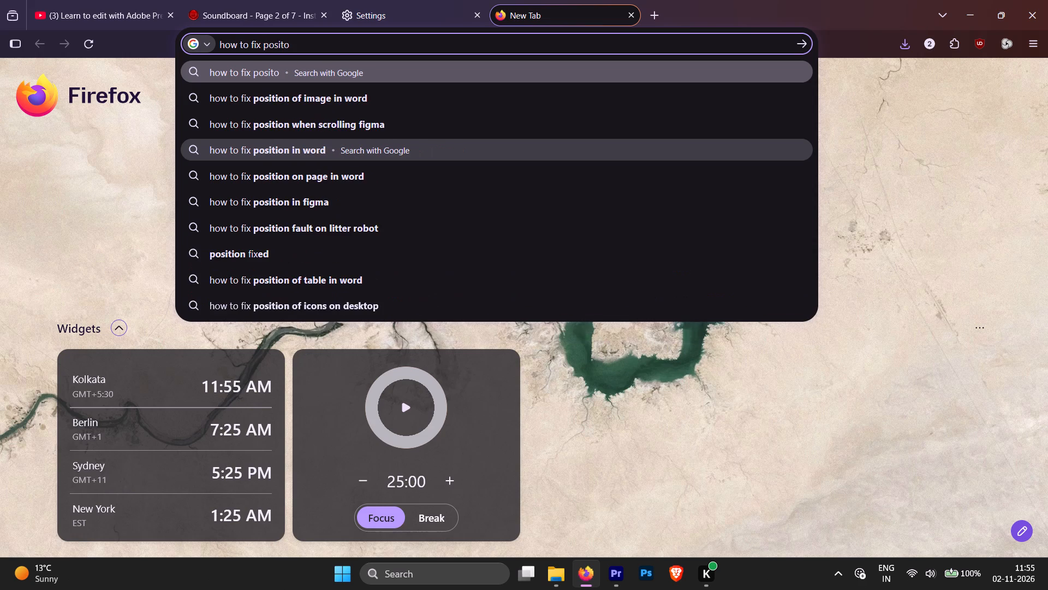
{"action": "type", "text": "m"}
{"action": "key", "text": "space"}
{"action": "key", "text": "BackSpace"}
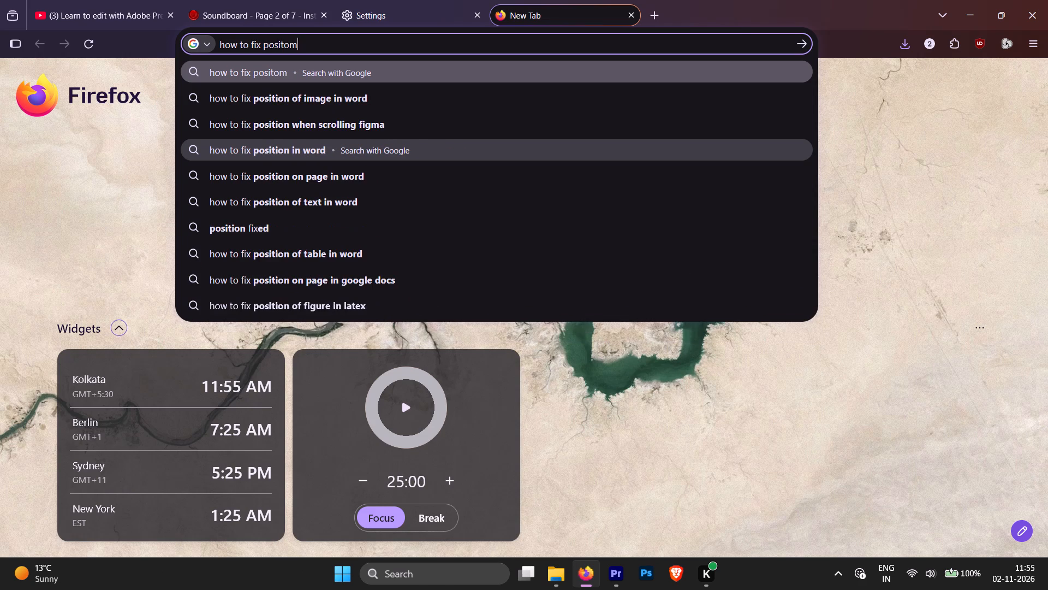
{"action": "key", "text": "BackSpace"}
{"action": "key", "text": "BackSpace"}
{"action": "type", "text": "ion in"}
{"action": "key", "text": "space"}
{"action": "type", "text": "pre"}
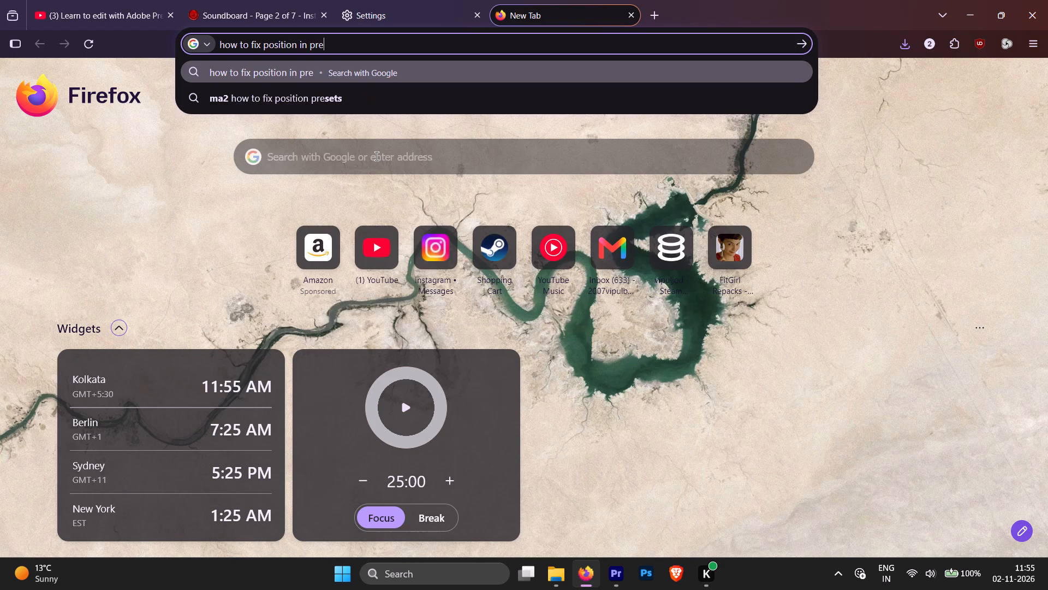
{"action": "type", "text": "mier"}
{"action": "key", "text": "space"}
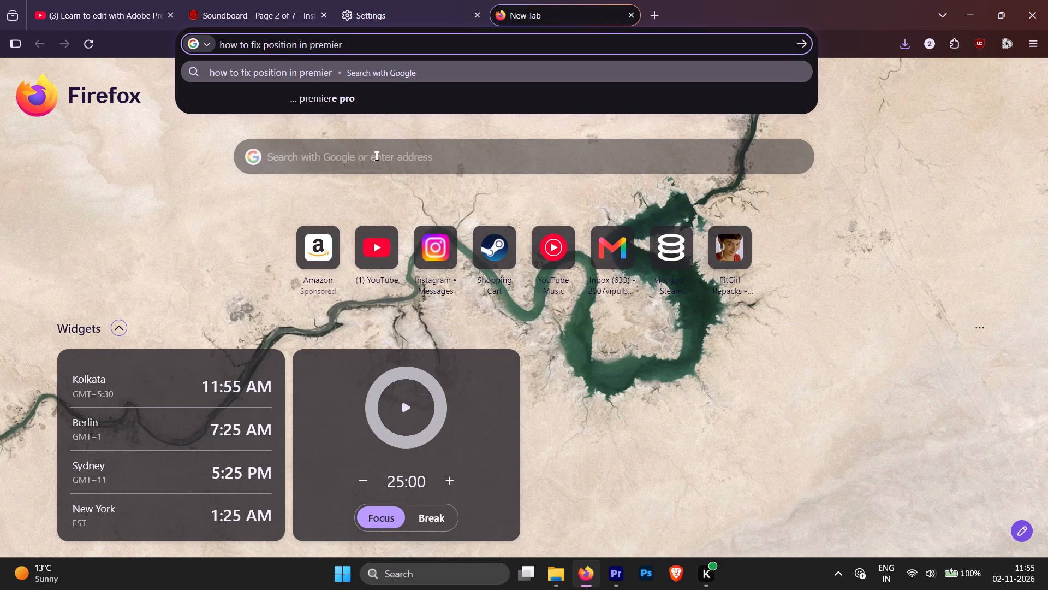
{"action": "left_click", "coordinate": [338, 98]}
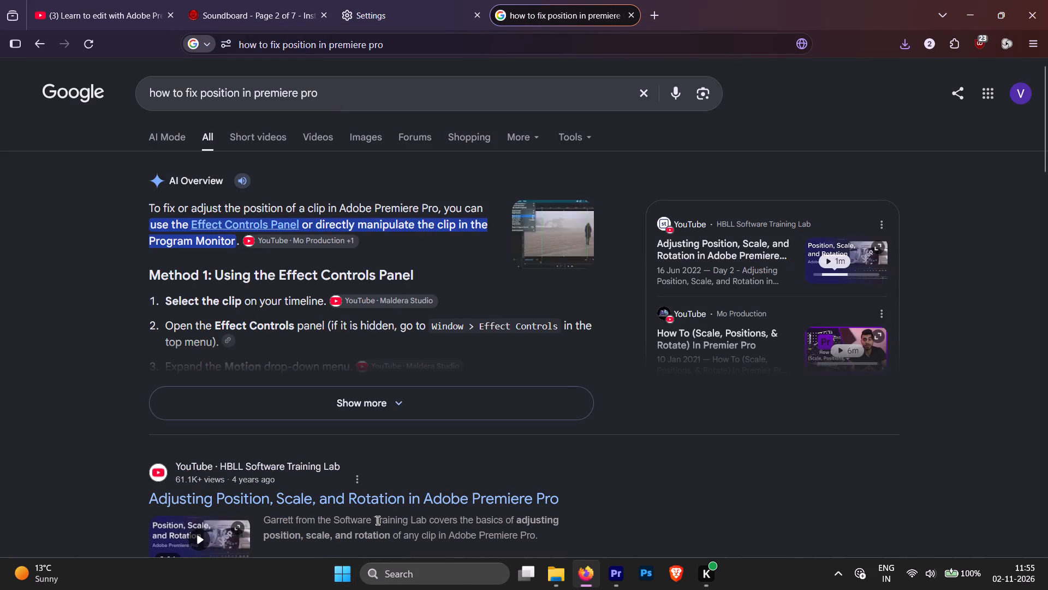
Expand the AI overview and read its methods for adjusting clip position and fixing off-centre issues.
{"action": "left_click", "coordinate": [383, 405]}
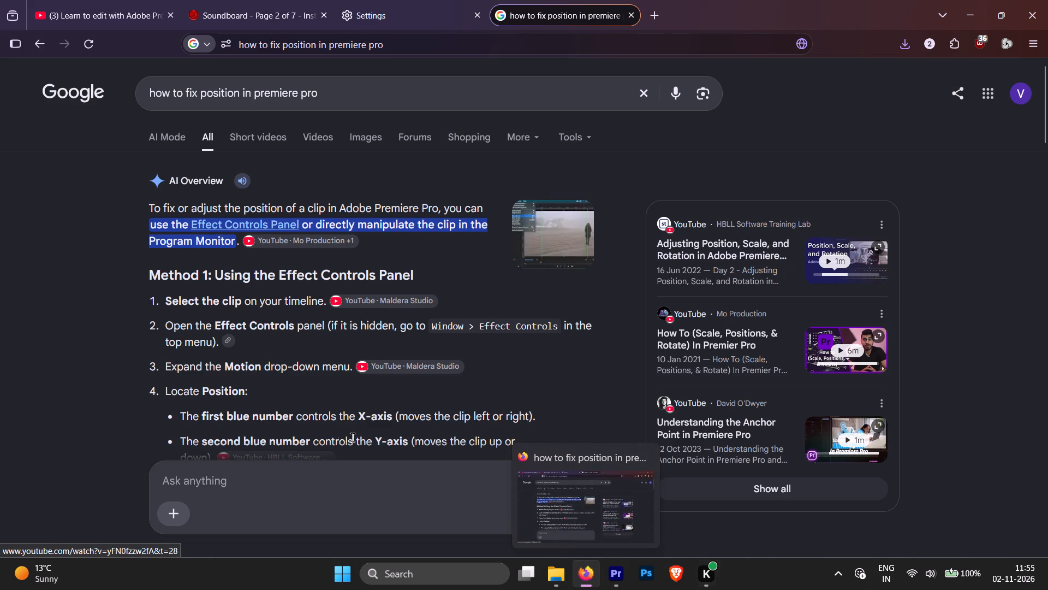
{"action": "scroll", "coordinate": [348, 415], "scroll_direction": "down", "scroll_amount": 1}
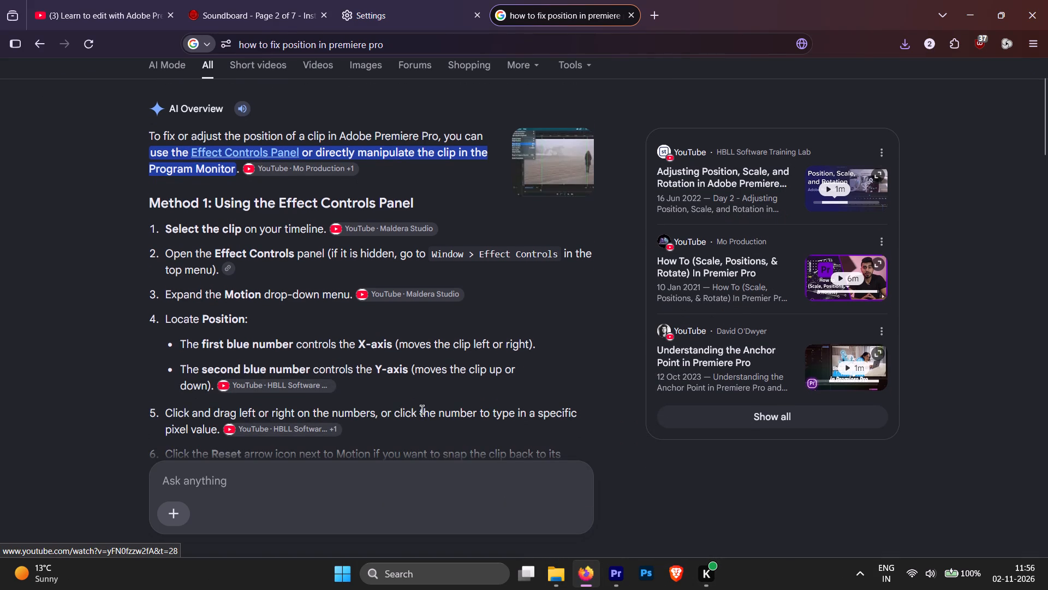
{"action": "scroll", "coordinate": [426, 410], "scroll_direction": "down", "scroll_amount": 2}
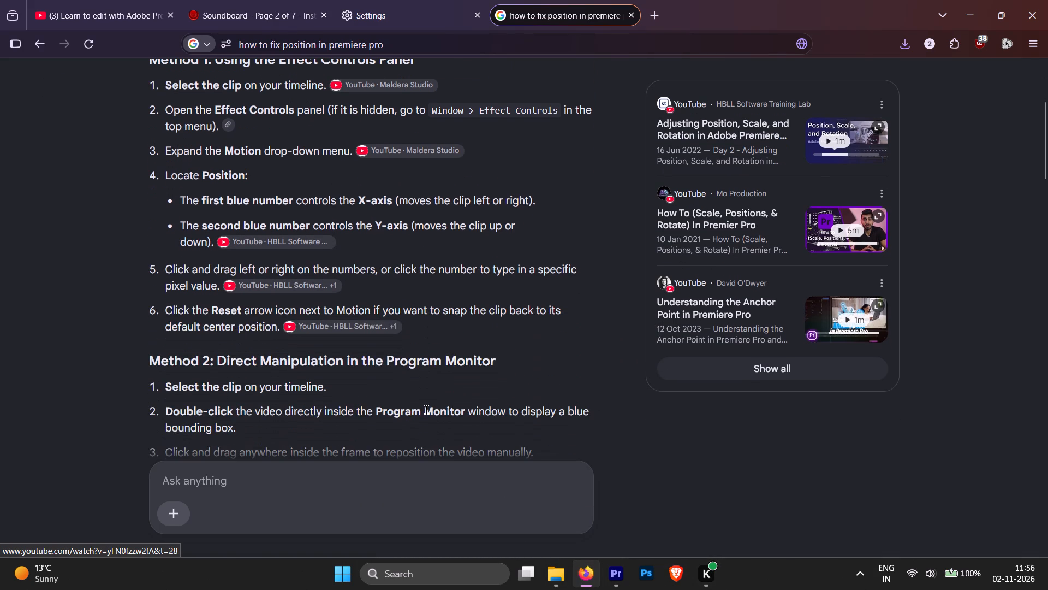
{"action": "scroll", "coordinate": [430, 410], "scroll_direction": "down", "scroll_amount": 1}
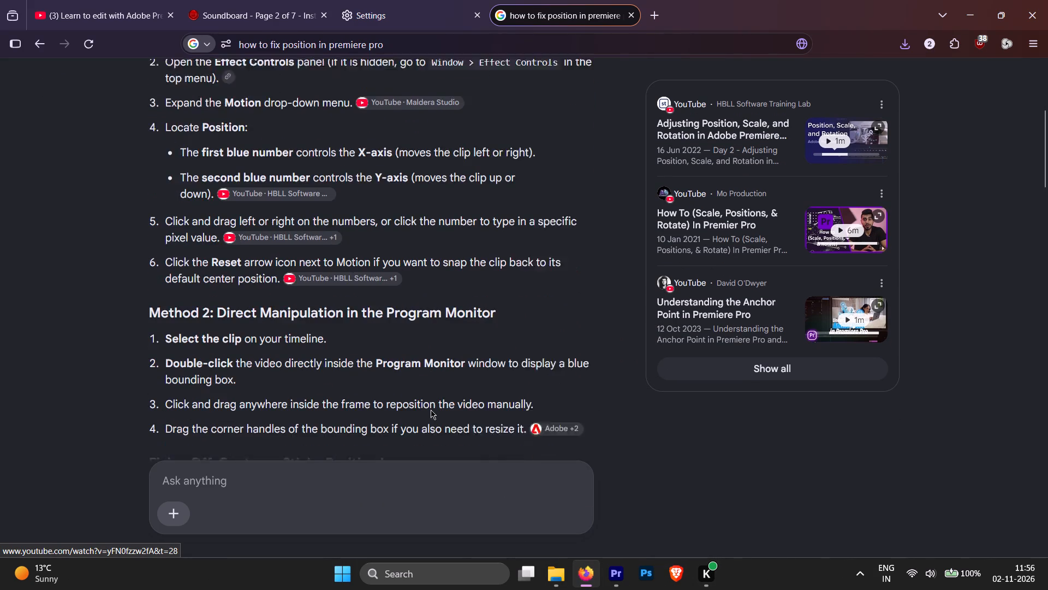
{"action": "scroll", "coordinate": [431, 410], "scroll_direction": "down", "scroll_amount": 1}
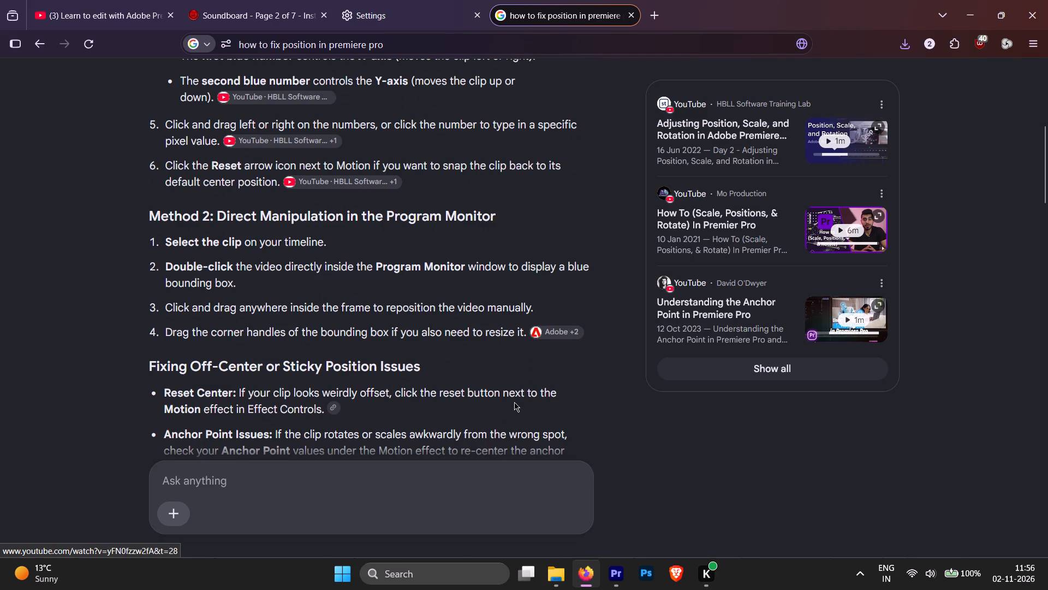
{"action": "scroll", "coordinate": [514, 402], "scroll_direction": "down", "scroll_amount": 1}
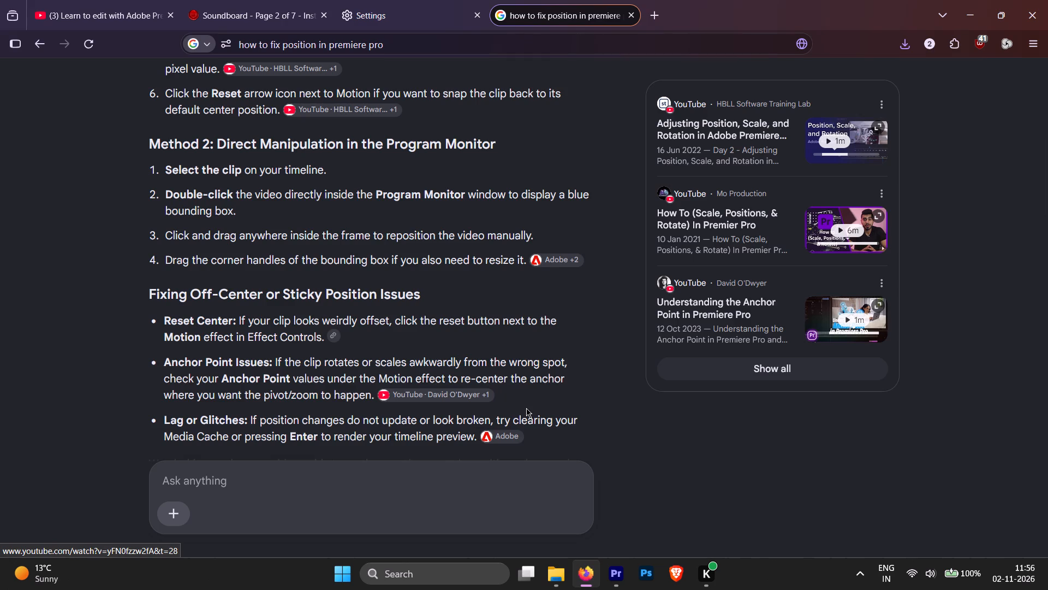
{"action": "scroll", "coordinate": [526, 408], "scroll_direction": "down", "scroll_amount": 2}
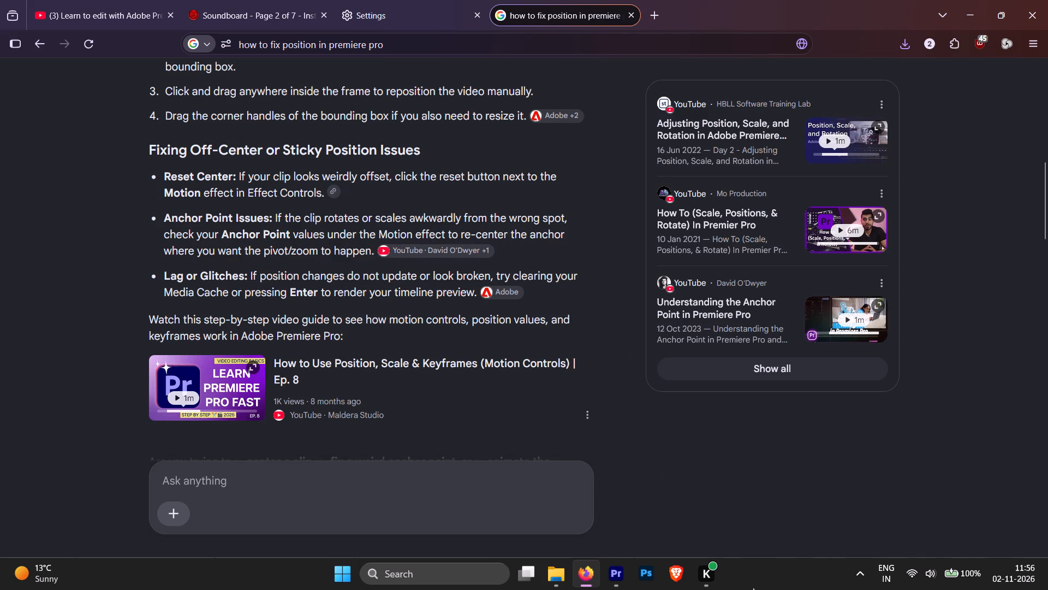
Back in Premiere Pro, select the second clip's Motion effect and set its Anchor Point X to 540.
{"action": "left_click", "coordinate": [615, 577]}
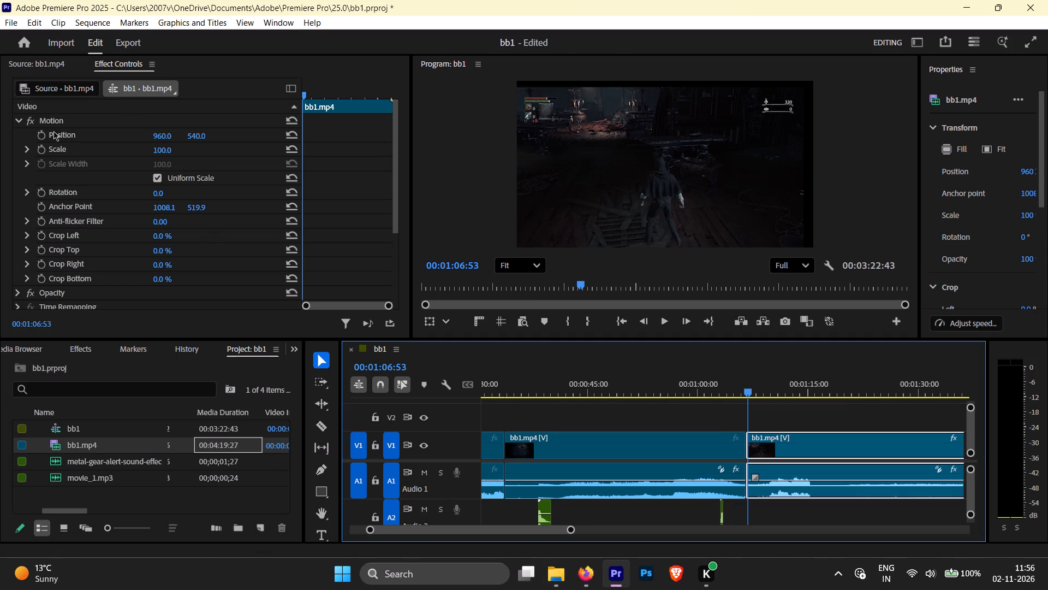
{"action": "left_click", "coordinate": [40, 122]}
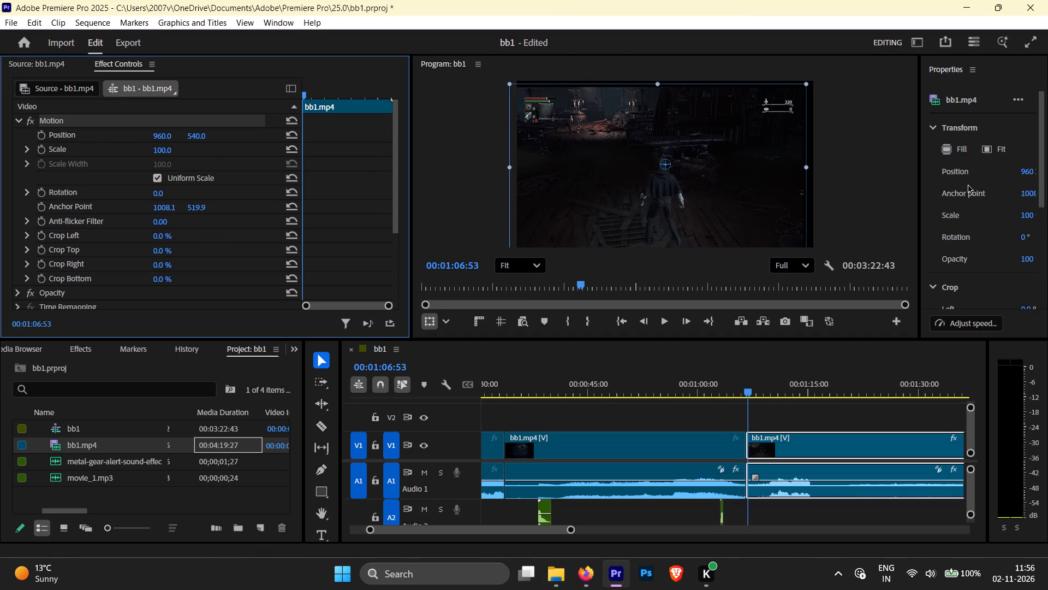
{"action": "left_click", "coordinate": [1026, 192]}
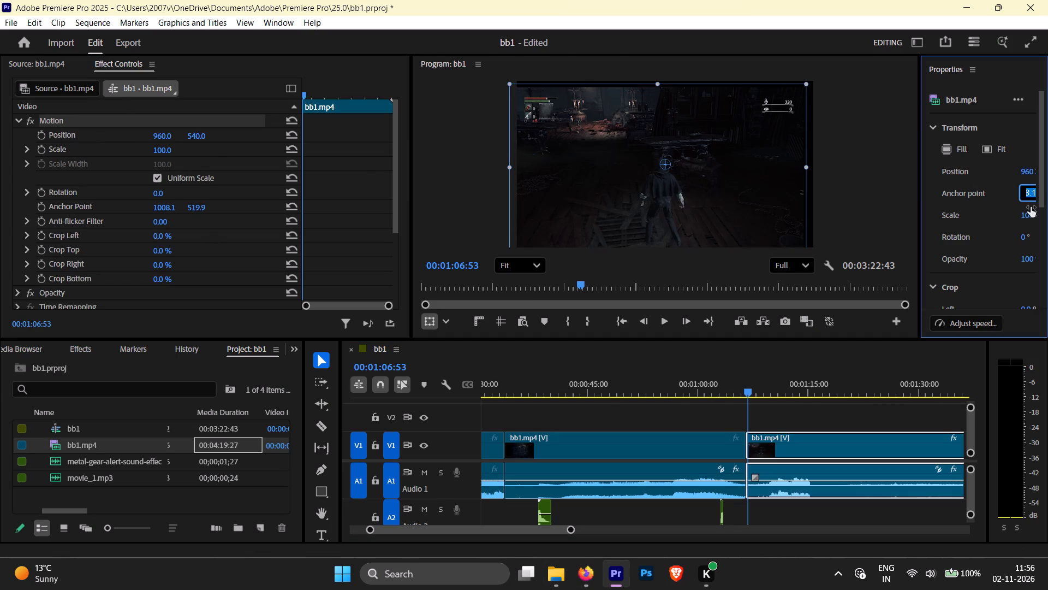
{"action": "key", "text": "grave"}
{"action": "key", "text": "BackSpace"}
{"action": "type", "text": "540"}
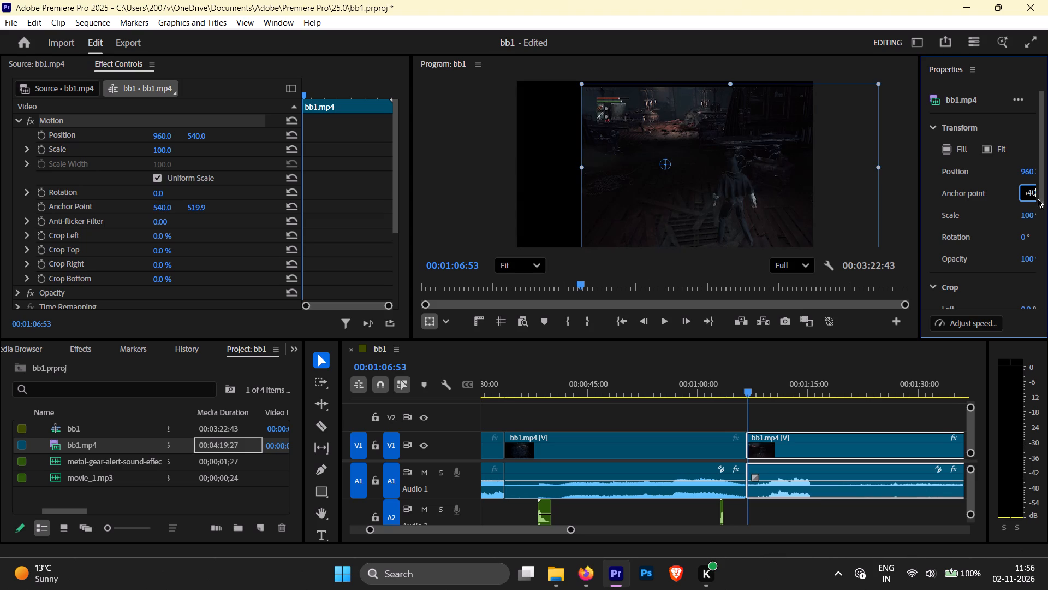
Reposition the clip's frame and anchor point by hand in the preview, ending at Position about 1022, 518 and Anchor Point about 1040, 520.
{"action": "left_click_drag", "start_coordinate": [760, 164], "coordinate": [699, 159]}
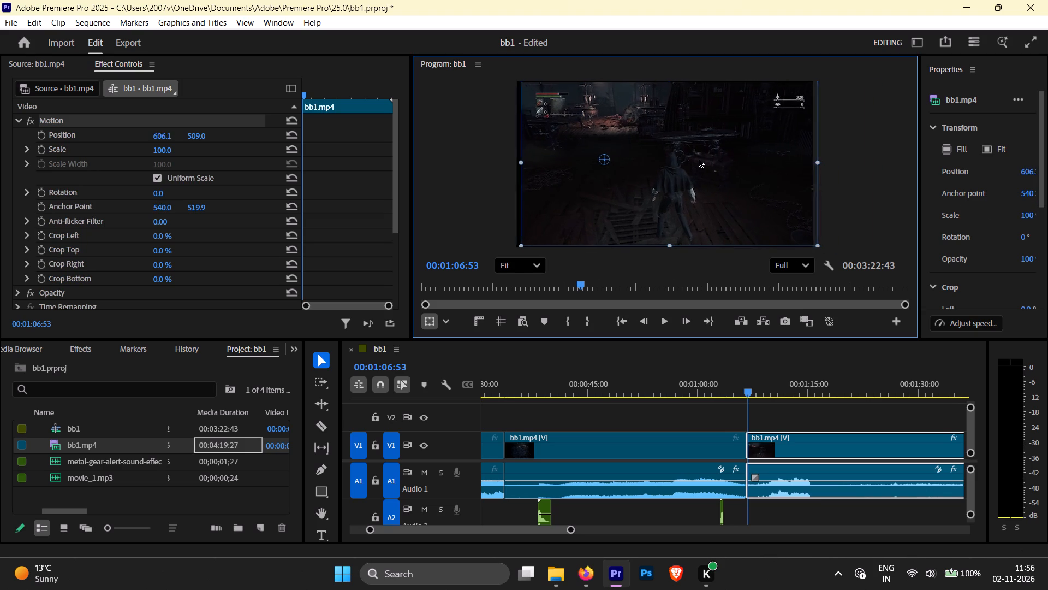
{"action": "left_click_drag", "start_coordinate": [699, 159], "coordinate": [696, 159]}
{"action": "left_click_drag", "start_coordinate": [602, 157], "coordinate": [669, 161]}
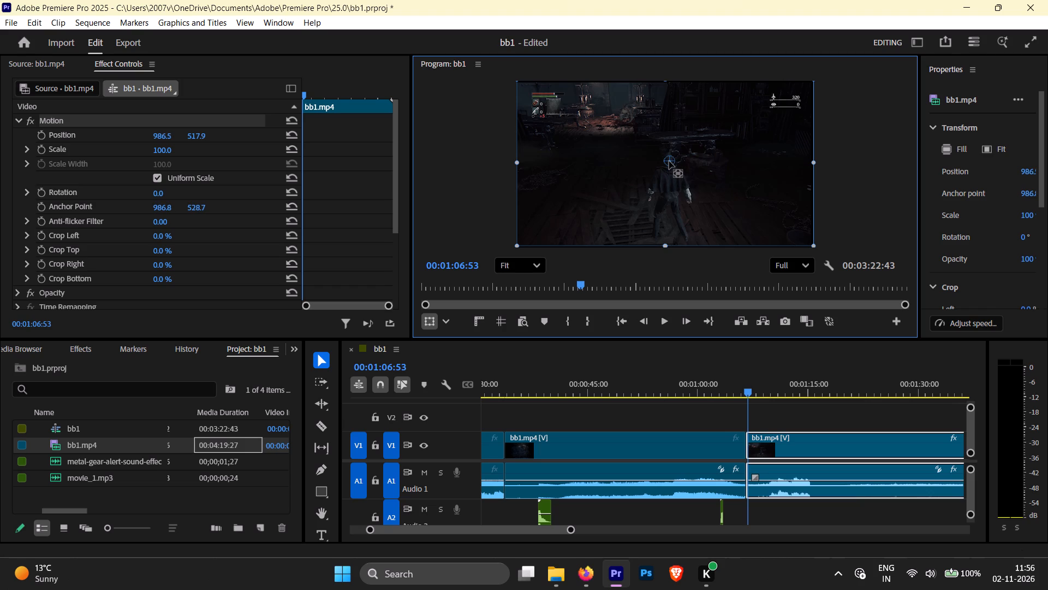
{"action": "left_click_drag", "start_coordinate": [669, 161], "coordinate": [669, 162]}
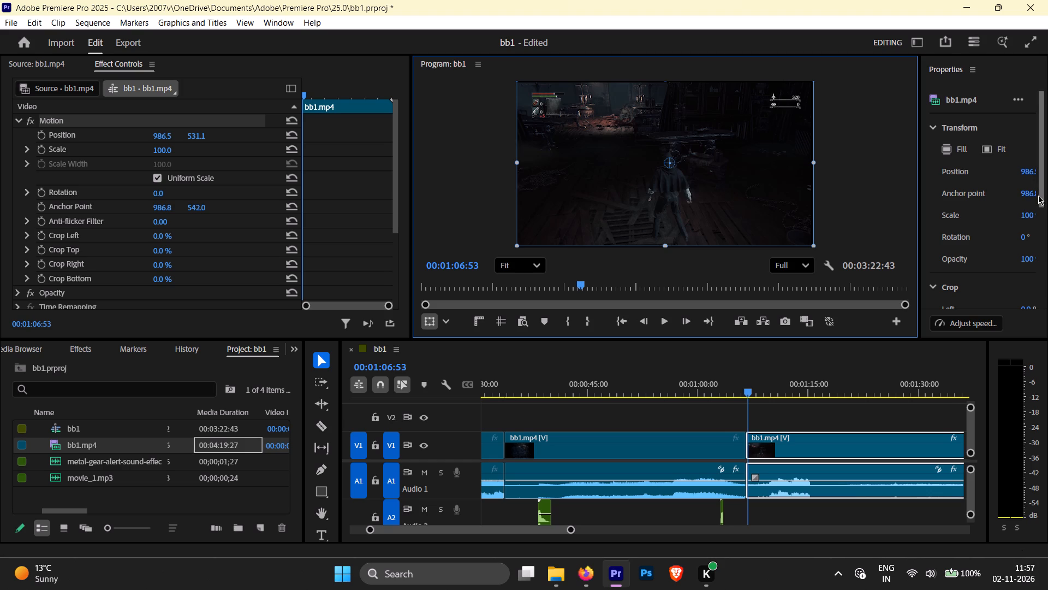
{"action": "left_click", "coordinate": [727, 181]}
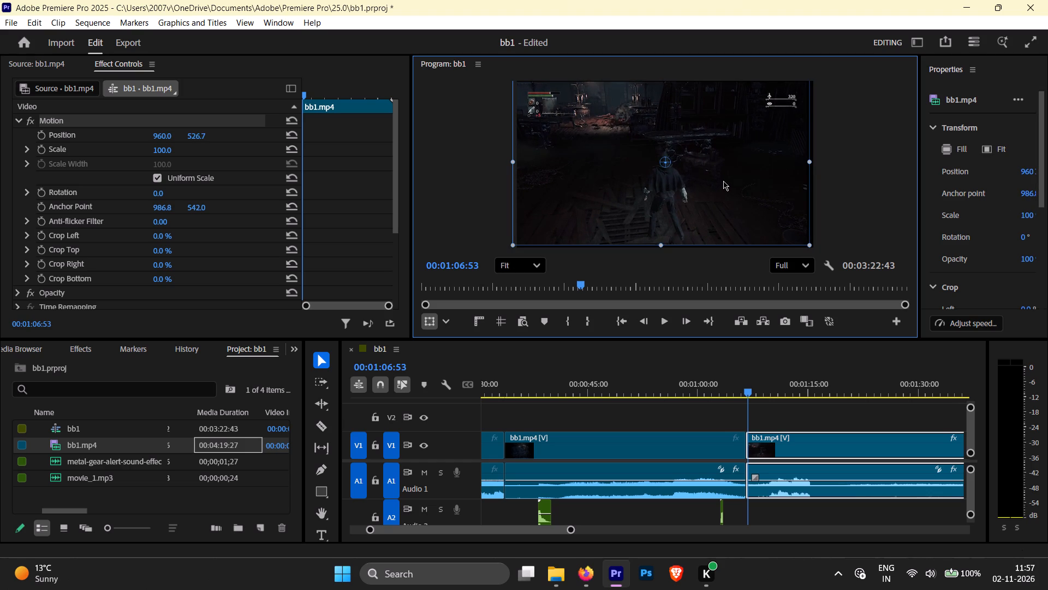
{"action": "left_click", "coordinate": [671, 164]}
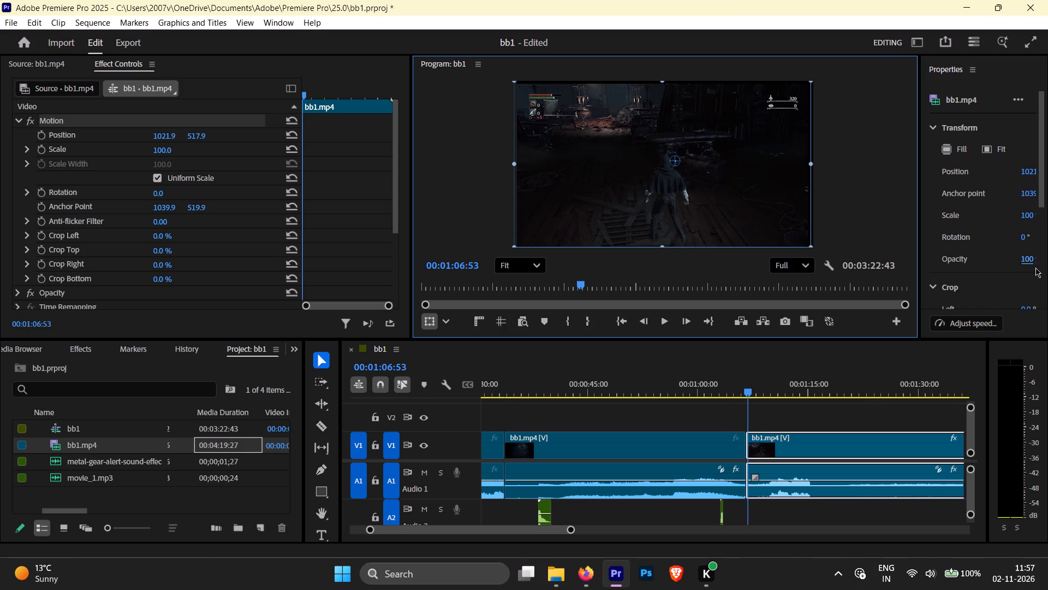
Apply the Fit and Fill framing options to the clip, finishing on Fit, with Position and Anchor Point at 960, 540.
{"action": "left_click", "coordinate": [981, 151]}
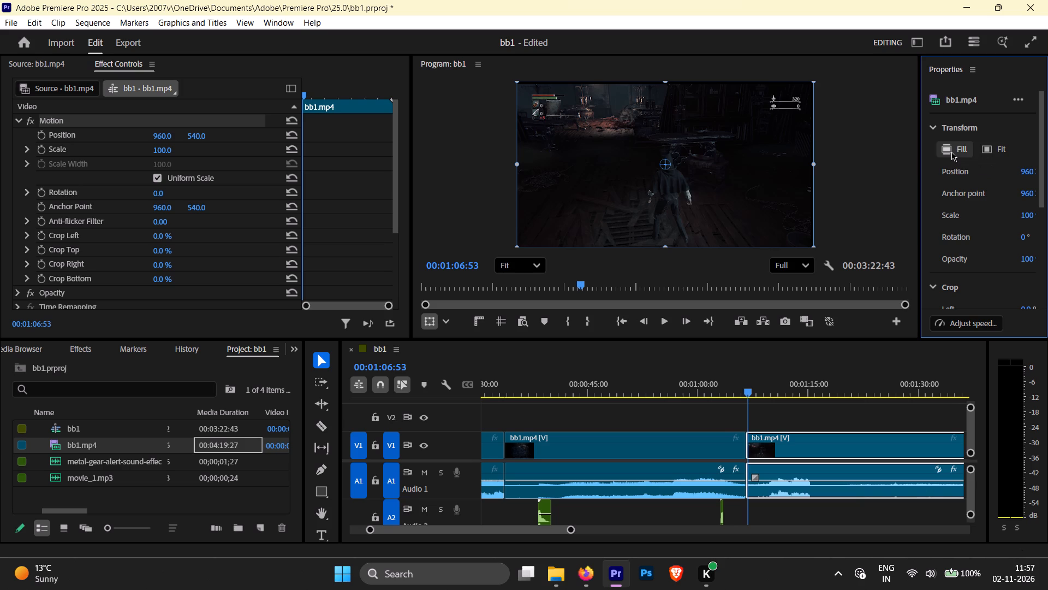
{"action": "left_click", "coordinate": [951, 152]}
{"action": "left_click", "coordinate": [982, 146]}
Play the clip full screen briefly to check its framing, stopping at 00:01:07:41.
{"action": "left_click", "coordinate": [1033, 44]}
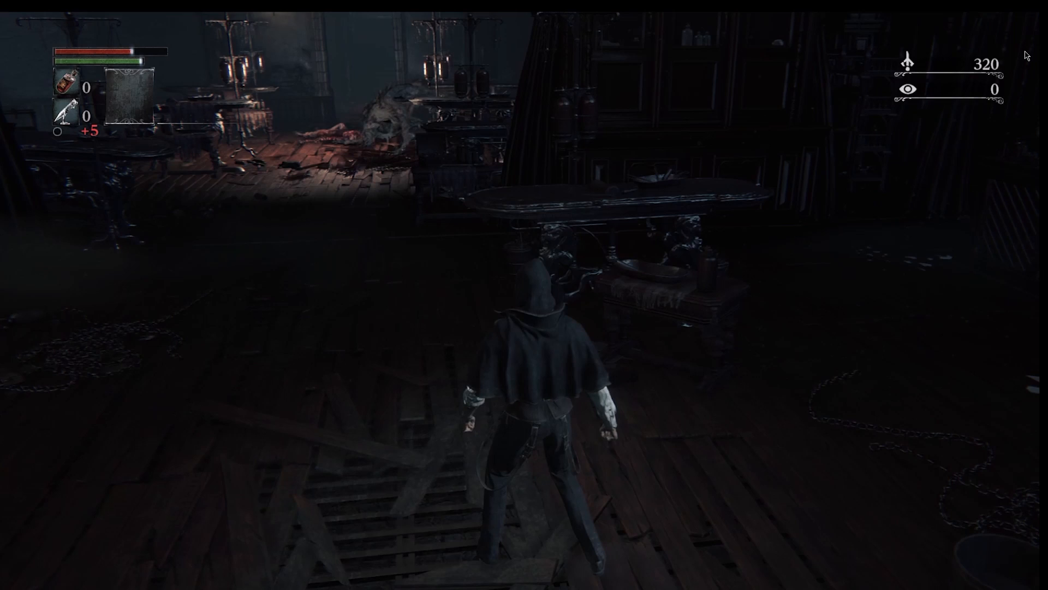
{"action": "key", "text": "space"}
{"action": "key", "text": "space"}
{"action": "key", "text": "Escape"}
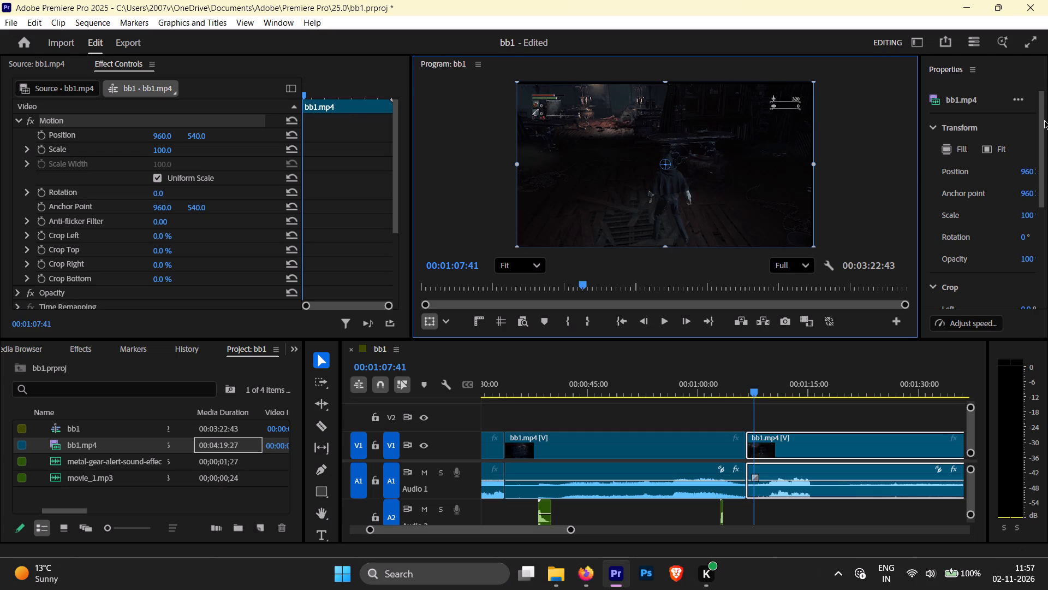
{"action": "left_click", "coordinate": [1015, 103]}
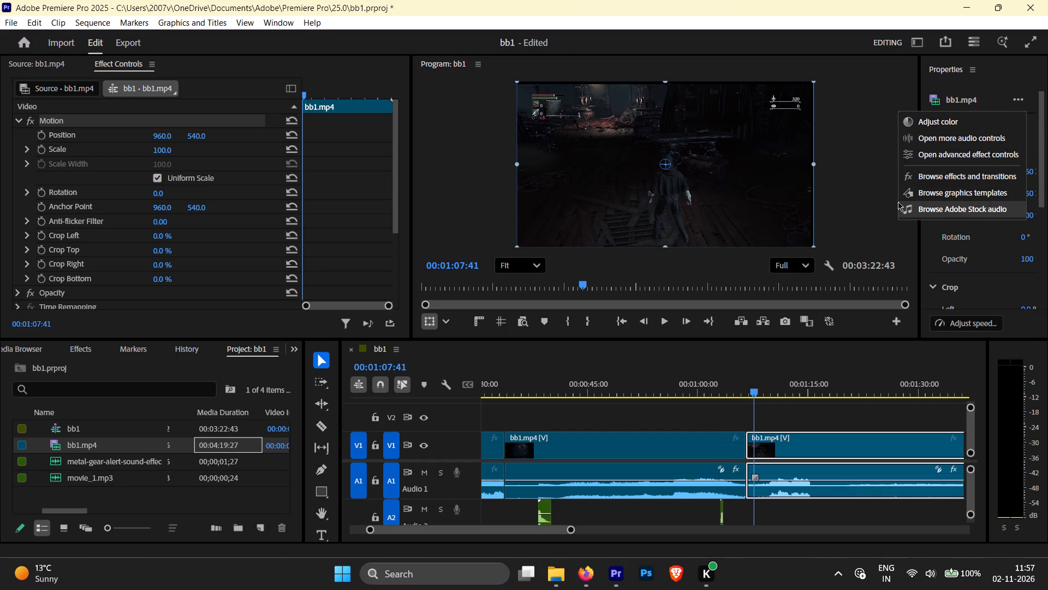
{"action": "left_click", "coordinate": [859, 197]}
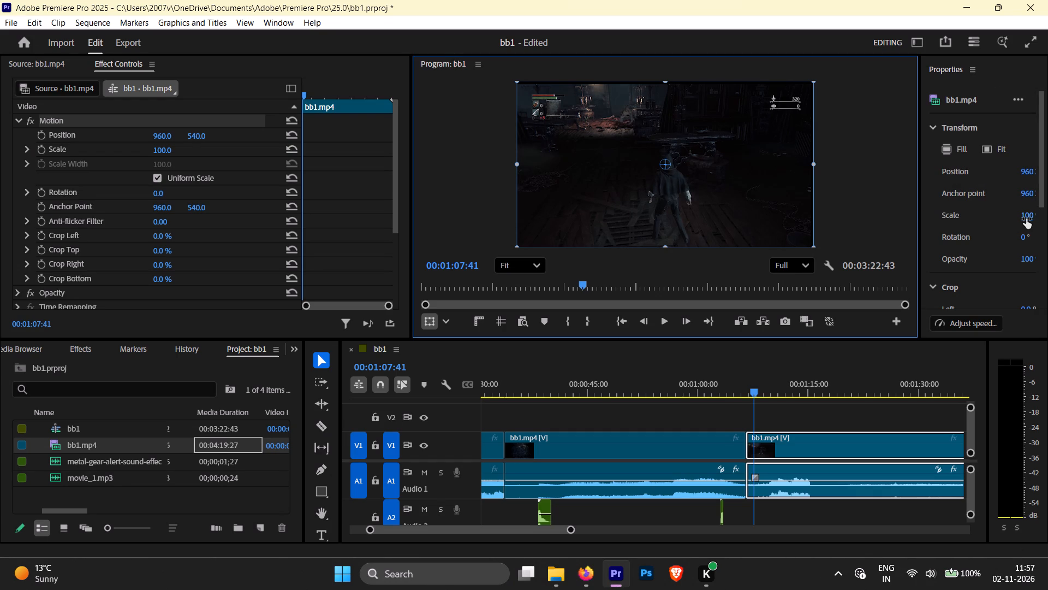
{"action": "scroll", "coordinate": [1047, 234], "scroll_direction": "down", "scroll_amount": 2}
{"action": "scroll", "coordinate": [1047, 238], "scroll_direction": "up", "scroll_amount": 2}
Widen the Properties area so the full X and Y Transform values and their keyframe controls fit.
{"action": "left_click_drag", "start_coordinate": [1046, 196], "coordinate": [1037, 241]}
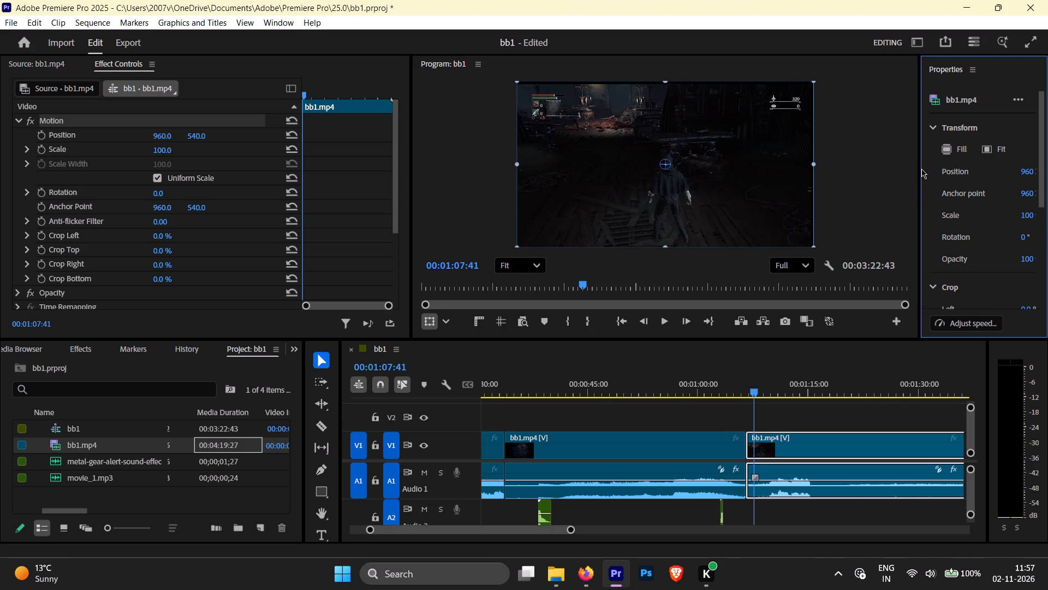
{"action": "left_click_drag", "start_coordinate": [920, 175], "coordinate": [790, 170]}
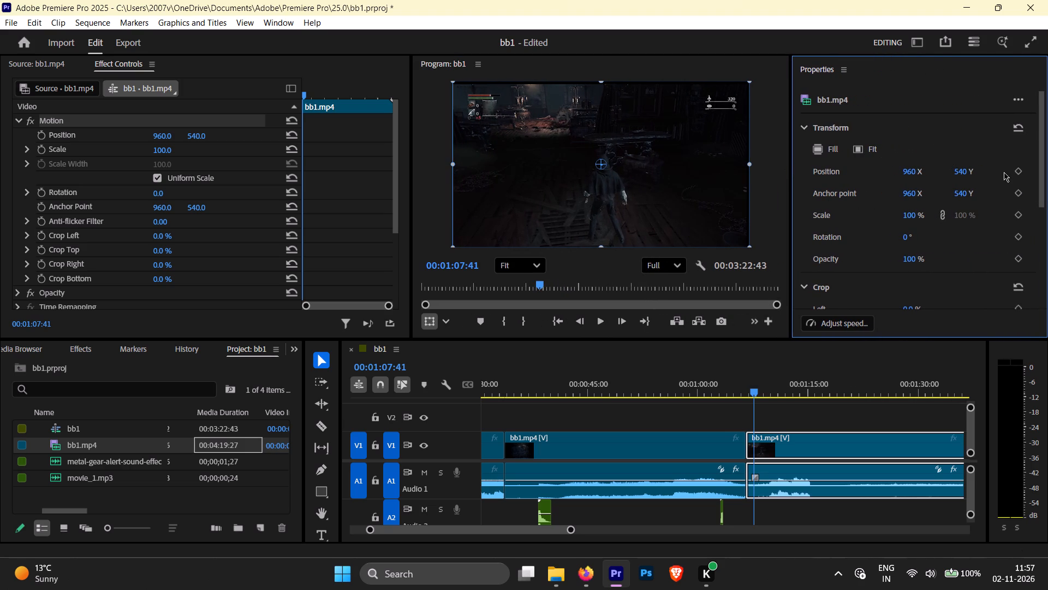
Enable Position keyframing on the clip, reset its Transform values, and remove the Position keyframe at 00:01:07:41.
{"action": "left_click", "coordinate": [1015, 167]}
{"action": "left_click", "coordinate": [1016, 169]}
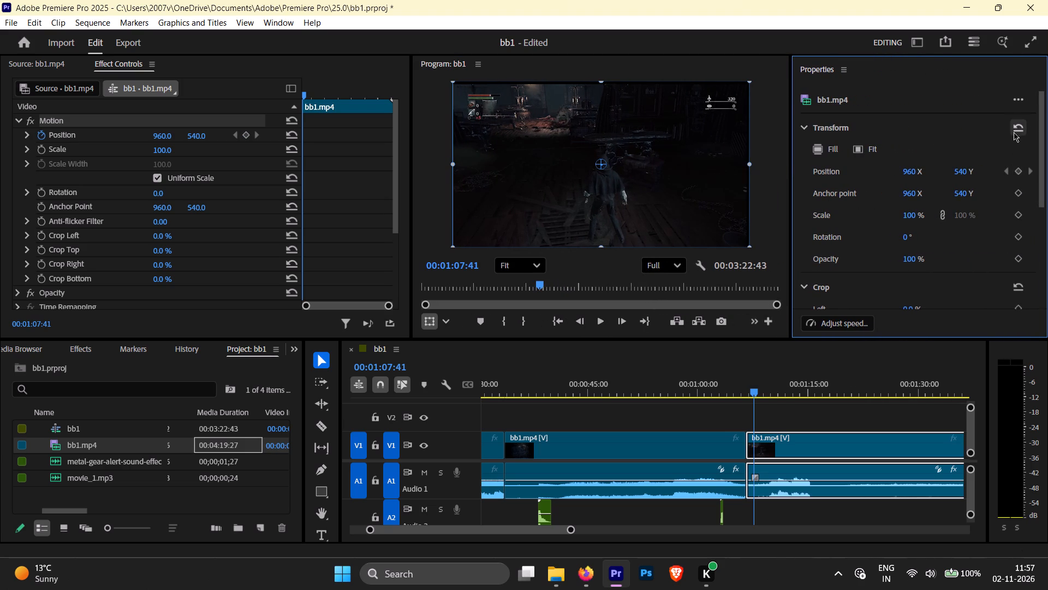
{"action": "left_click", "coordinate": [1016, 127]}
{"action": "double_click", "coordinate": [1017, 128]}
{"action": "left_click", "coordinate": [1016, 168]}
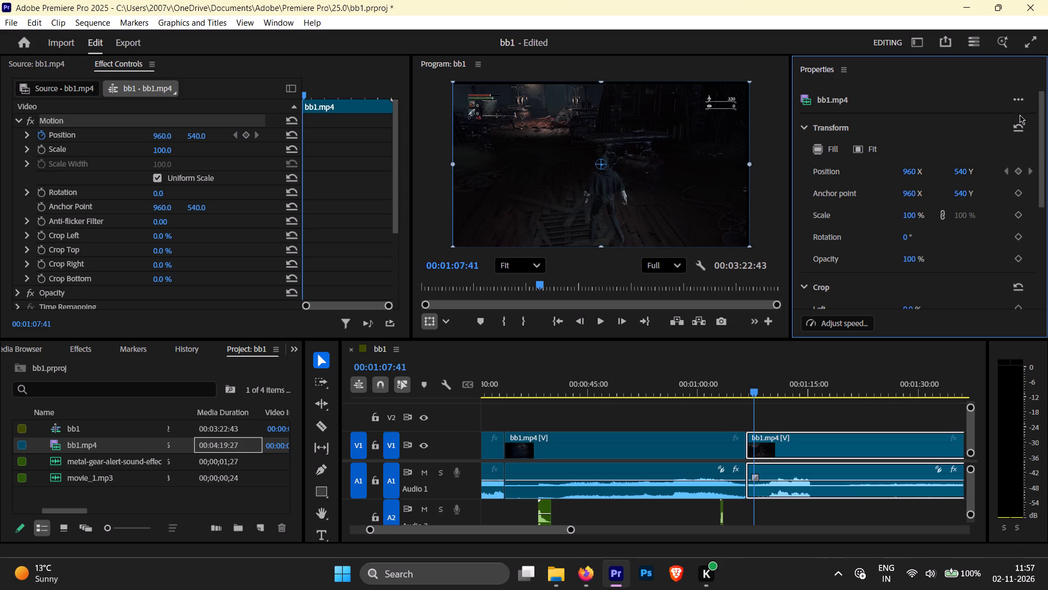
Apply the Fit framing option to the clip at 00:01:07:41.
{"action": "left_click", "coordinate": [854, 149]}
View the frame full screen to check its edges, dismissing the Mem Reduct notification.
{"action": "left_click", "coordinate": [1022, 41]}
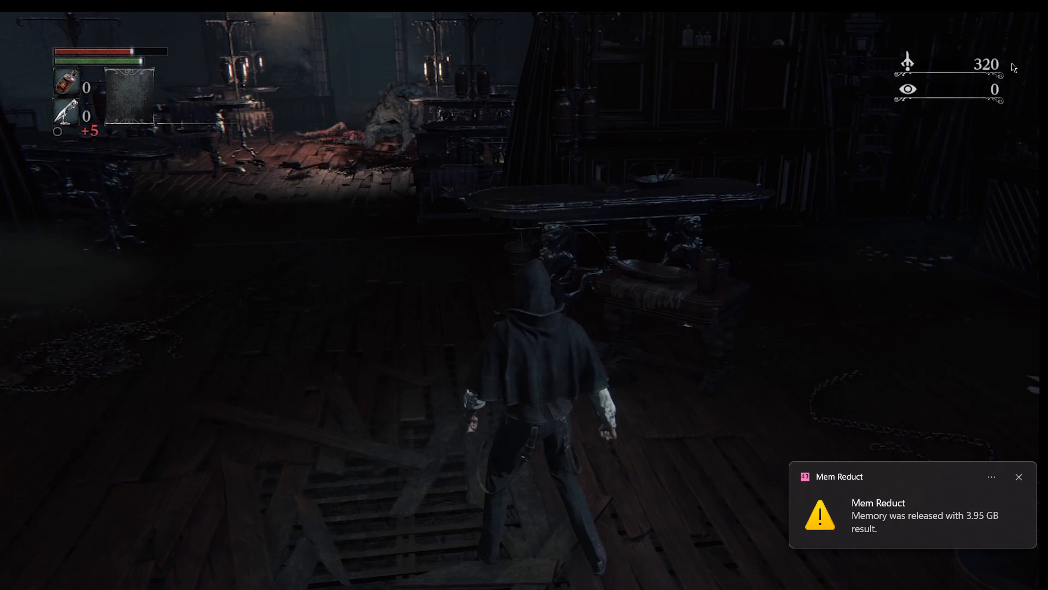
{"action": "left_click", "coordinate": [1023, 476]}
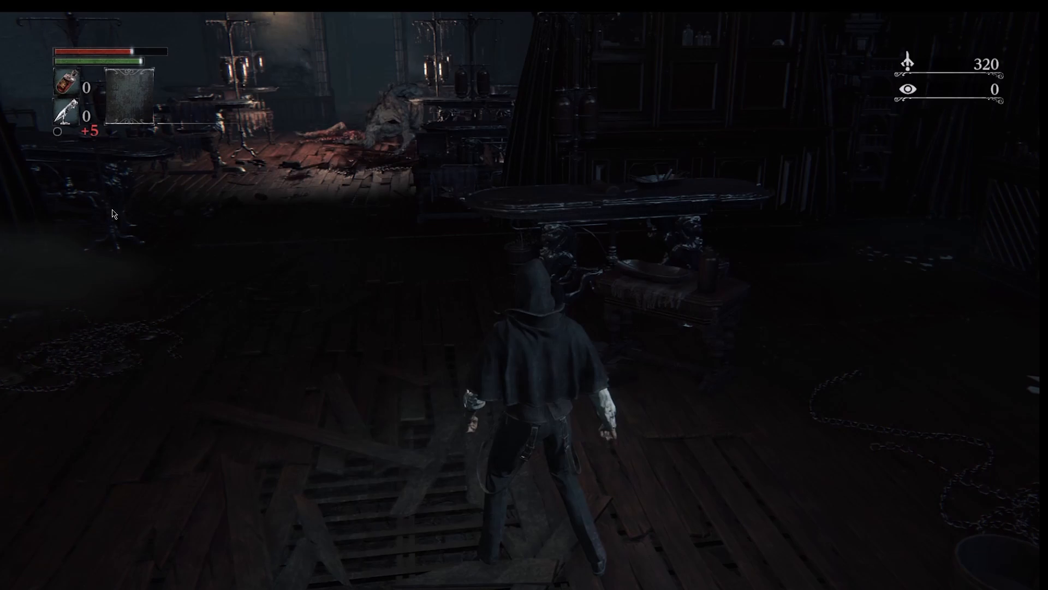
{"action": "left_click_drag", "start_coordinate": [484, 241], "coordinate": [511, 202]}
{"action": "key", "text": "Escape"}
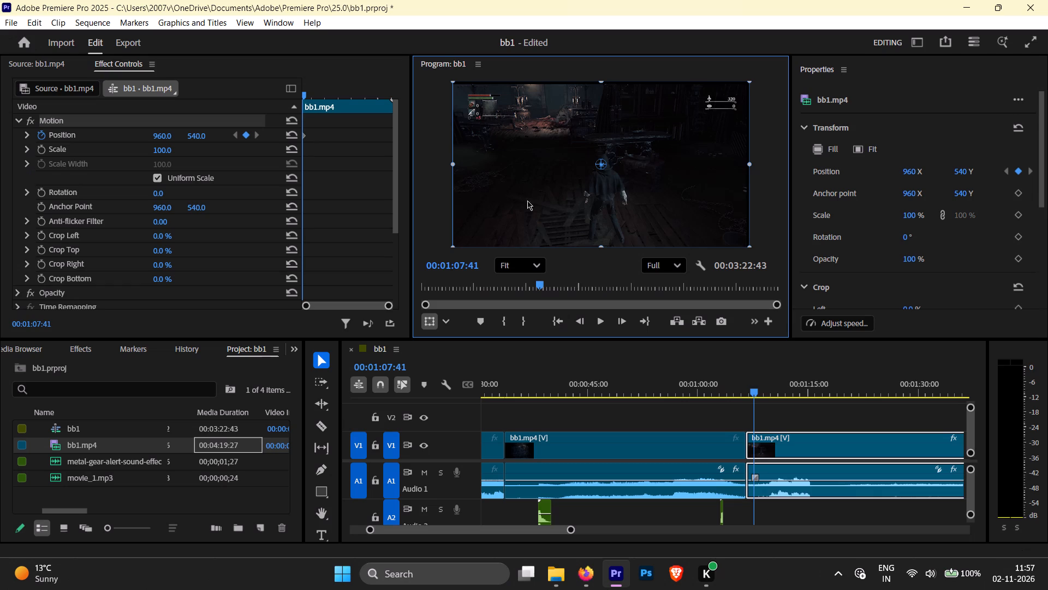
Move the clip's anchor point to about 999.8, 557.7 and shift the frame to Position about 986.5, 566.6.
{"action": "left_click_drag", "start_coordinate": [598, 161], "coordinate": [607, 167]}
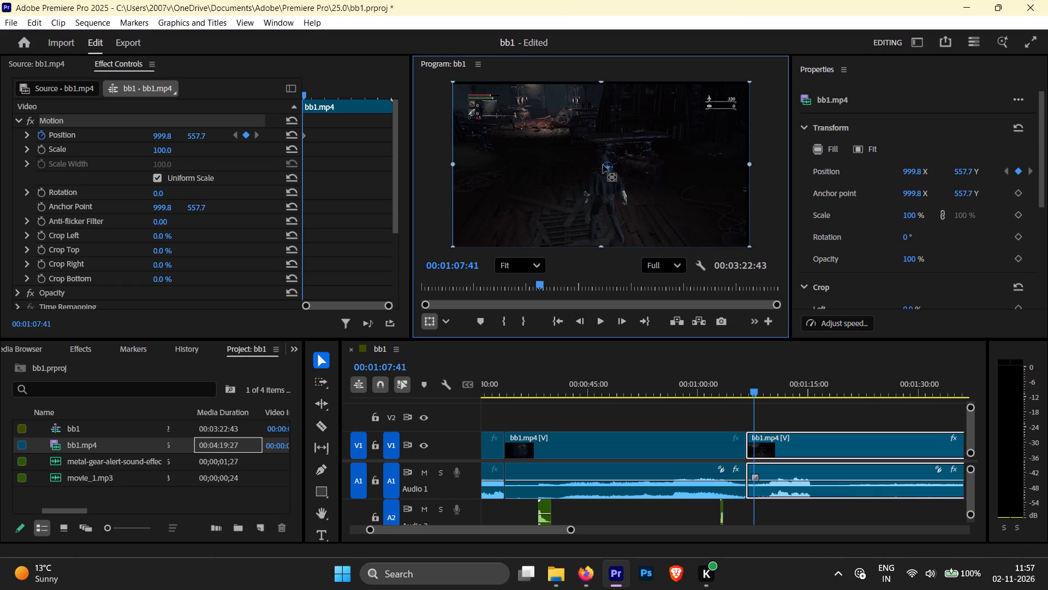
{"action": "left_click", "coordinate": [461, 116]}
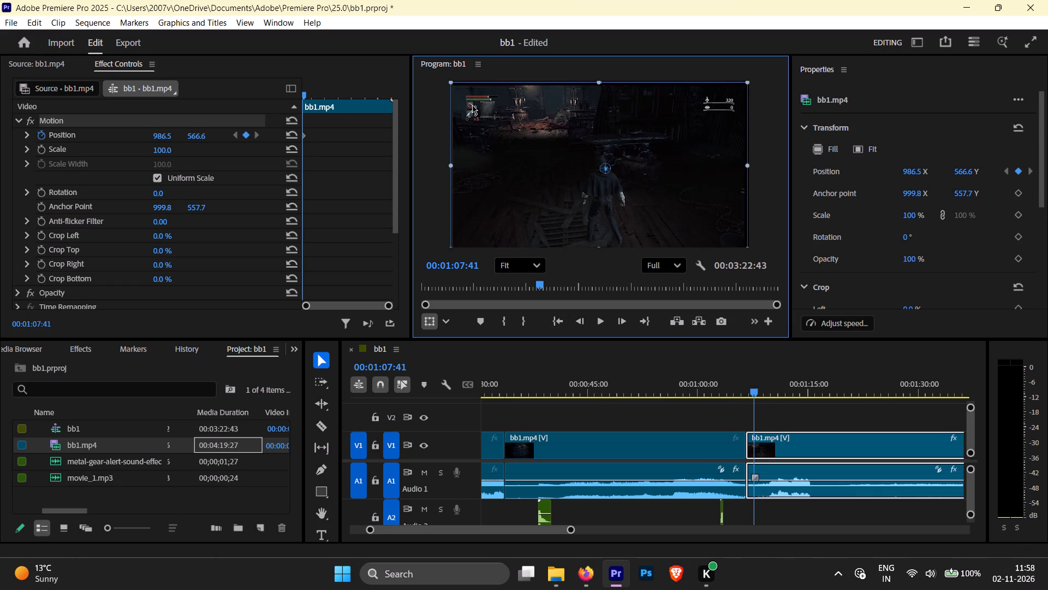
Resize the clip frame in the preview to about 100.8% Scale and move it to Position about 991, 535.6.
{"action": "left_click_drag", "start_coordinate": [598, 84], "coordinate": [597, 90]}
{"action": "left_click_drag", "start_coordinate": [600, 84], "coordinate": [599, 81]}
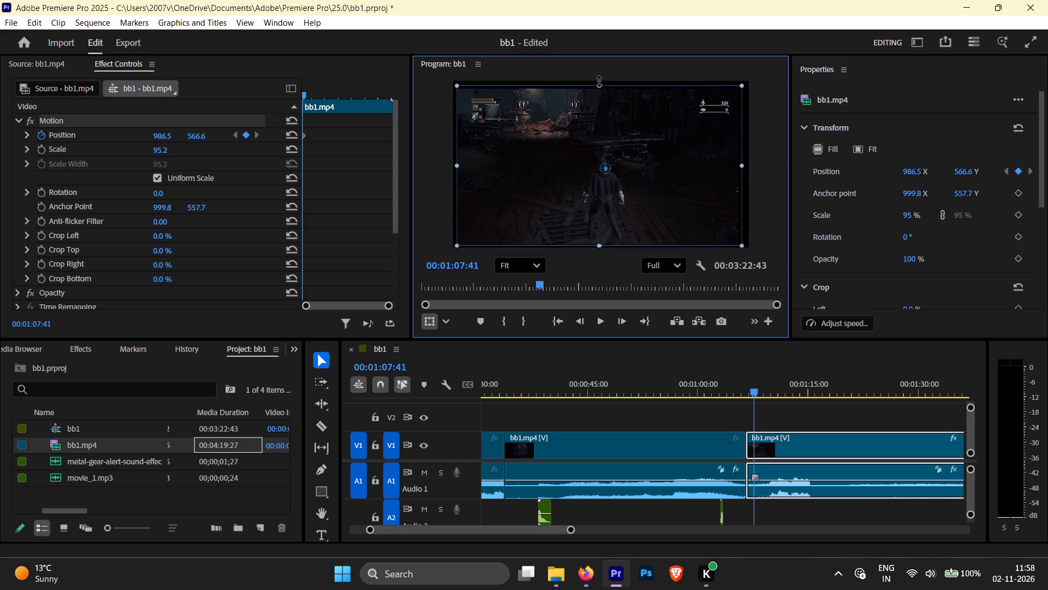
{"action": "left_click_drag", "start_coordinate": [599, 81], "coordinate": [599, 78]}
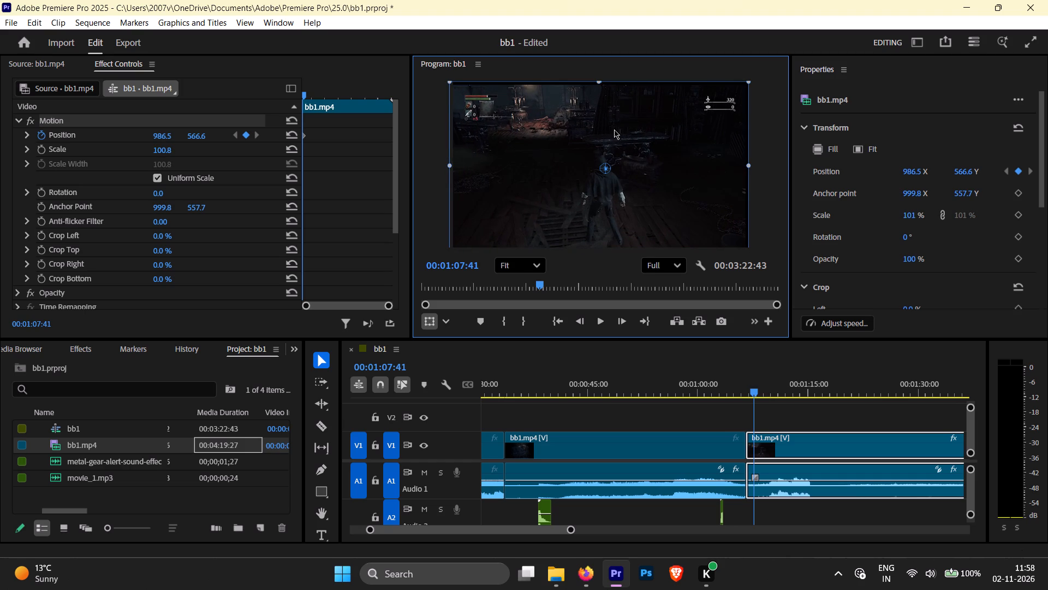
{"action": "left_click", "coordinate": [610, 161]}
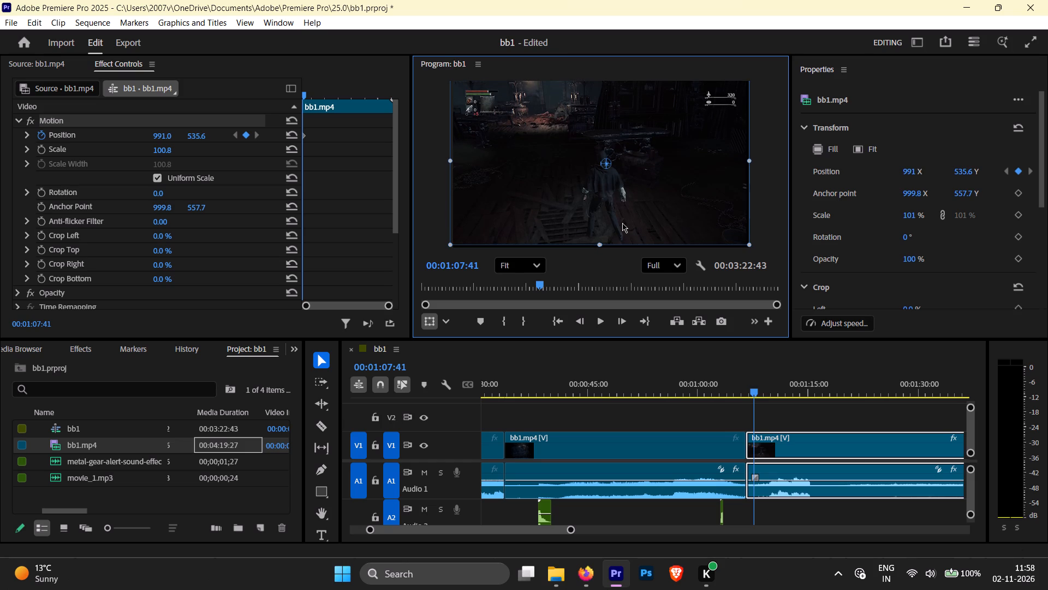
Inspect the clip's edges in the preview and full screen for remaining black borders.
{"action": "scroll", "coordinate": [620, 219], "scroll_direction": "up", "scroll_amount": 1}
{"action": "scroll", "coordinate": [620, 219], "scroll_direction": "down", "scroll_amount": 1}
{"action": "scroll", "coordinate": [621, 217], "scroll_direction": "up", "scroll_amount": 1}
{"action": "scroll", "coordinate": [621, 217], "scroll_direction": "down", "scroll_amount": 1}
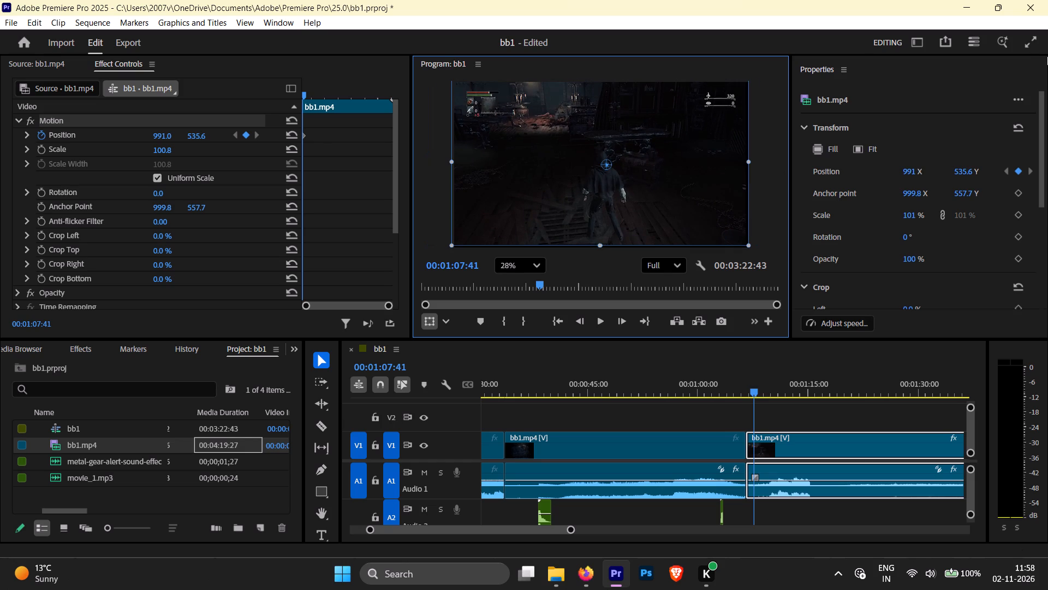
{"action": "left_click", "coordinate": [1034, 40]}
{"action": "key", "text": "Escape"}
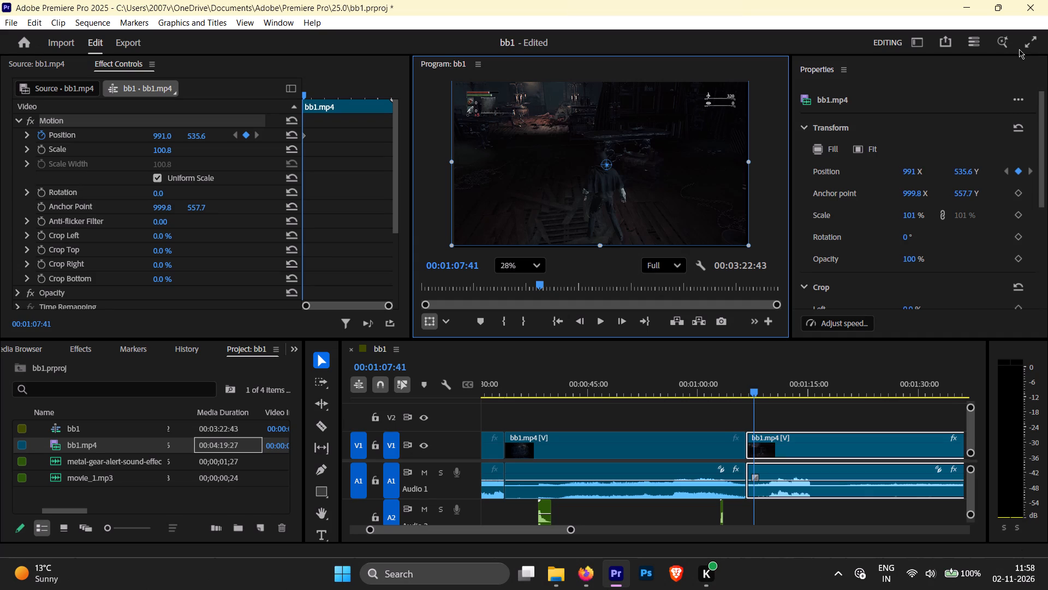
{"action": "key", "text": "Escape"}
{"action": "left_click", "coordinate": [1026, 45]}
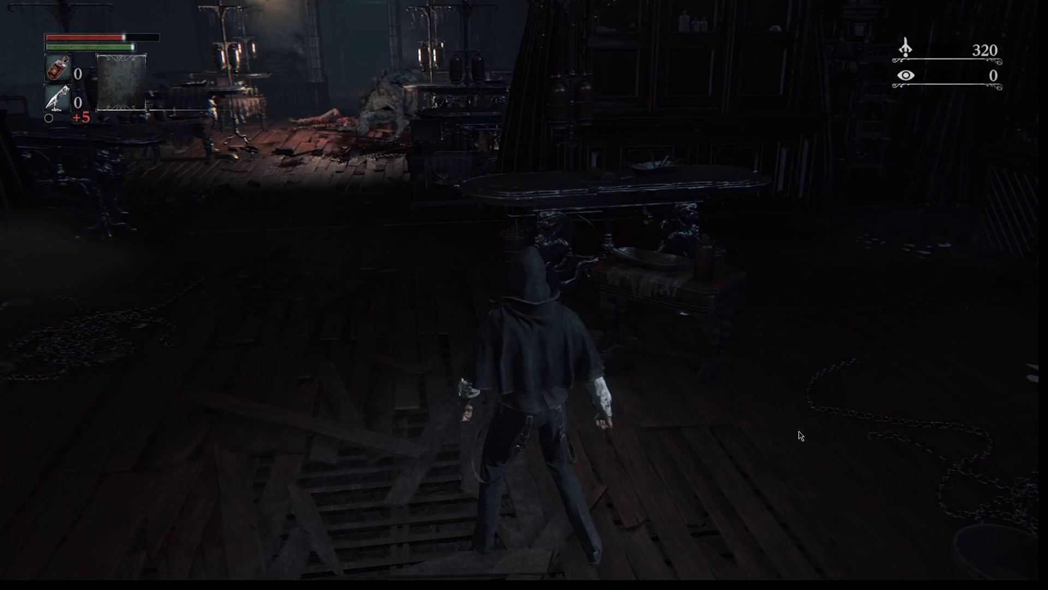
{"action": "key", "text": "Escape"}
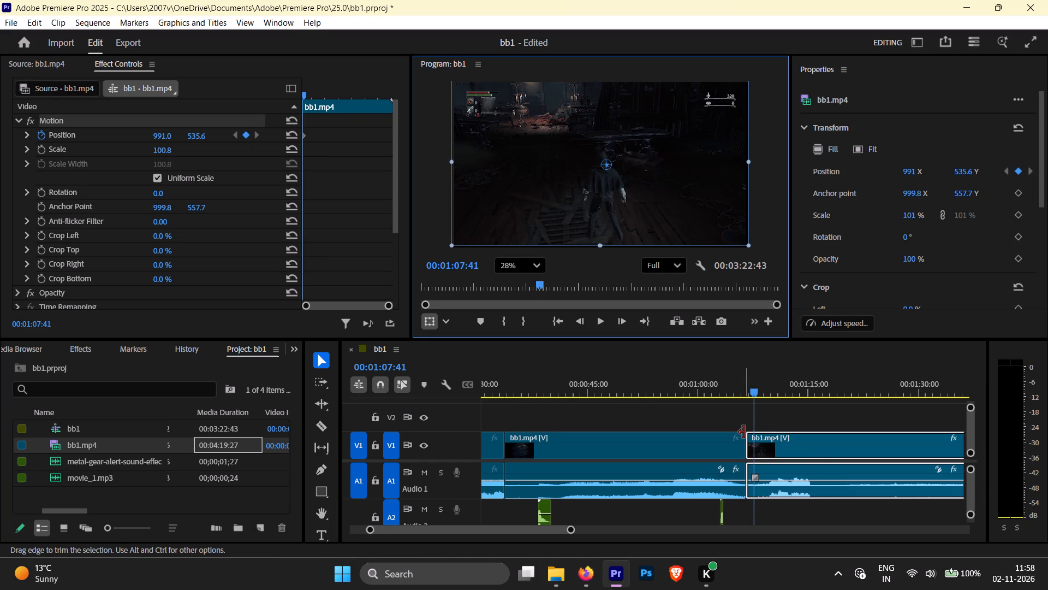
{"action": "scroll", "coordinate": [744, 432], "scroll_direction": "up", "scroll_amount": 1}
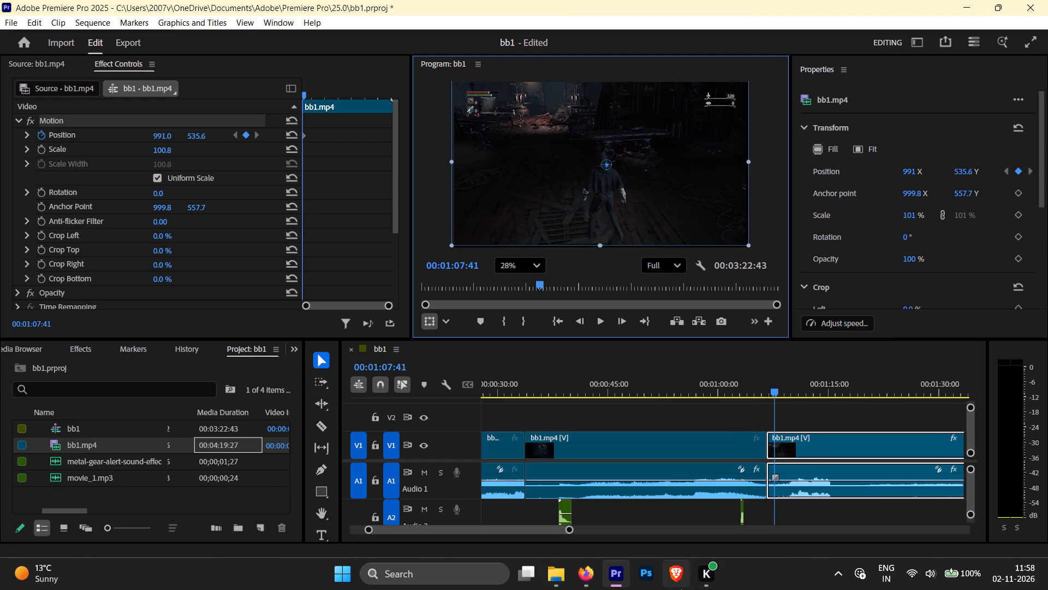
Switch to Firefox, close the previous search tab, and search Google for "how to cut frame in premiere pro".
{"action": "left_click", "coordinate": [592, 570]}
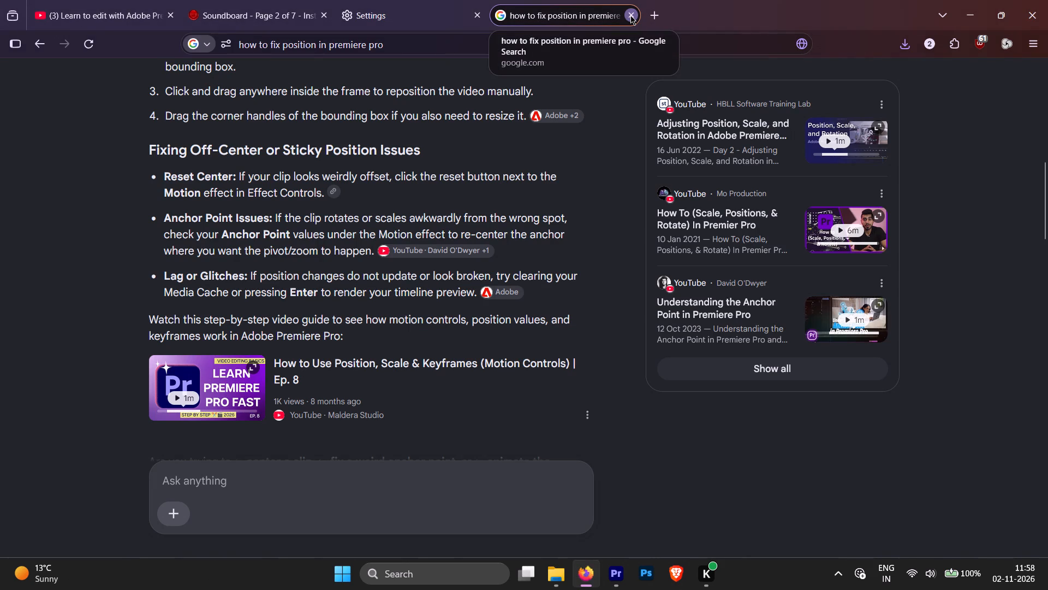
{"action": "left_click", "coordinate": [630, 15]}
{"action": "left_click", "coordinate": [509, 12]}
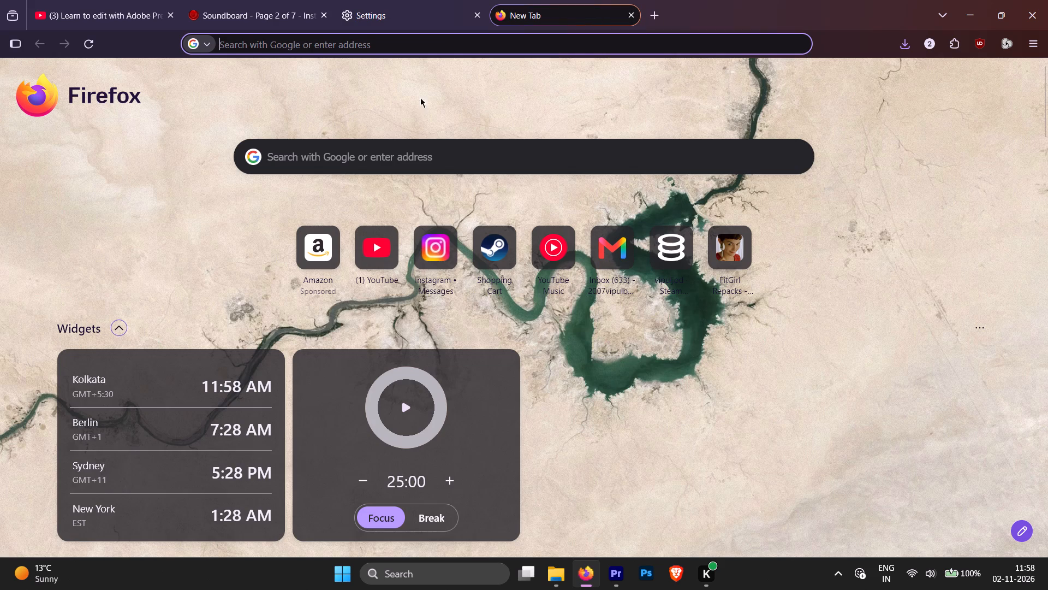
{"action": "left_click", "coordinate": [302, 156]}
{"action": "type", "text": "how r"}
{"action": "key", "text": "BackSpace"}
{"action": "type", "text": "tp"}
{"action": "key", "text": "space"}
{"action": "key", "text": "BackSpace"}
{"action": "key", "text": "BackSpace"}
{"action": "type", "text": "p"}
{"action": "key", "text": "space"}
{"action": "key", "text": "BackSpace"}
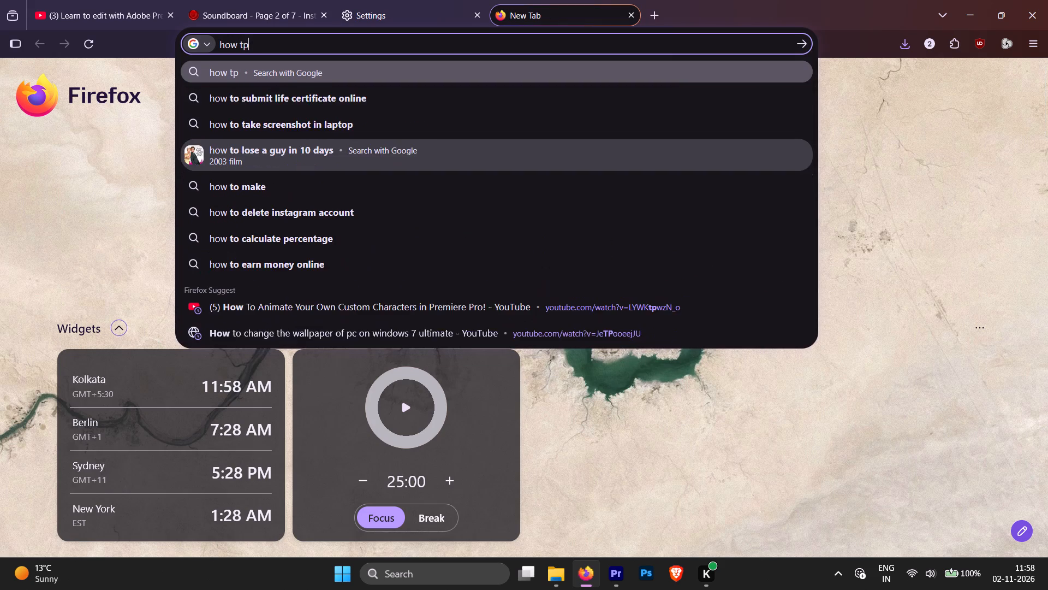
{"action": "key", "text": "BackSpace"}
{"action": "type", "text": "o"}
{"action": "key", "text": "space"}
{"action": "type", "text": "cut framew"}
{"action": "key", "text": "space"}
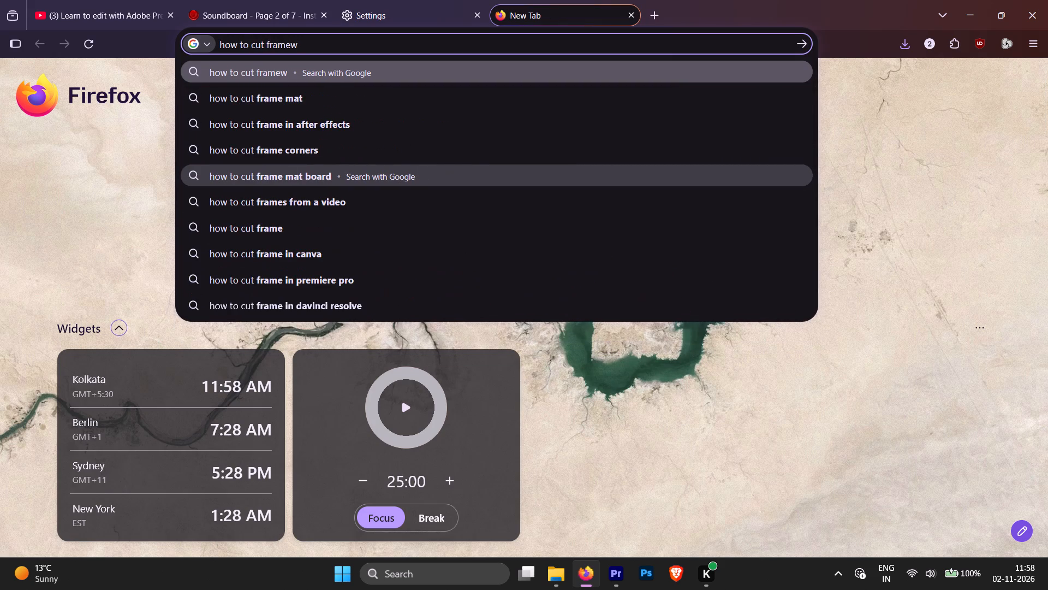
{"action": "key", "text": "BackSpace"}
{"action": "key", "text": "BackSpace"}
{"action": "key", "text": "BackSpace"}
{"action": "type", "text": "e"}
{"action": "key", "text": "space"}
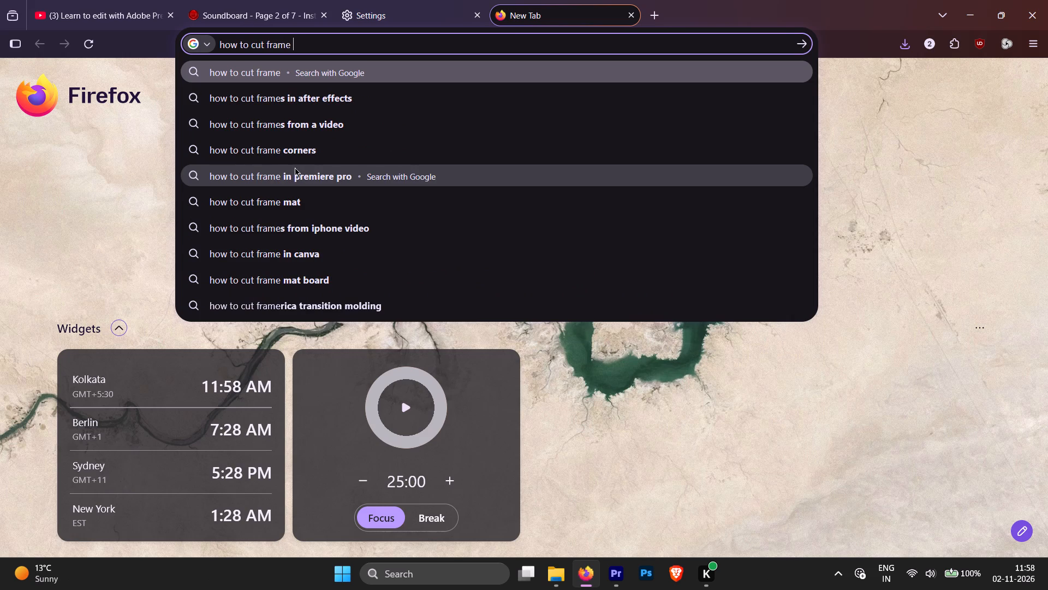
{"action": "left_click", "coordinate": [348, 179]}
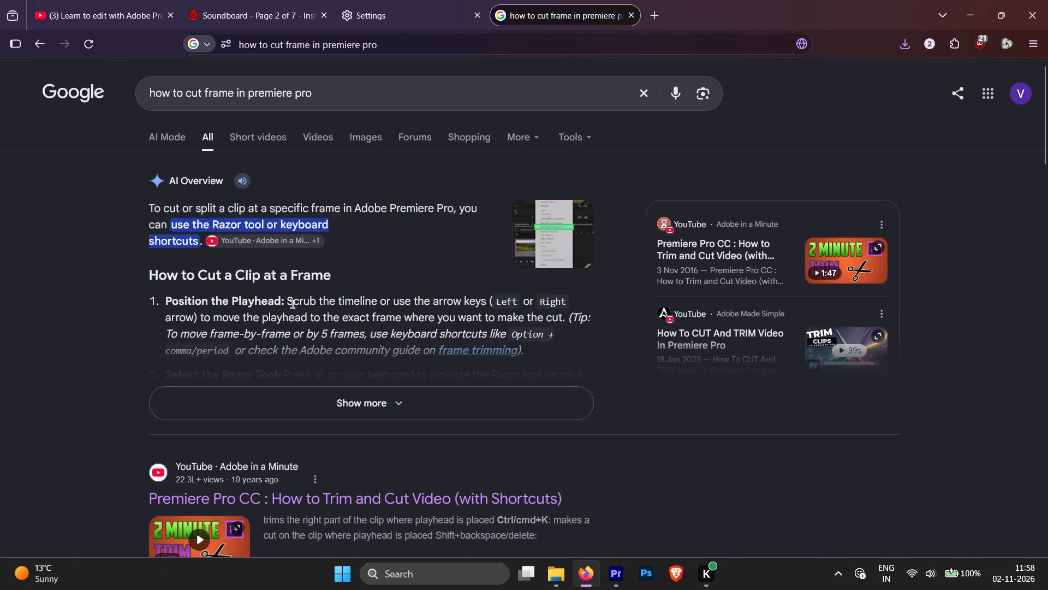
Read the expanded AI Overview on cutting a clip at a frame and close the search tab.
{"action": "scroll", "coordinate": [350, 313], "scroll_direction": "down", "scroll_amount": 2}
{"action": "left_click", "coordinate": [389, 277]}
{"action": "left_click", "coordinate": [401, 263]}
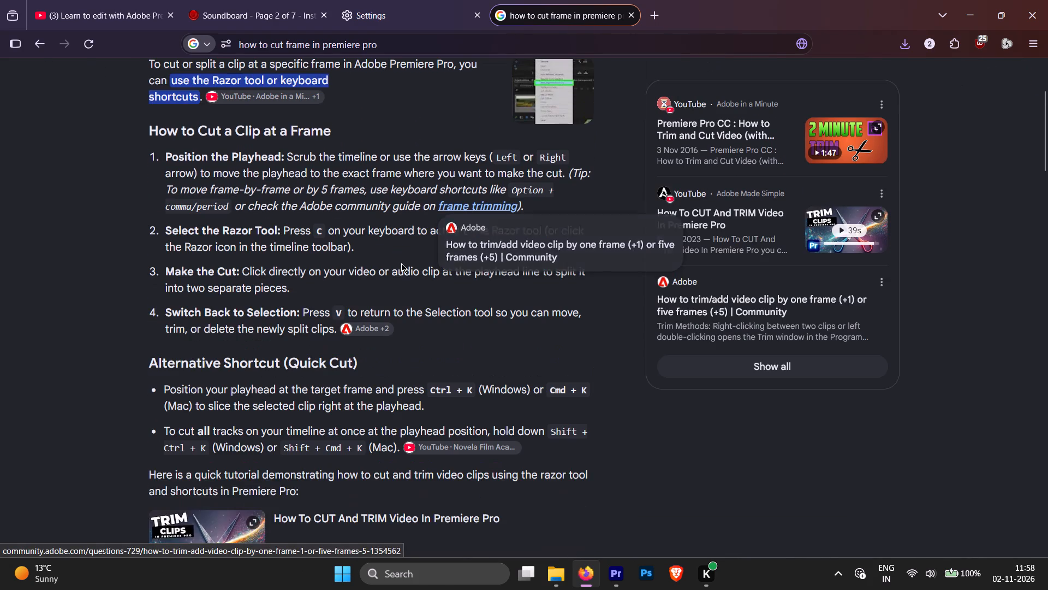
{"action": "scroll", "coordinate": [532, 364], "scroll_direction": "up", "scroll_amount": 8}
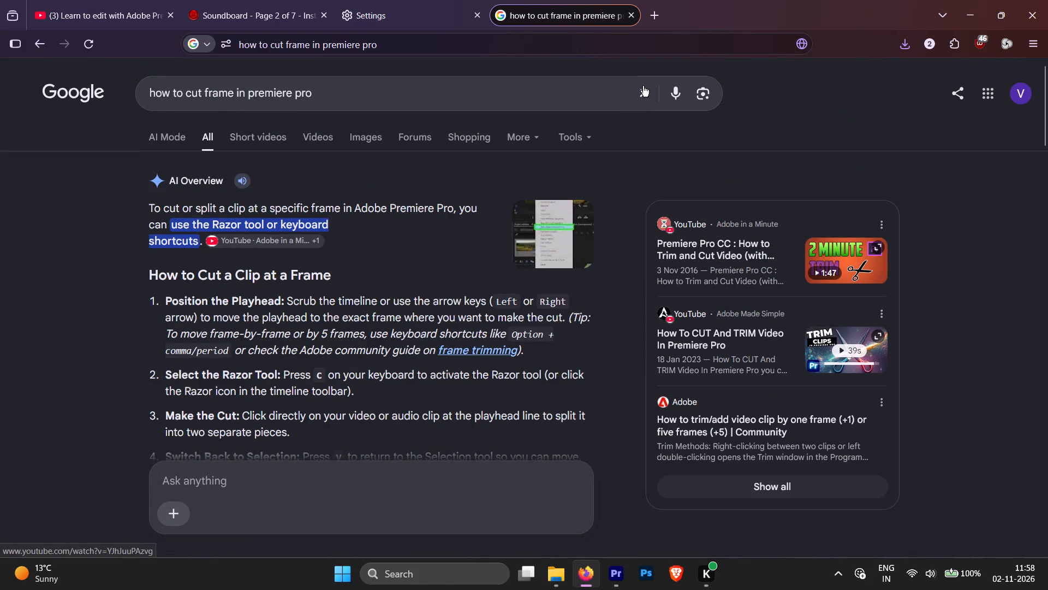
{"action": "left_click", "coordinate": [633, 19]}
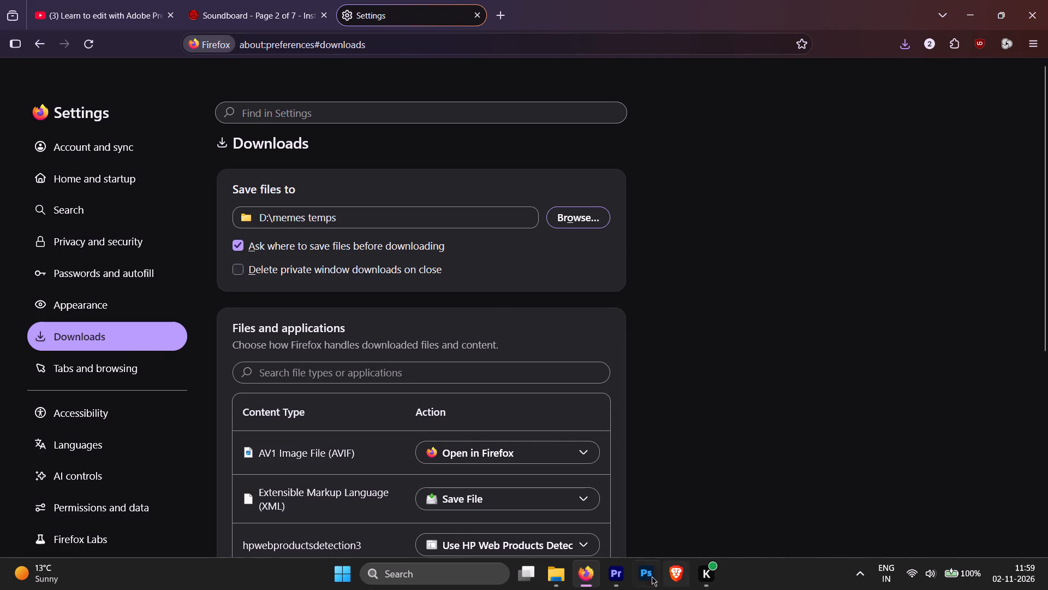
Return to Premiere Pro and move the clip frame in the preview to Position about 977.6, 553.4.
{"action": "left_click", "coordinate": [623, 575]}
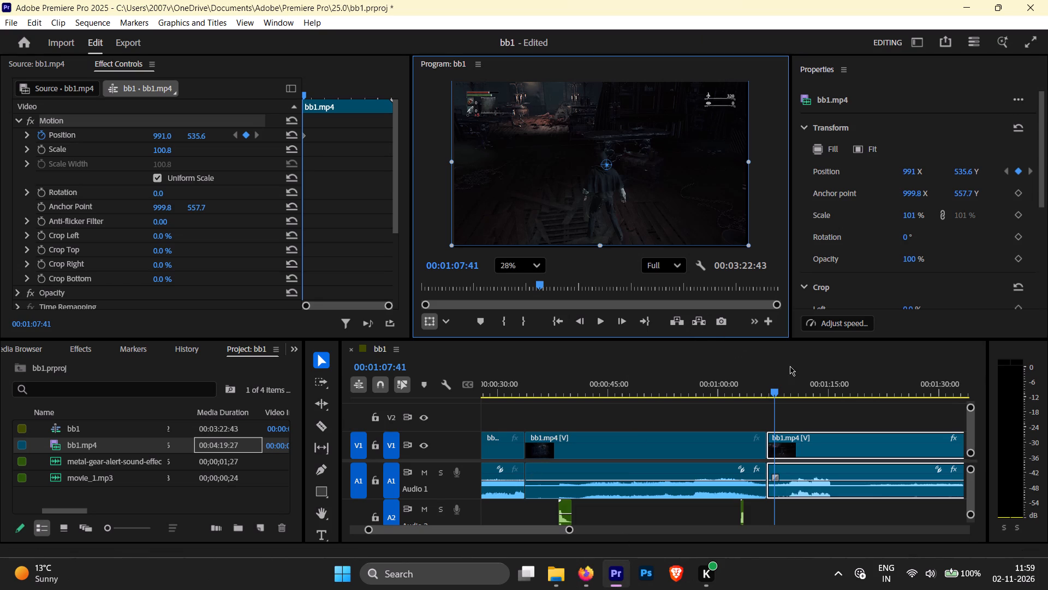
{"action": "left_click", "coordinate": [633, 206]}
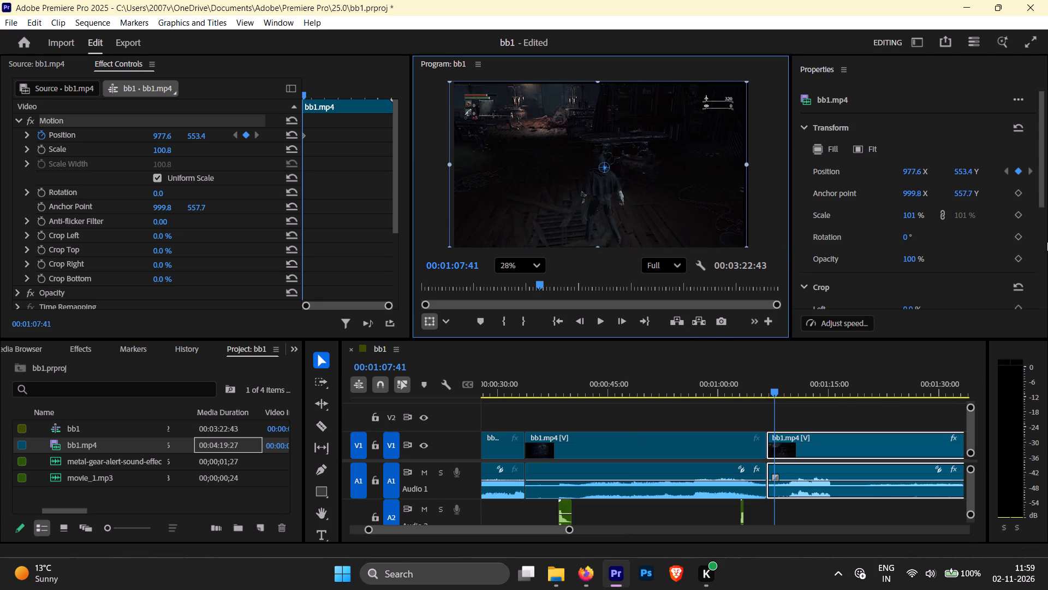
Widen the Program monitor area by narrowing the Properties area.
{"action": "left_click_drag", "start_coordinate": [790, 167], "coordinate": [835, 166]}
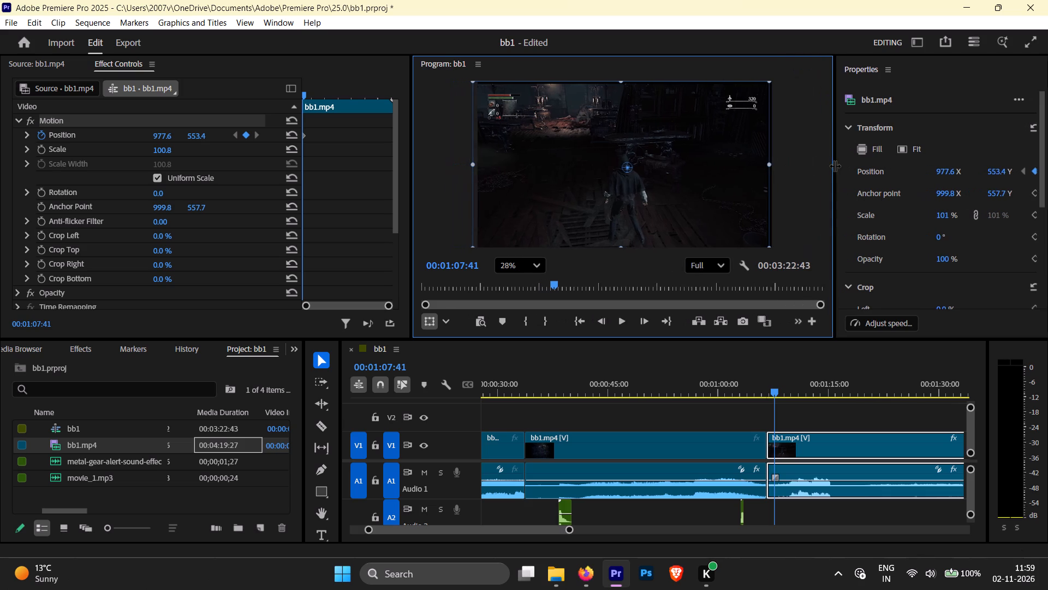
{"action": "left_click_drag", "start_coordinate": [835, 166], "coordinate": [879, 179]}
Set the clip's Scale to 100%.
{"action": "left_click", "coordinate": [995, 215]}
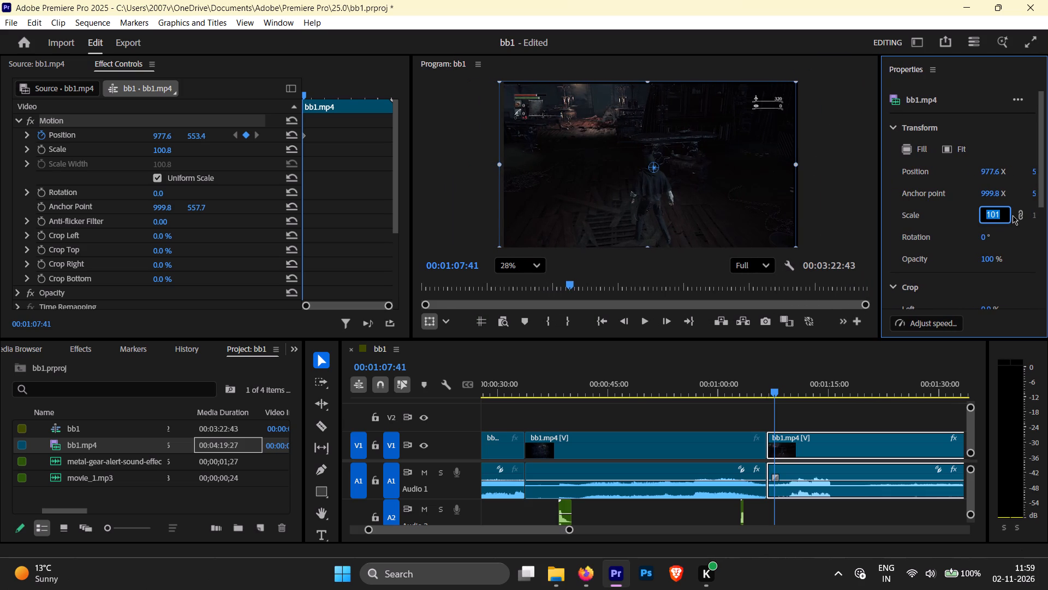
{"action": "key", "text": "grave"}
{"action": "key", "text": "BackSpace"}
{"action": "key", "text": "BackSpace"}
{"action": "type", "text": "100"}
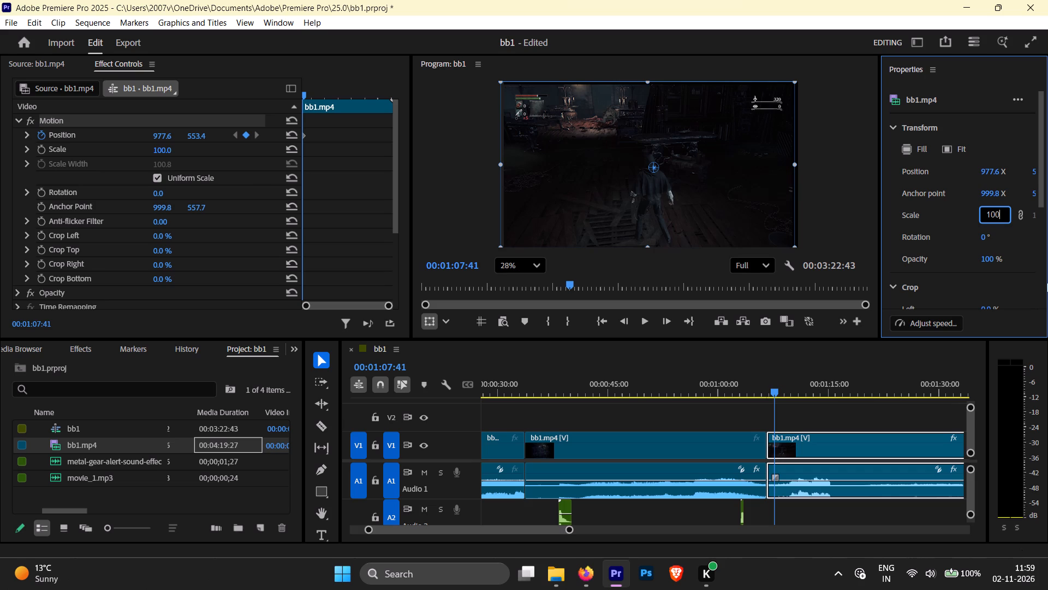
{"action": "key", "text": "space"}
{"action": "left_click", "coordinate": [882, 199]}
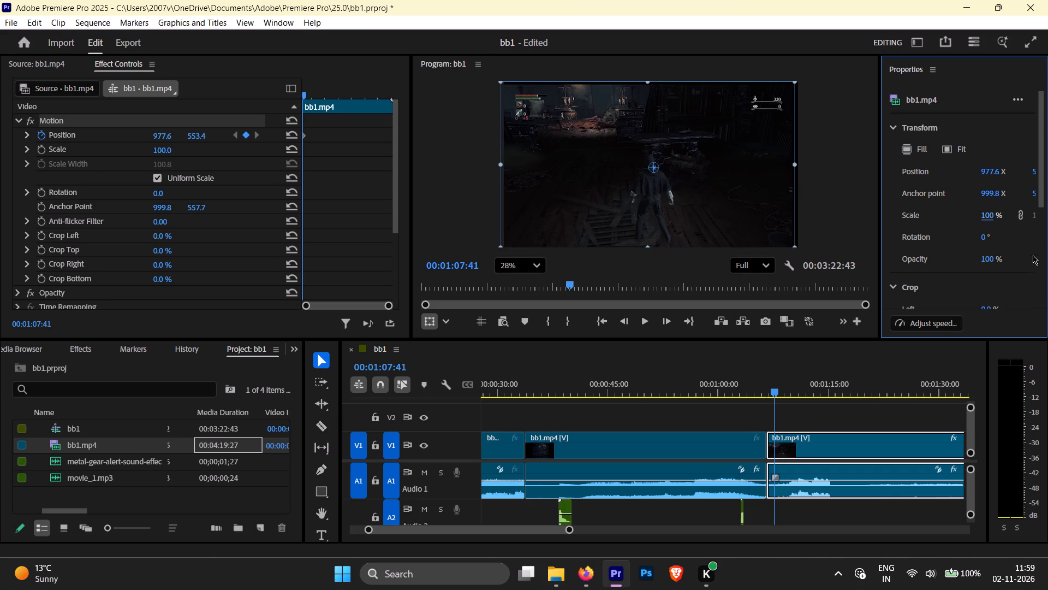
{"action": "scroll", "coordinate": [1033, 258], "scroll_direction": "down", "scroll_amount": 3}
{"action": "scroll", "coordinate": [1034, 262], "scroll_direction": "up", "scroll_amount": 3}
Replace the clip's Position keyframe at 00:01:07:41 with one at 960, 540, and enable Scale keyframing at 100.
{"action": "left_click", "coordinate": [245, 133]}
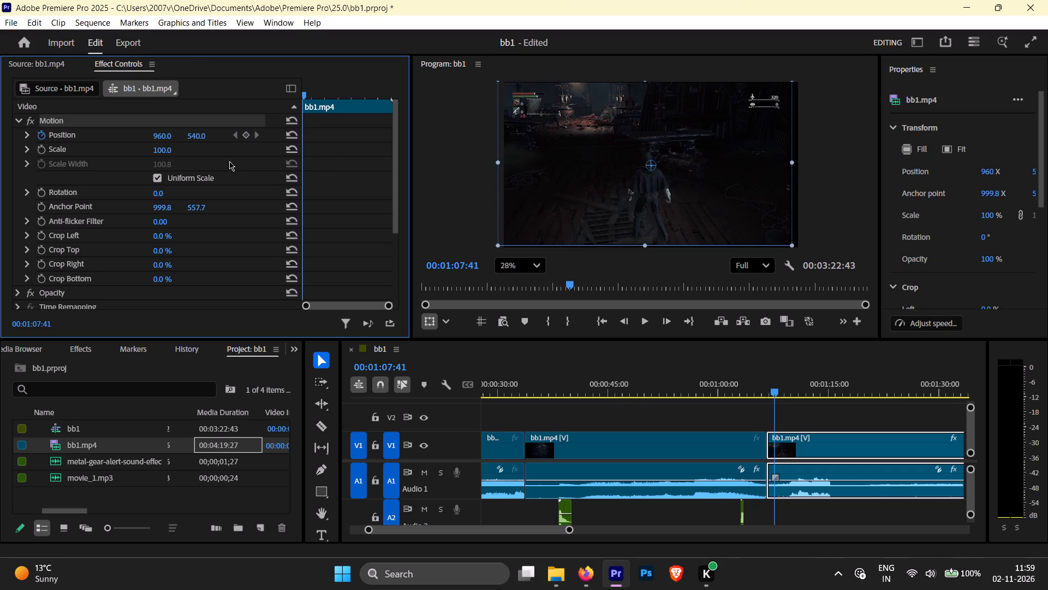
{"action": "left_click", "coordinate": [38, 149]}
{"action": "left_click", "coordinate": [39, 135]}
{"action": "left_click", "coordinate": [38, 136]}
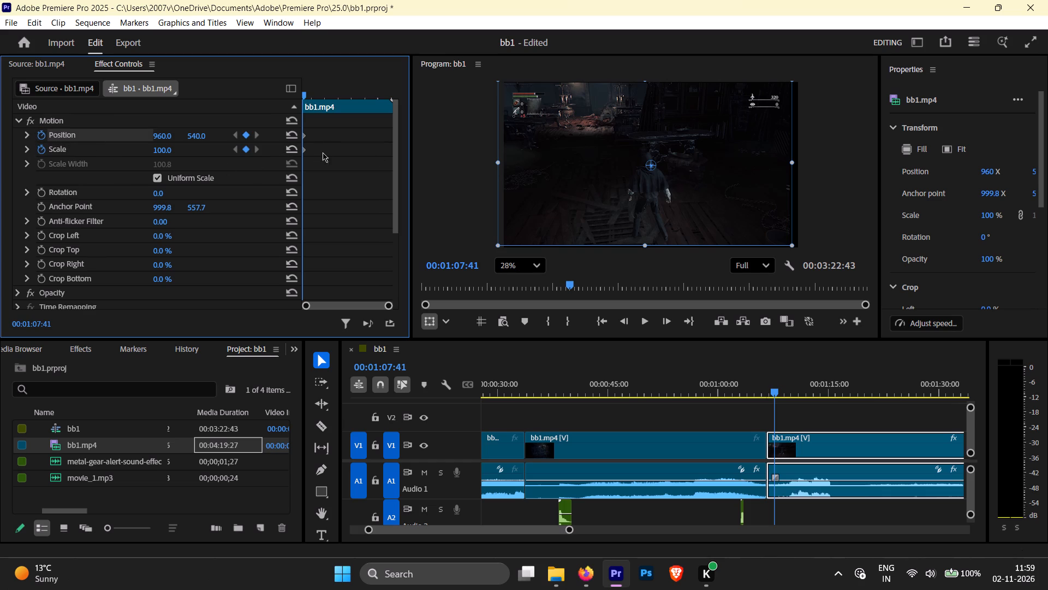
Add a Scale keyframe of 180 to the clip at 00:01:07:57.
{"action": "left_click_drag", "start_coordinate": [386, 304], "coordinate": [361, 305]}
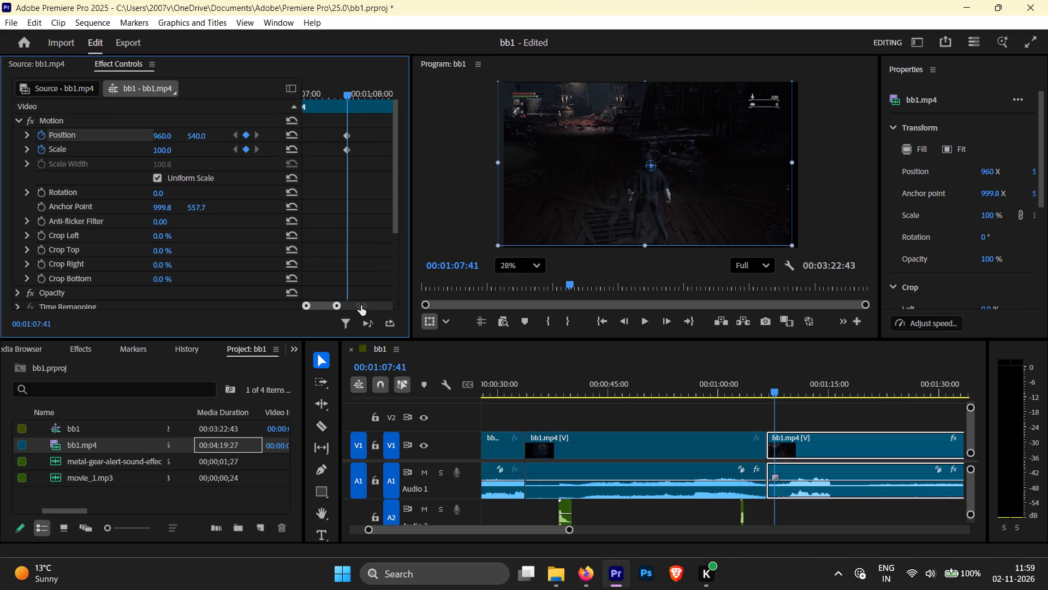
{"action": "left_click_drag", "start_coordinate": [361, 305], "coordinate": [371, 306]}
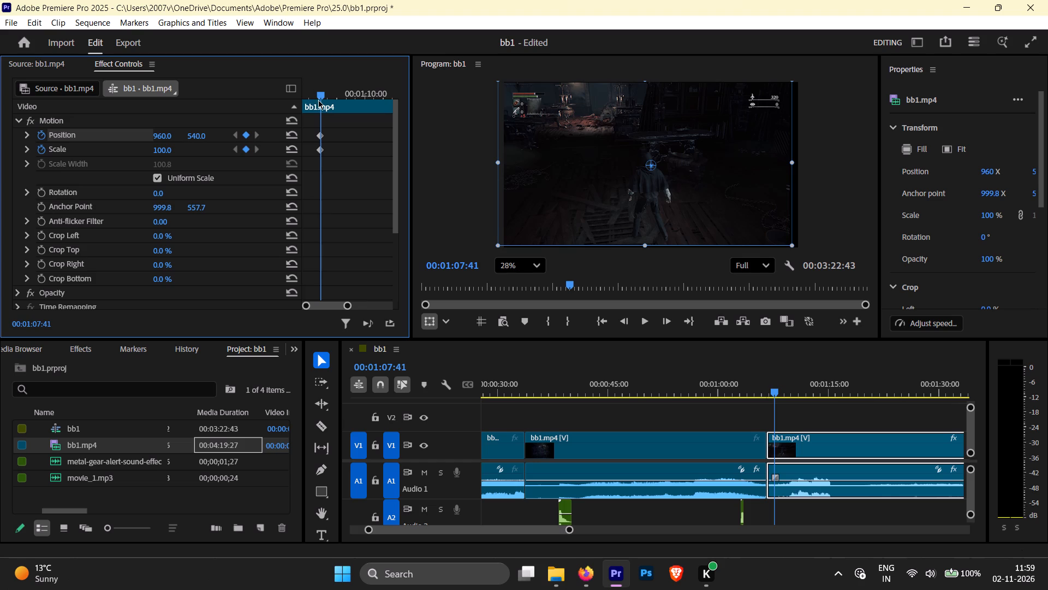
{"action": "left_click_drag", "start_coordinate": [321, 93], "coordinate": [330, 94]}
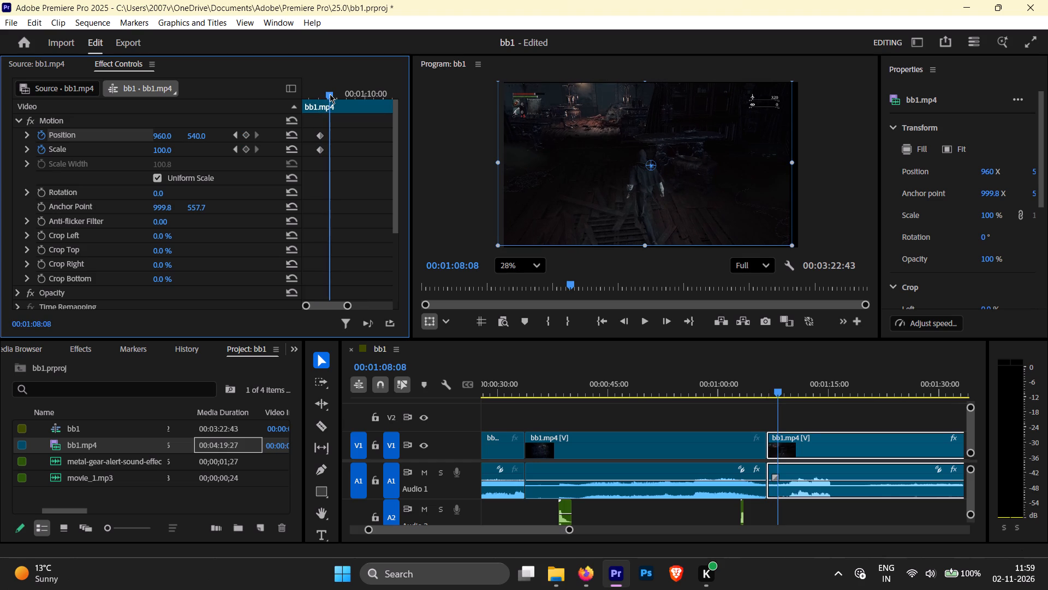
{"action": "left_click_drag", "start_coordinate": [330, 94], "coordinate": [326, 94]}
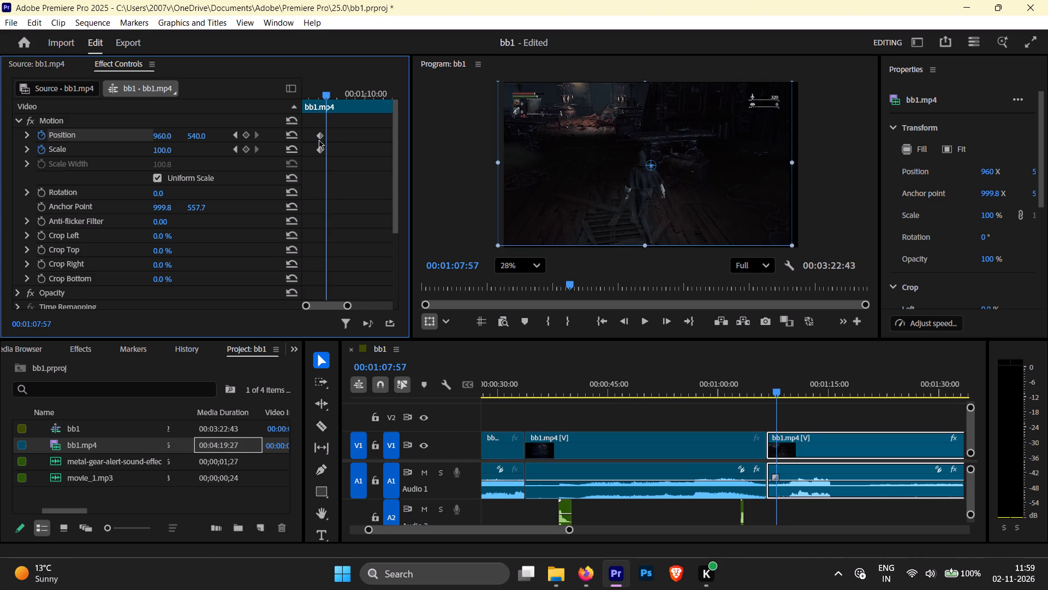
{"action": "left_click", "coordinate": [344, 305]}
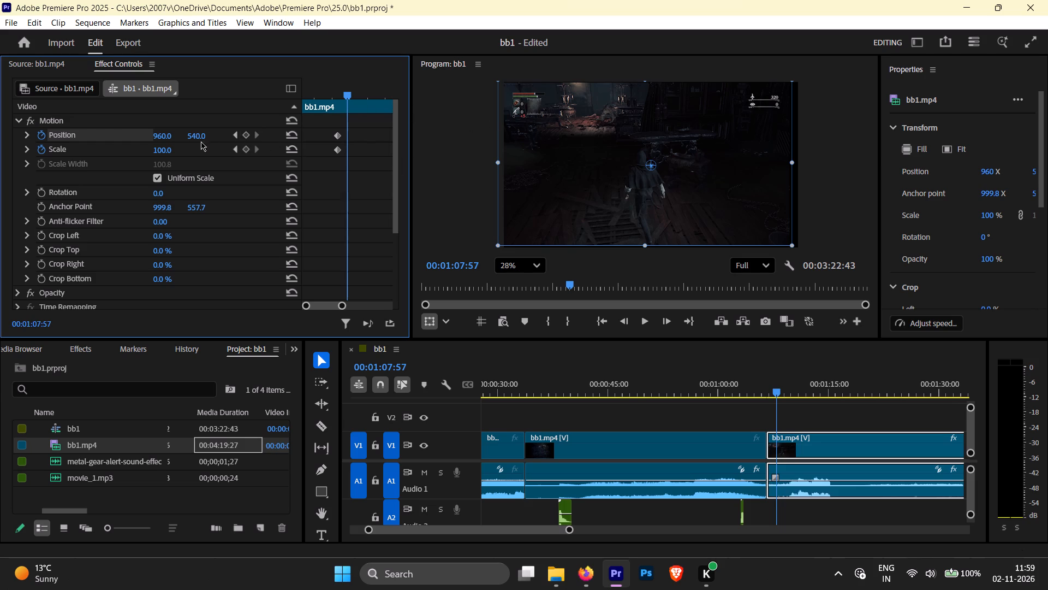
{"action": "left_click", "coordinate": [167, 147]}
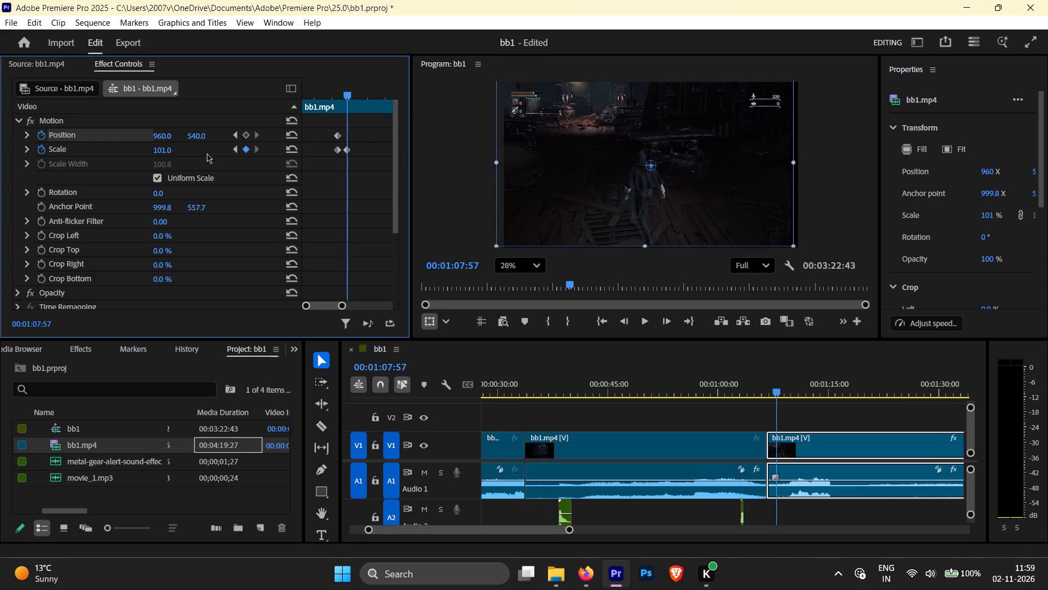
{"action": "left_click", "coordinate": [176, 146]}
{"action": "key", "text": "BackSpace"}
{"action": "key", "text": "BackSpace"}
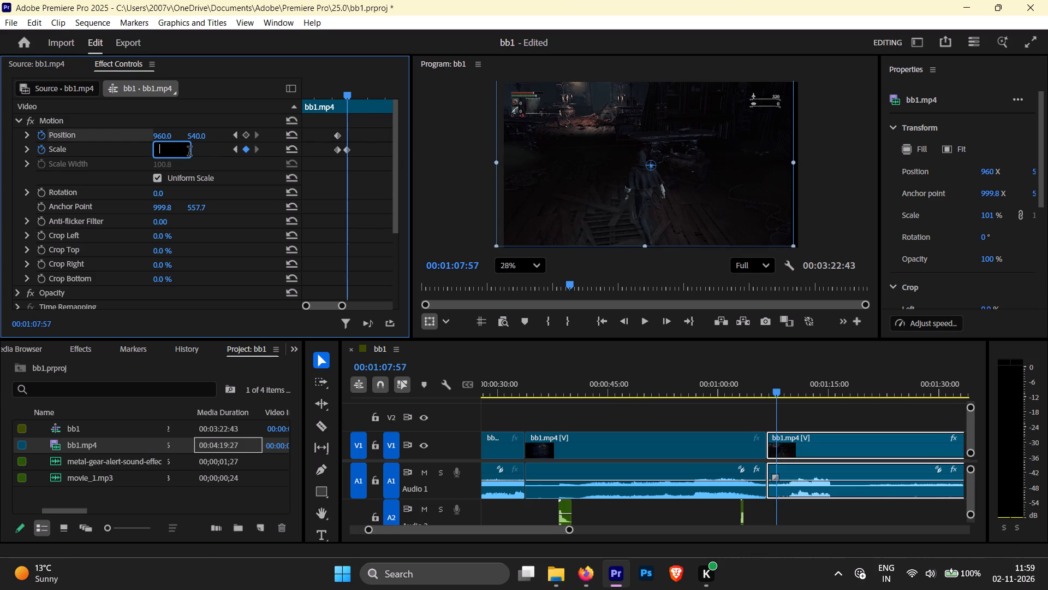
{"action": "type", "text": "180"}
Add a Position keyframe at 00:01:07:57 and move the enlarged frame in the preview to about 1347.6, 855.6.
{"action": "left_click", "coordinate": [247, 132]}
{"action": "left_click_drag", "start_coordinate": [621, 138], "coordinate": [652, 170]}
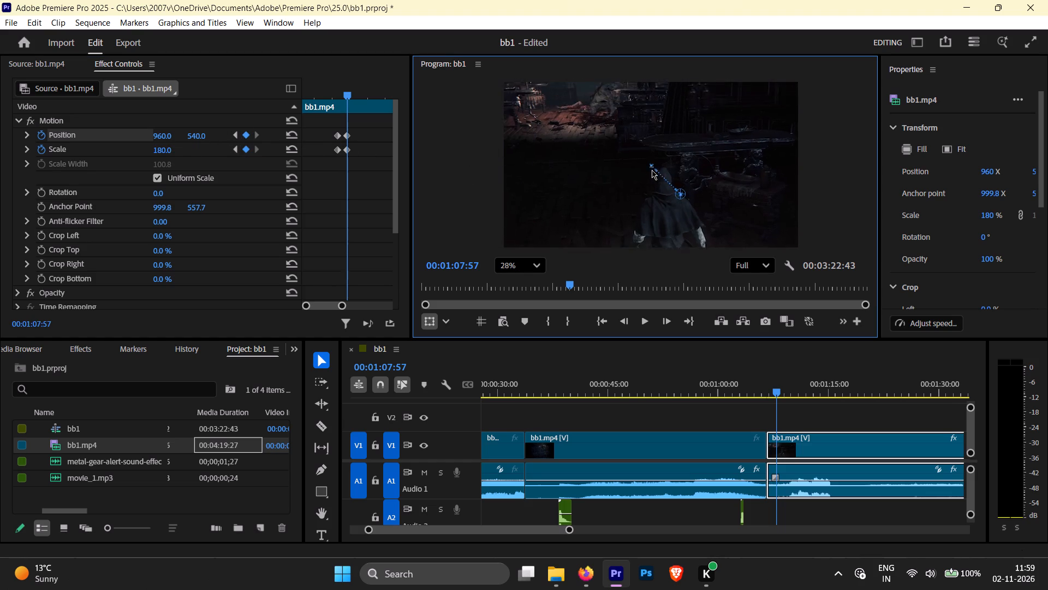
{"action": "left_click_drag", "start_coordinate": [652, 170], "coordinate": [686, 204]}
{"action": "left_click_drag", "start_coordinate": [663, 163], "coordinate": [663, 162]}
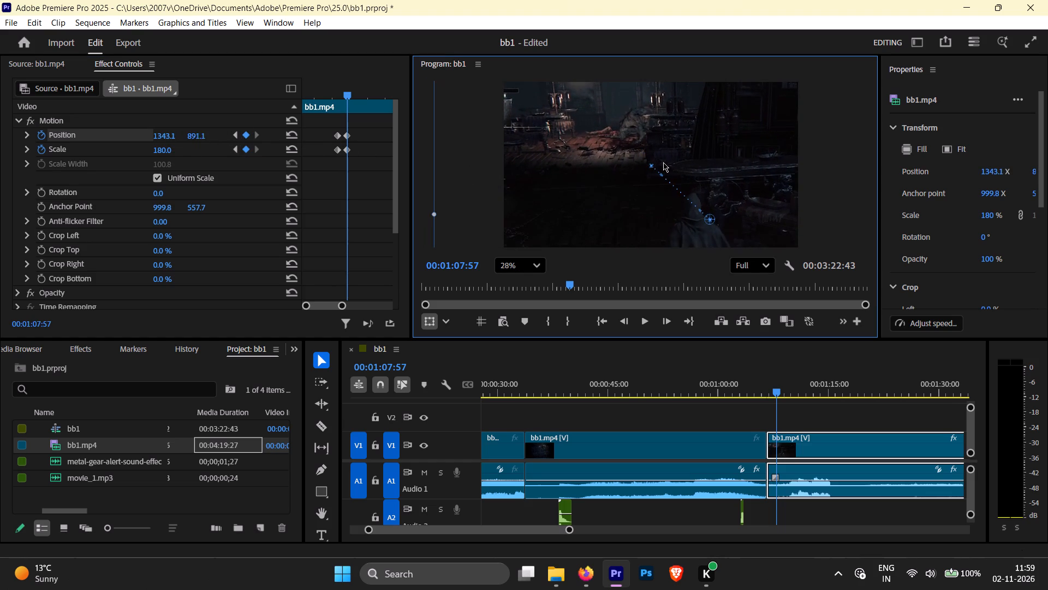
{"action": "left_click_drag", "start_coordinate": [663, 162], "coordinate": [664, 157]}
Move the motion path's start point to about 859.8, 248.9 and the anchor point beside it, giving Position 855.3, 253.3 and Anchor Point 726.3, 223.1.
{"action": "left_click_drag", "start_coordinate": [652, 163], "coordinate": [636, 121]}
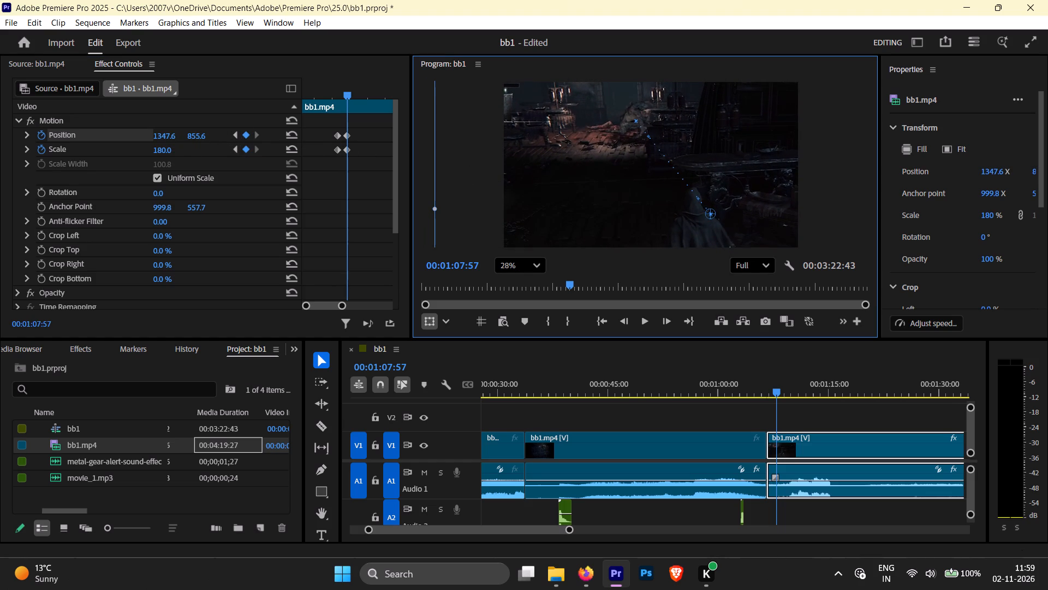
{"action": "left_click_drag", "start_coordinate": [707, 209], "coordinate": [636, 120]}
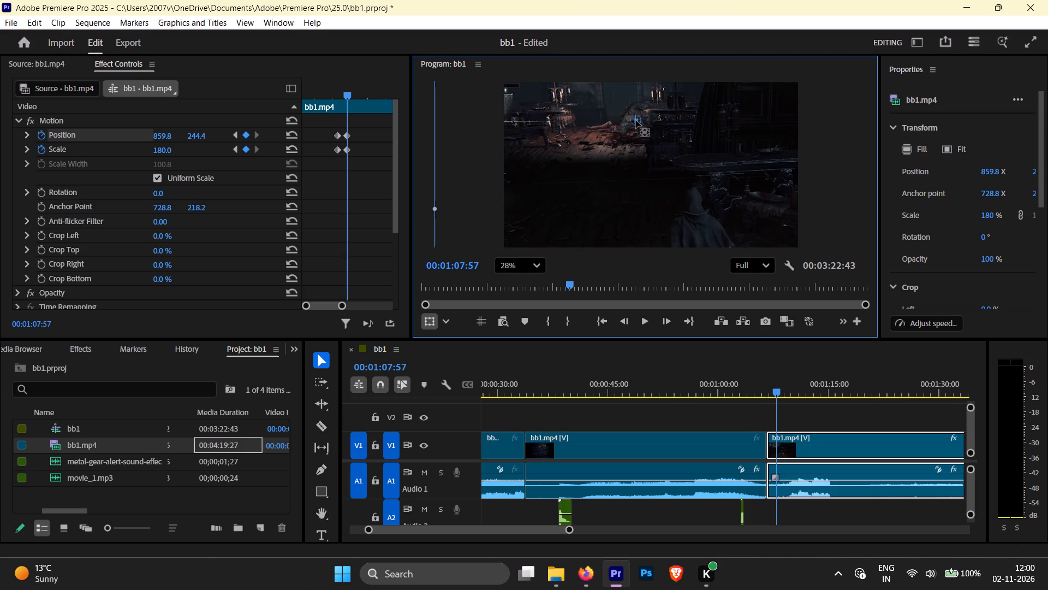
{"action": "left_click_drag", "start_coordinate": [636, 120], "coordinate": [635, 121]}
Add Position and Scale keyframes at 00:01:08:09 and reset them to 960, 540 and 100.
{"action": "left_click_drag", "start_coordinate": [348, 92], "coordinate": [359, 93]}
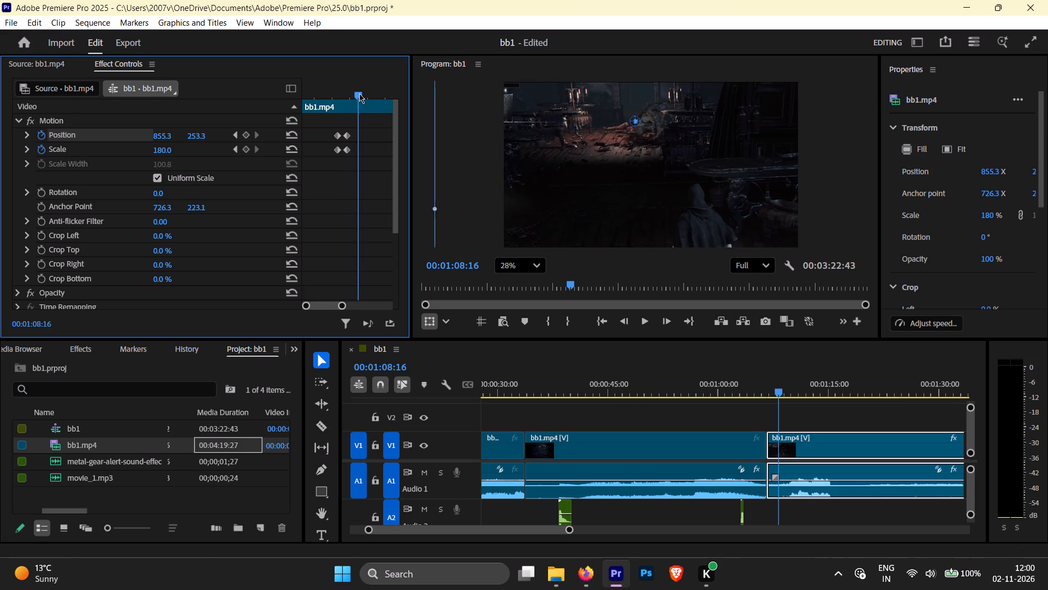
{"action": "left_click_drag", "start_coordinate": [359, 93], "coordinate": [355, 95]}
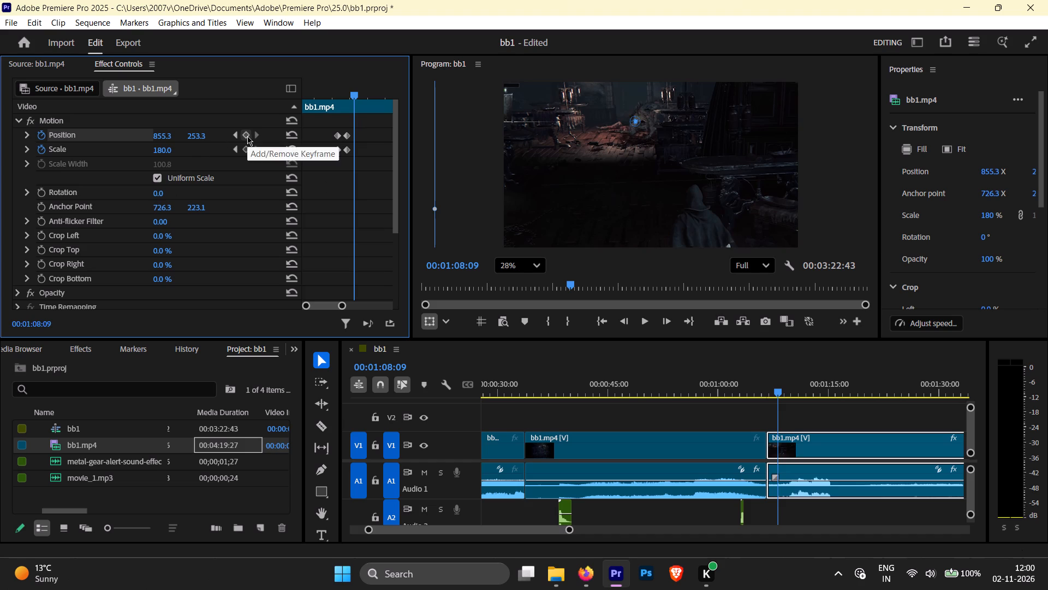
{"action": "left_click", "coordinate": [247, 136]}
{"action": "left_click", "coordinate": [242, 149]}
{"action": "left_click", "coordinate": [289, 133]}
{"action": "left_click", "coordinate": [290, 145]}
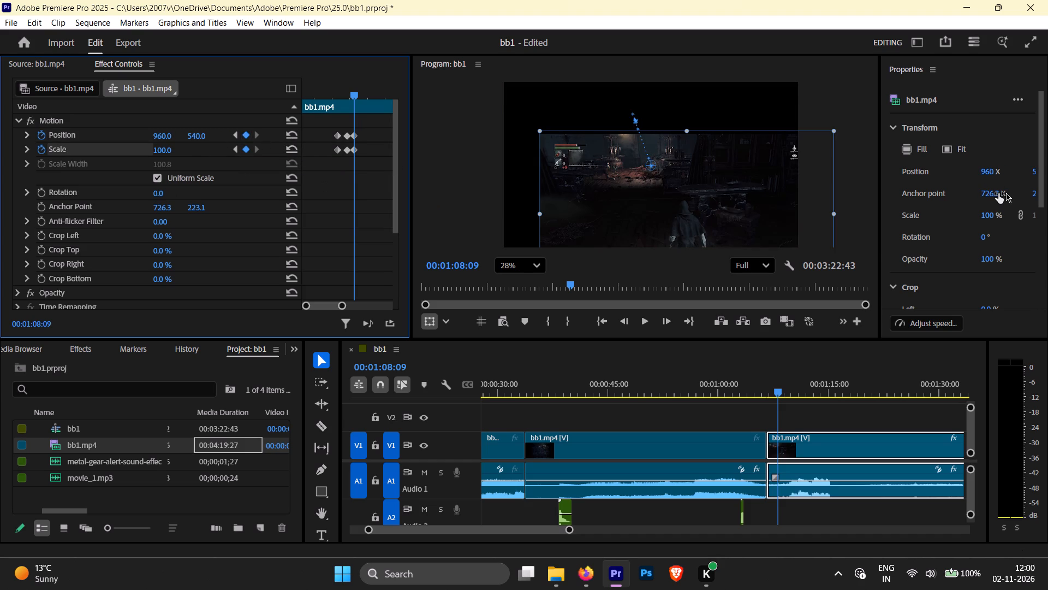
Widen the Properties area so the transform values and keyframe controls fit.
{"action": "left_click", "coordinate": [876, 180]}
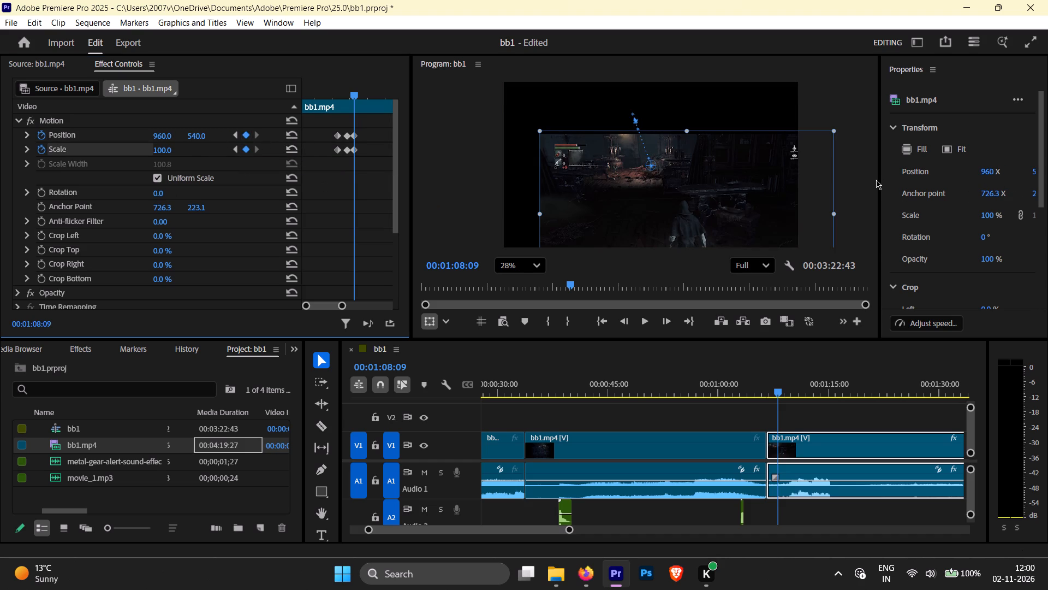
{"action": "left_click_drag", "start_coordinate": [880, 175], "coordinate": [839, 175]}
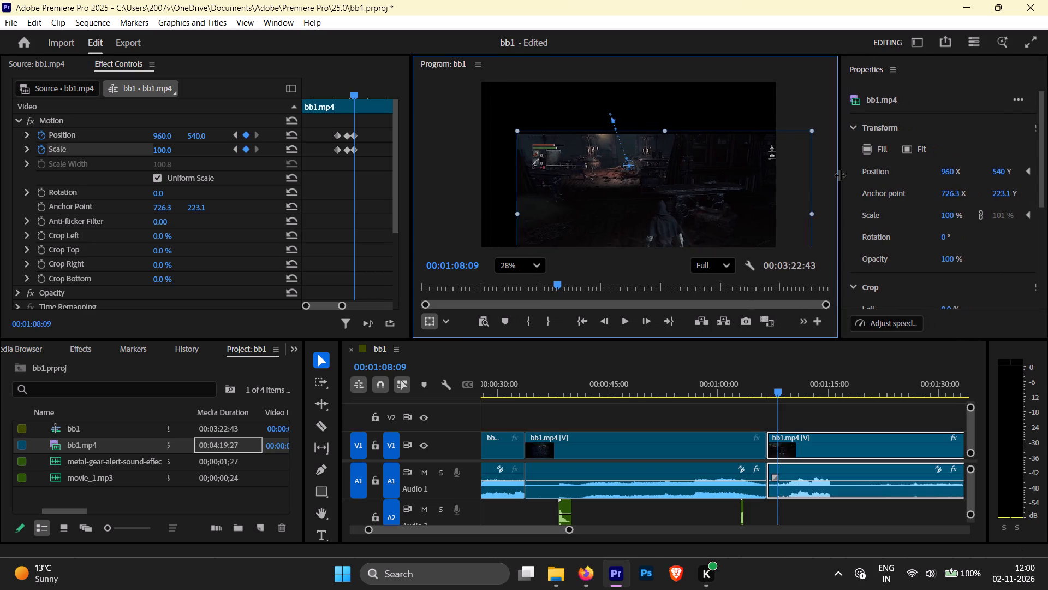
{"action": "left_click_drag", "start_coordinate": [839, 175], "coordinate": [836, 175]}
{"action": "left_click_drag", "start_coordinate": [838, 176], "coordinate": [831, 176]}
{"action": "left_click_drag", "start_coordinate": [835, 171], "coordinate": [812, 170]}
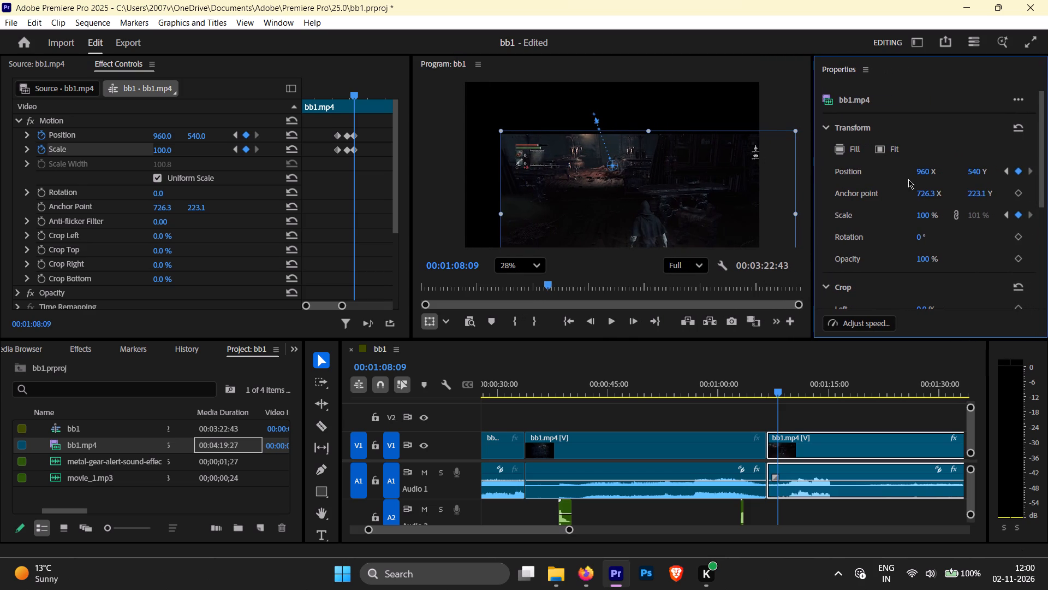
Set the clip's Anchor Point to 960, 540.
{"action": "left_click", "coordinate": [940, 191]}
{"action": "key", "text": "BackSpace"}
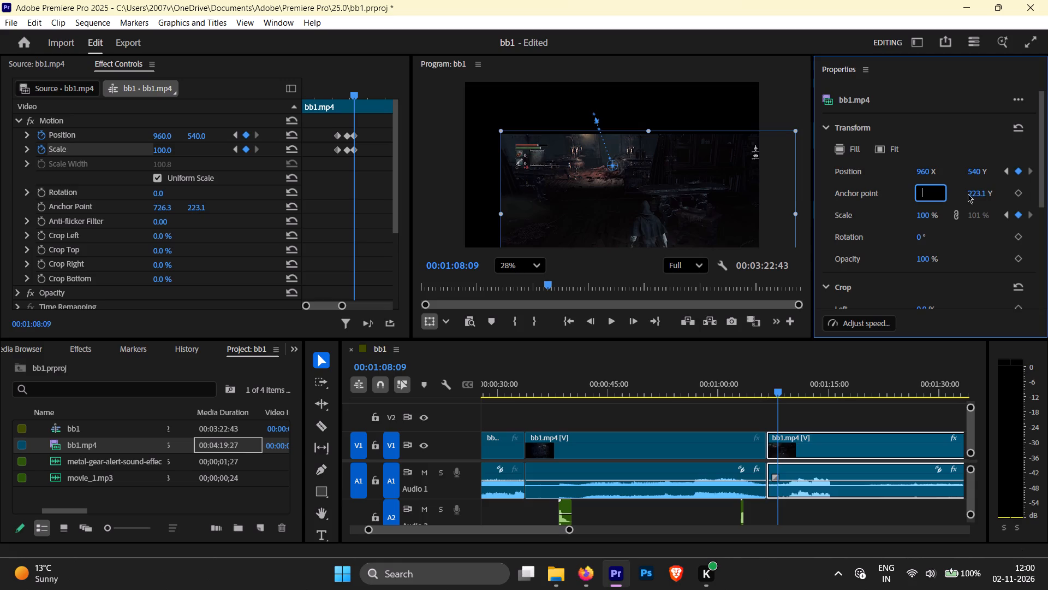
{"action": "key", "text": "9"}
{"action": "type", "text": "60"}
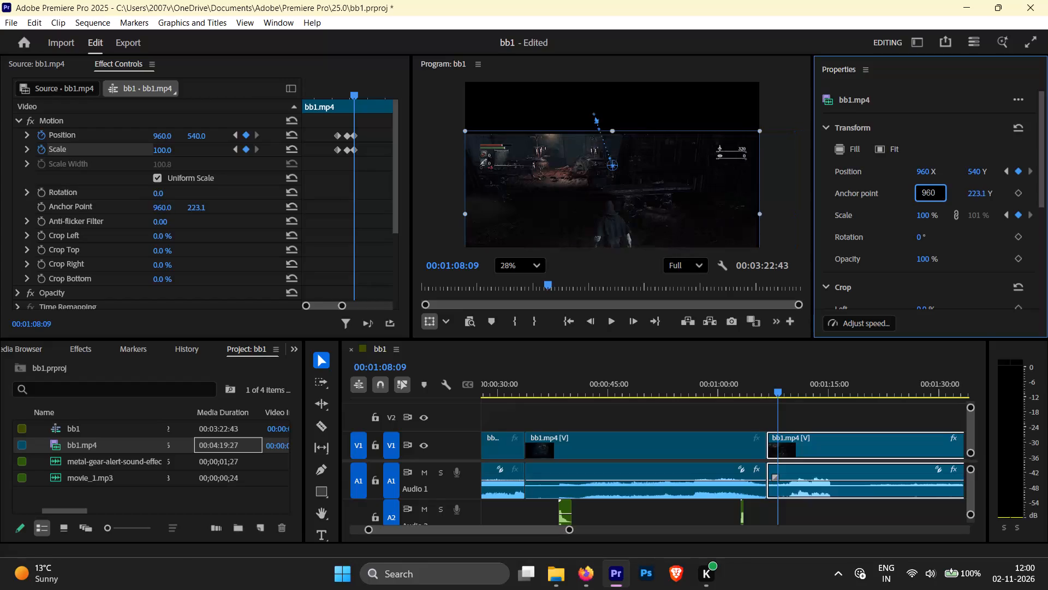
{"action": "left_click", "coordinate": [975, 194]}
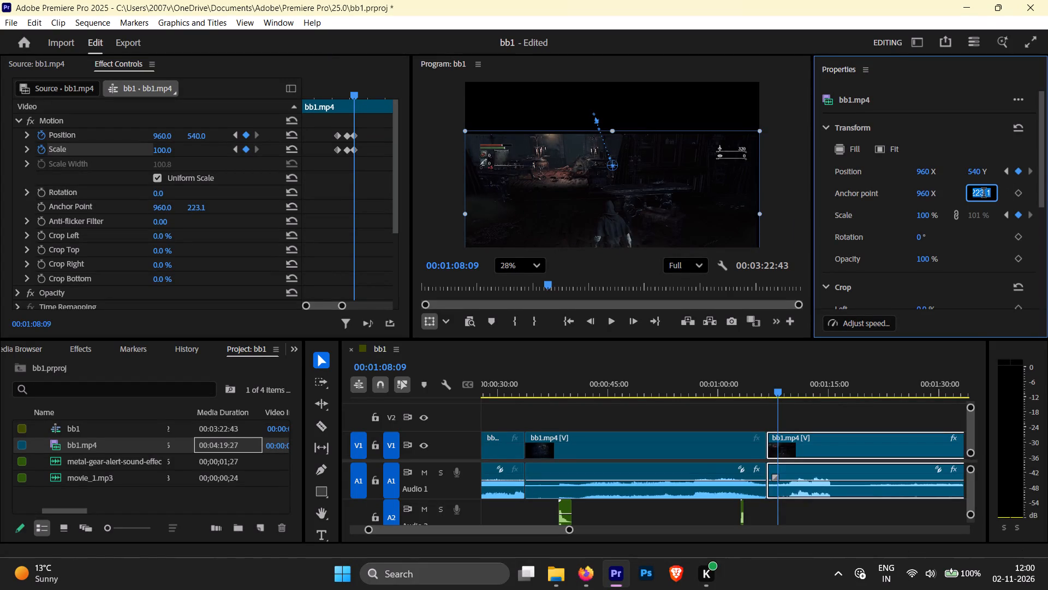
{"action": "key", "text": "BackSpace"}
{"action": "key", "text": "BackSpace"}
{"action": "type", "text": "540"}
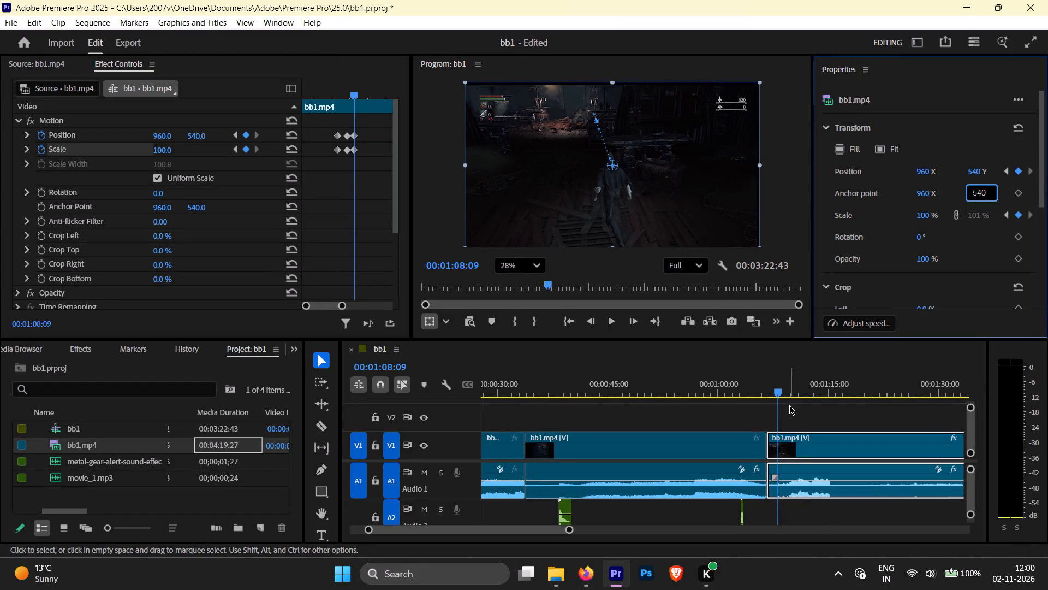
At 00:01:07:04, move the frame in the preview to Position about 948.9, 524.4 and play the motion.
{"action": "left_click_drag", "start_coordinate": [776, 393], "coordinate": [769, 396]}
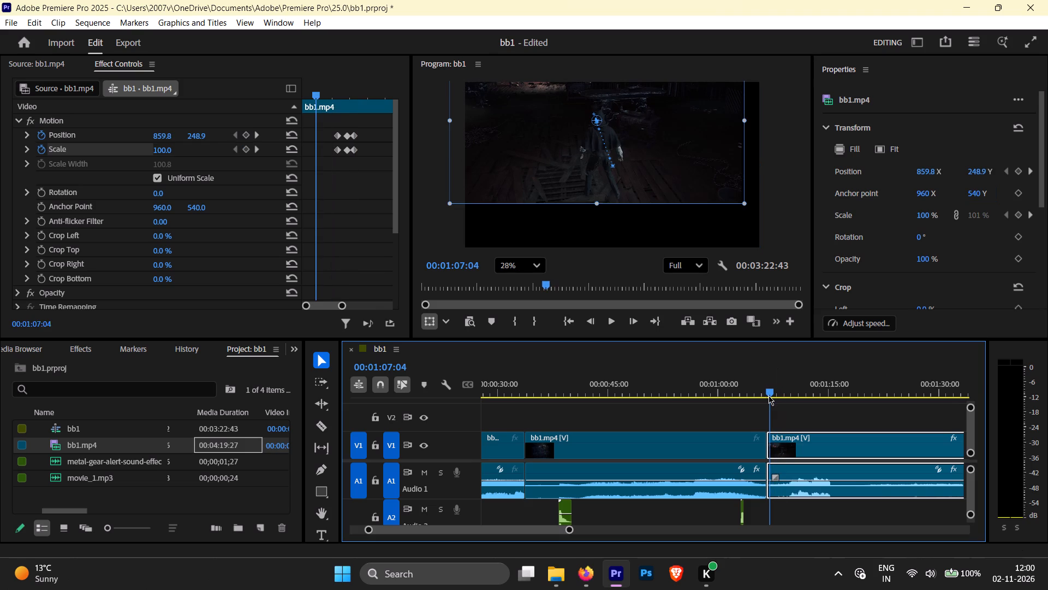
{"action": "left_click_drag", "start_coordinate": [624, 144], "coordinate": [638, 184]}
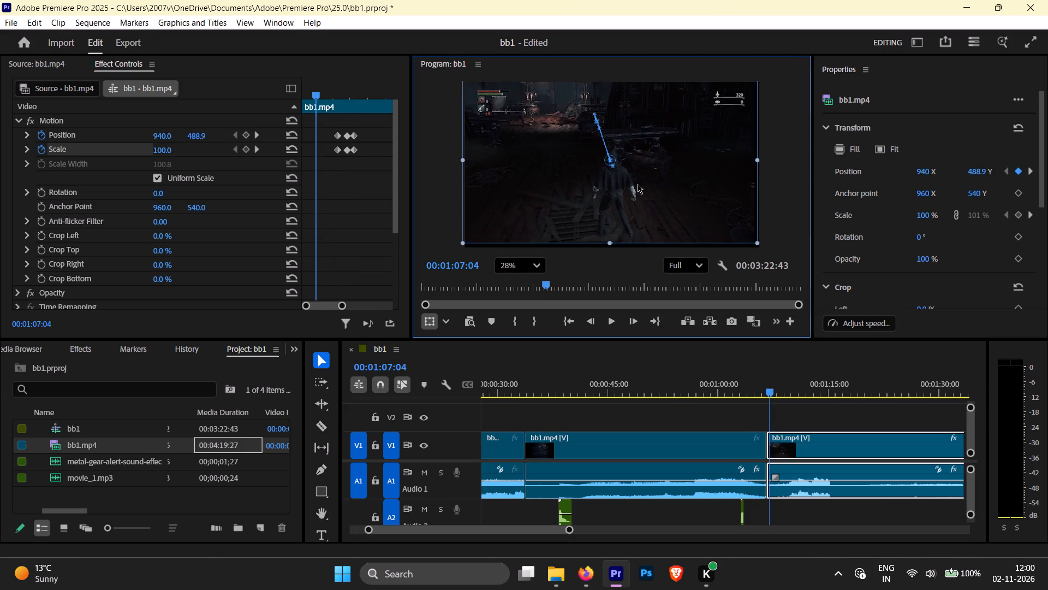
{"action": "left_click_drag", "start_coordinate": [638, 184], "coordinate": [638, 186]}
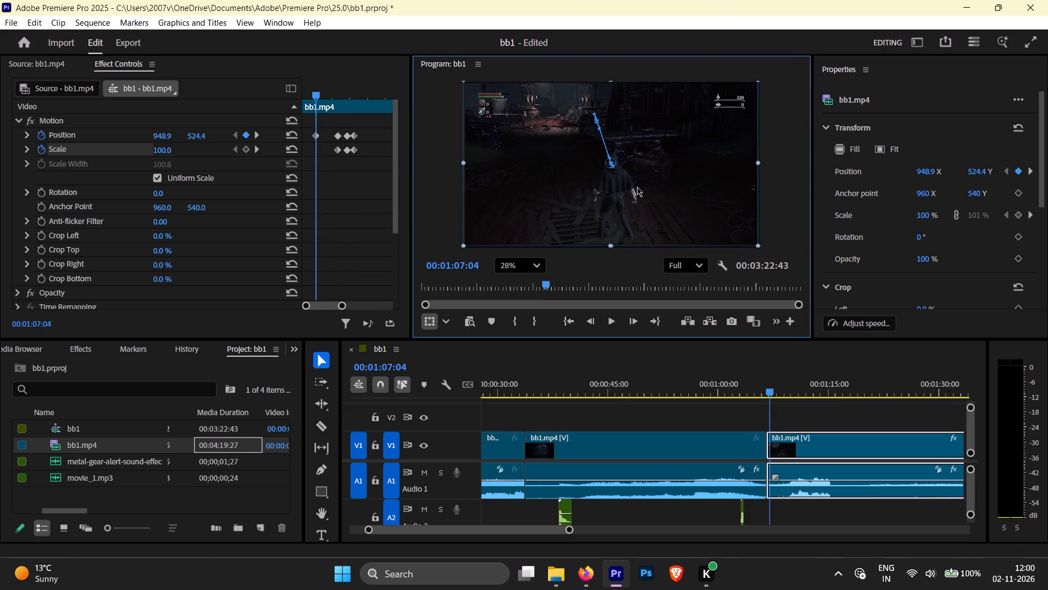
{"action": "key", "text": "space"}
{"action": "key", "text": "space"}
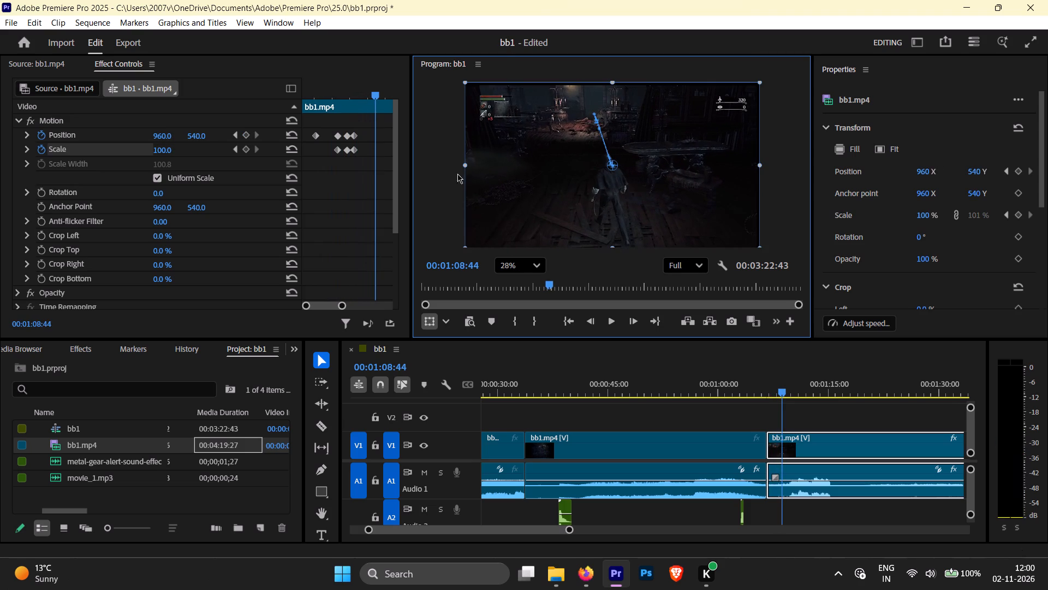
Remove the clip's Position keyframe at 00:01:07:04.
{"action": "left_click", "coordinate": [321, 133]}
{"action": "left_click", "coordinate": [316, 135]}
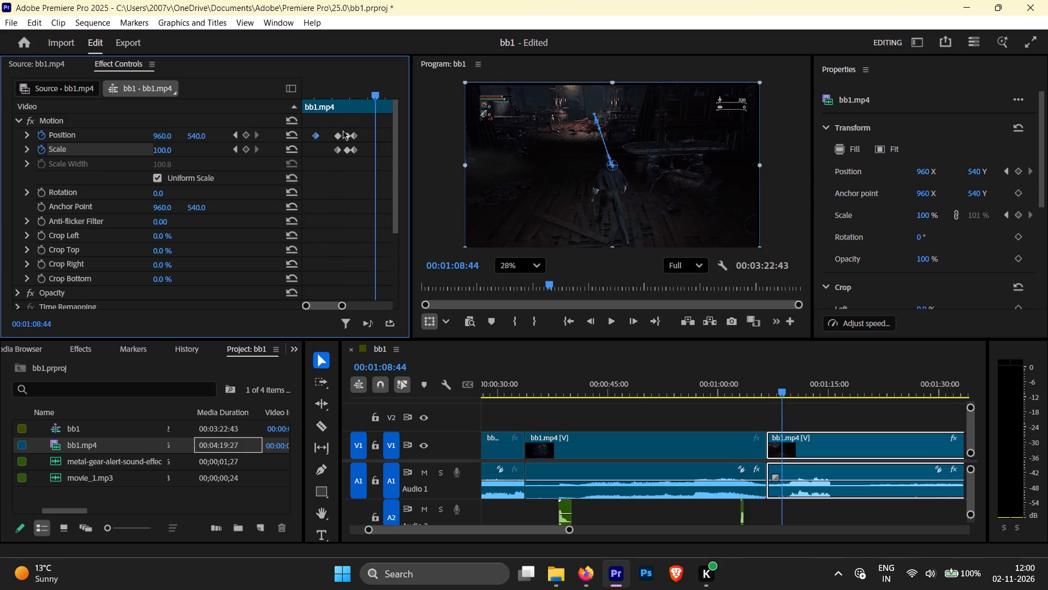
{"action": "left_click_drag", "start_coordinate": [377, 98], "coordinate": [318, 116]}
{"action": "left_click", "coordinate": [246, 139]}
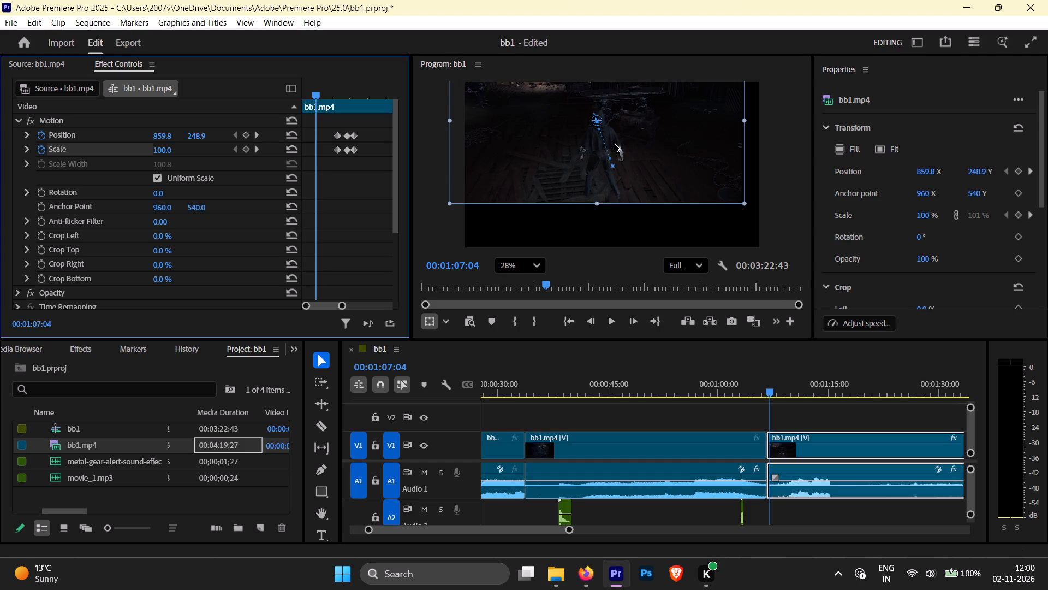
Add a Position keyframe at 00:01:07:04, reset it to 960, 540, and play back the clip to check the motion.
{"action": "left_click_drag", "start_coordinate": [613, 141], "coordinate": [627, 184]}
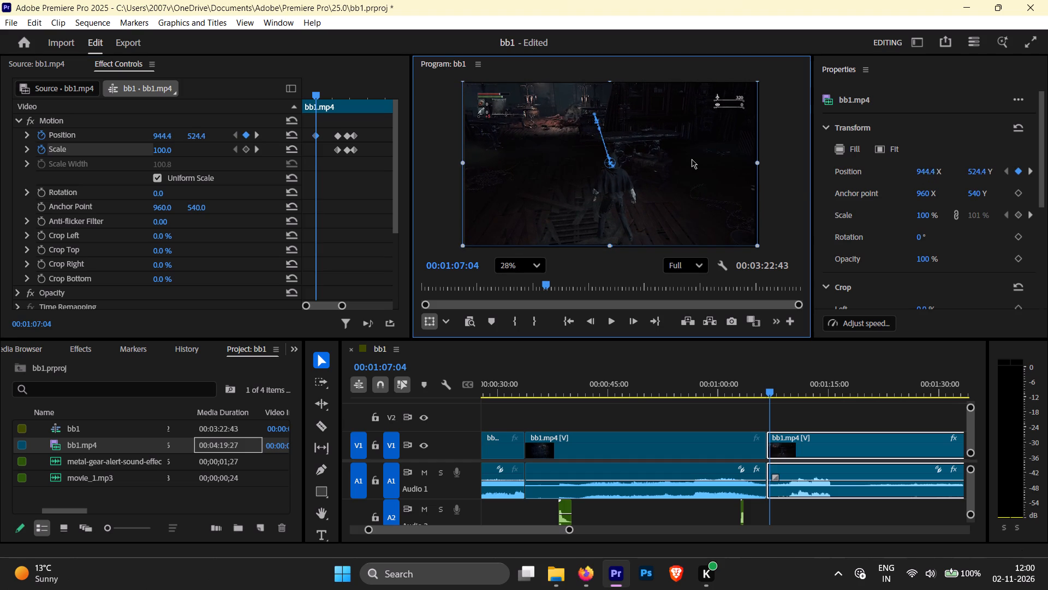
{"action": "left_click", "coordinate": [295, 133]}
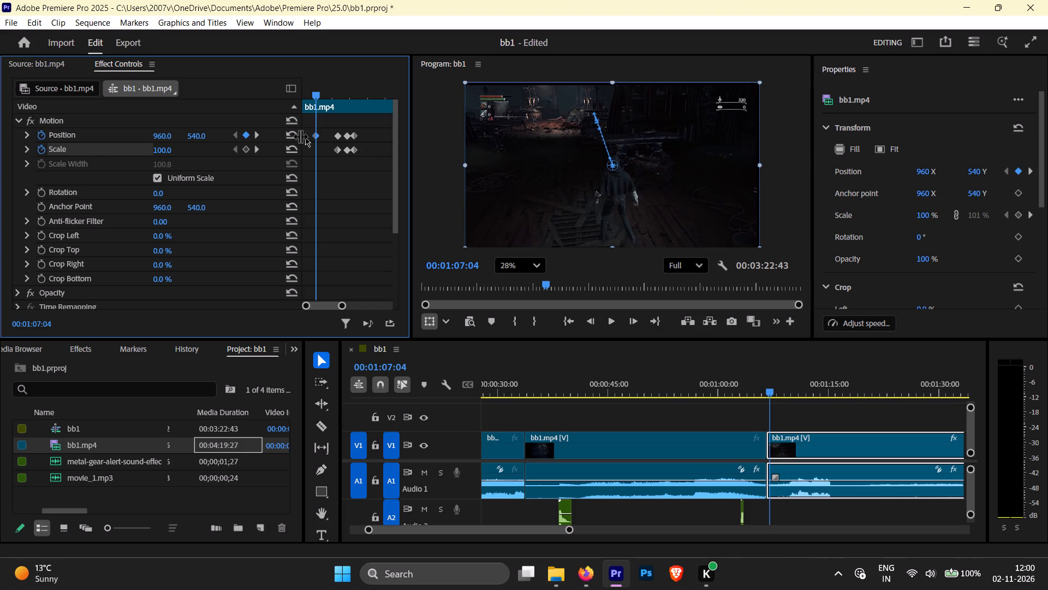
{"action": "key", "text": "space"}
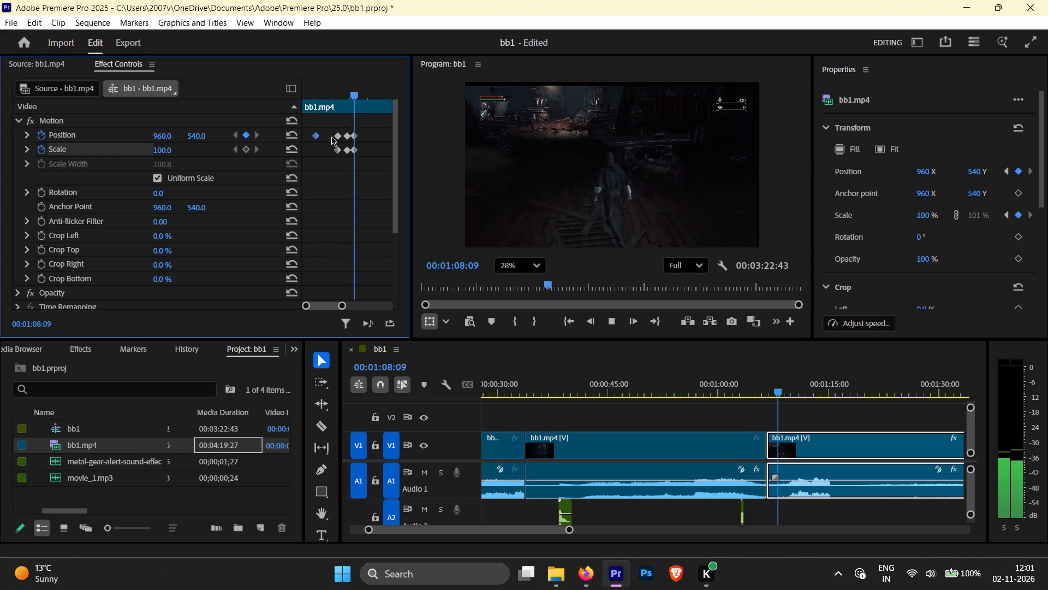
{"action": "key", "text": "space"}
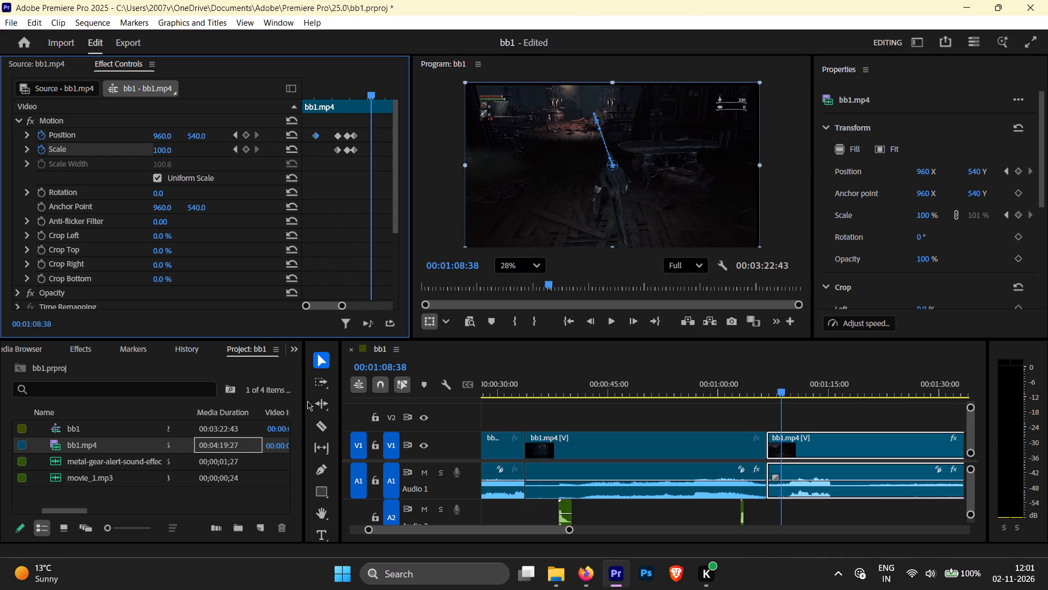
{"action": "left_click", "coordinate": [41, 128]}
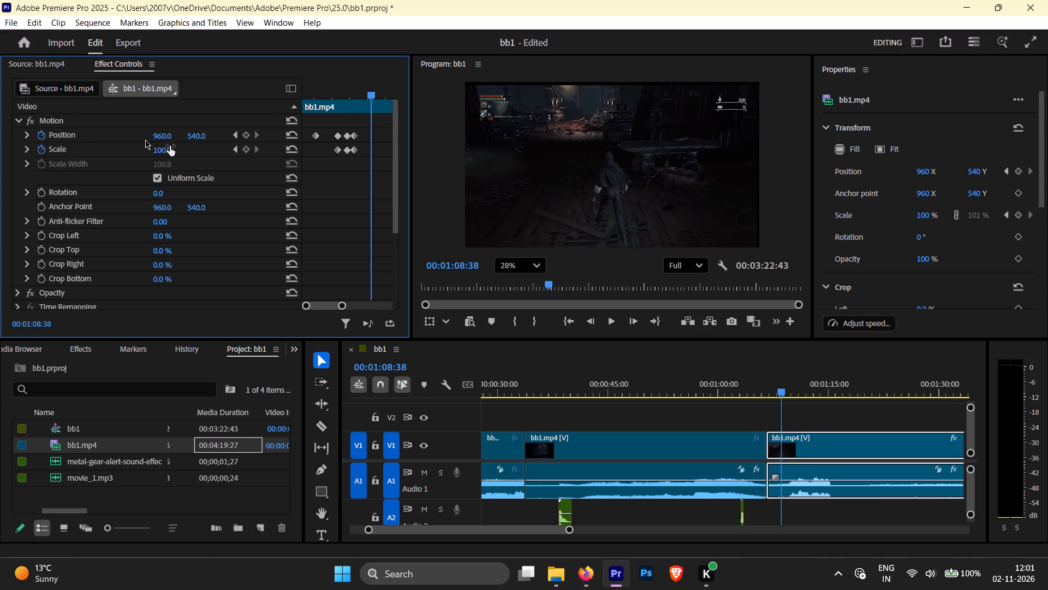
{"action": "key", "text": "space"}
{"action": "key", "text": "space"}
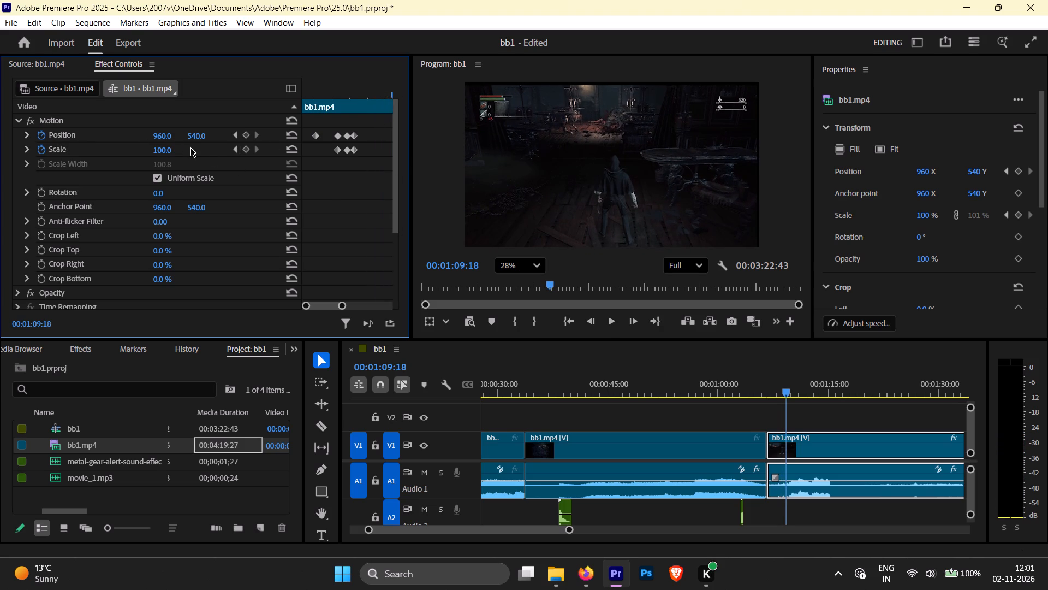
Turn off Position animation on the gameplay clip, deleting all its Position keyframes, and play the clip's opening to check it.
{"action": "left_click", "coordinate": [43, 139]}
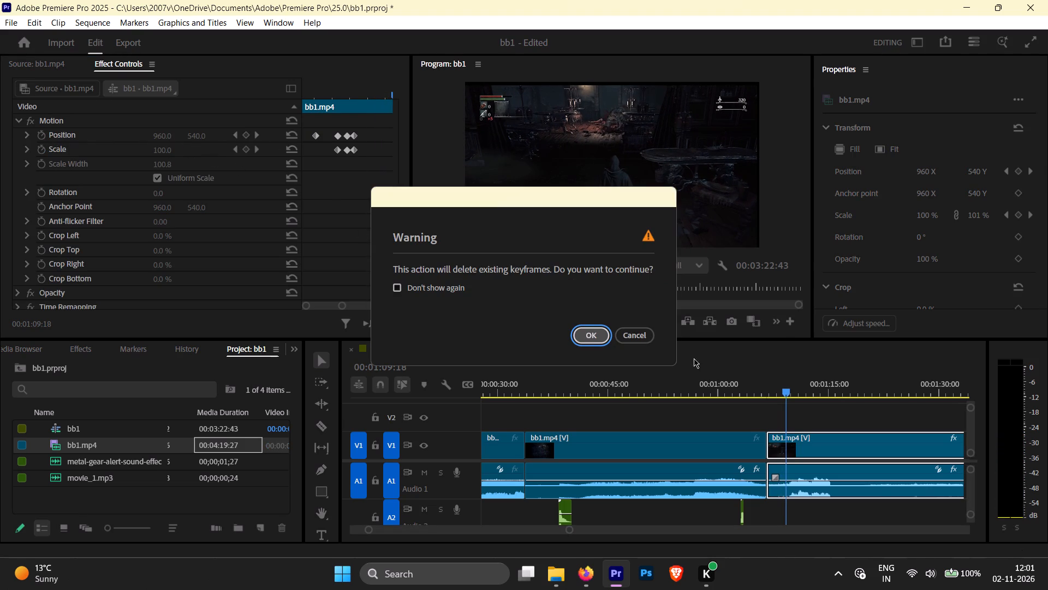
{"action": "left_click", "coordinate": [581, 335]}
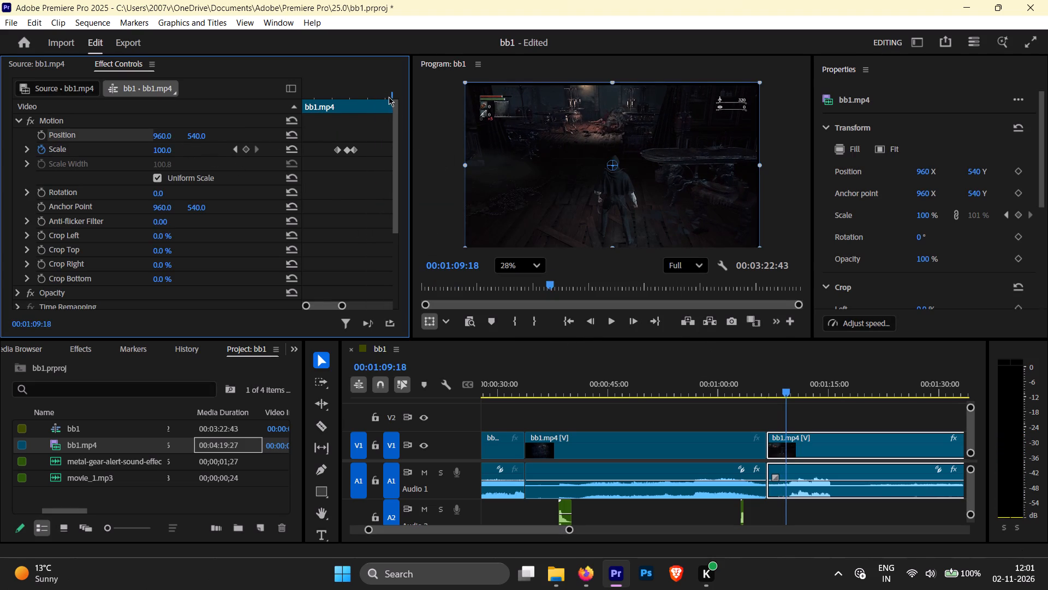
{"action": "left_click_drag", "start_coordinate": [783, 391], "coordinate": [764, 393]}
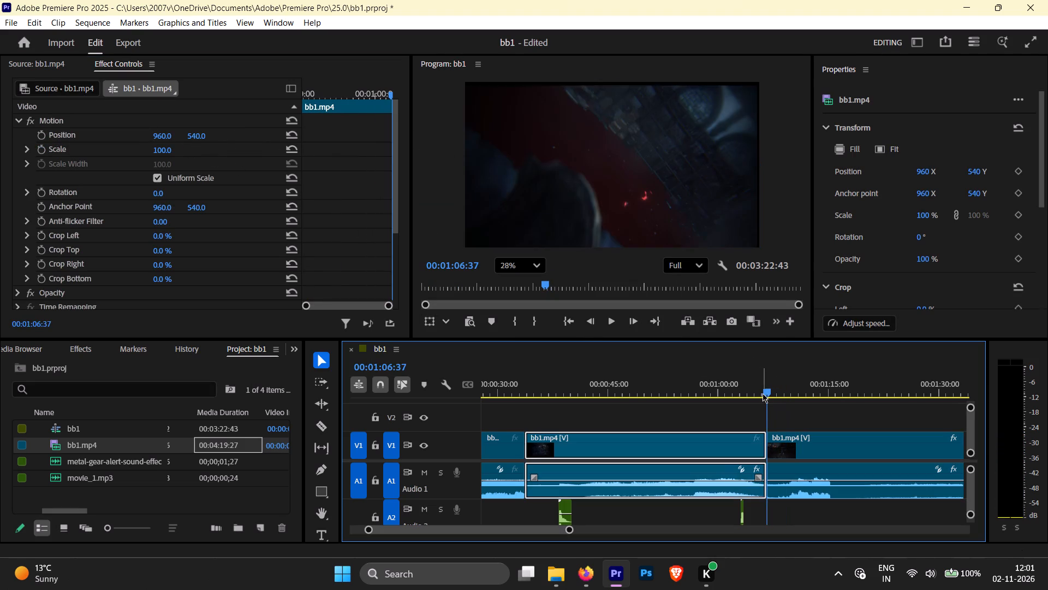
{"action": "key", "text": "space"}
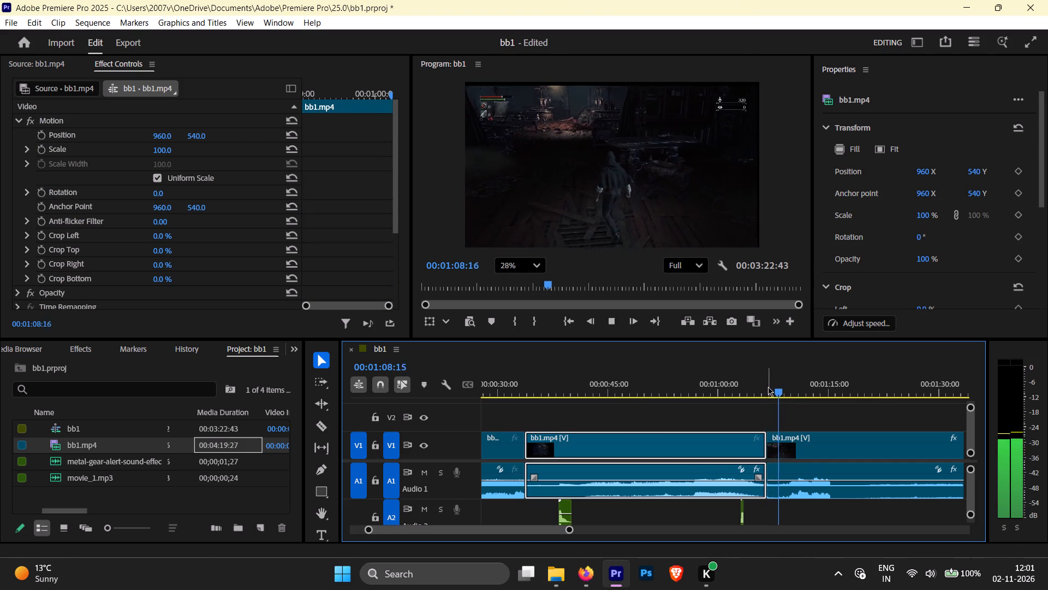
{"action": "key", "text": "space"}
{"action": "left_click_drag", "start_coordinate": [778, 390], "coordinate": [774, 393]}
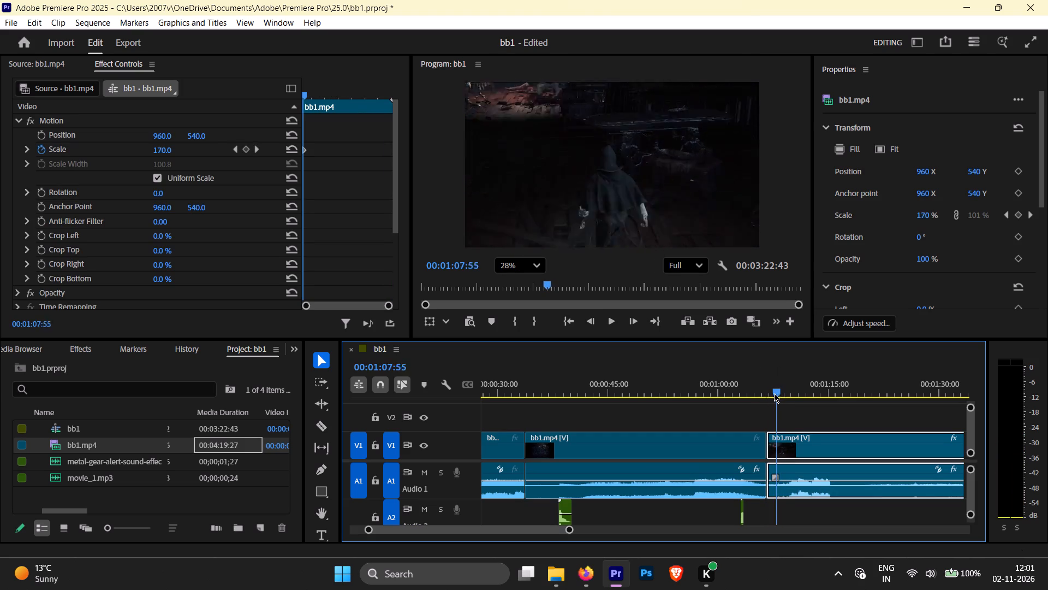
{"action": "left_click_drag", "start_coordinate": [774, 393], "coordinate": [767, 396]}
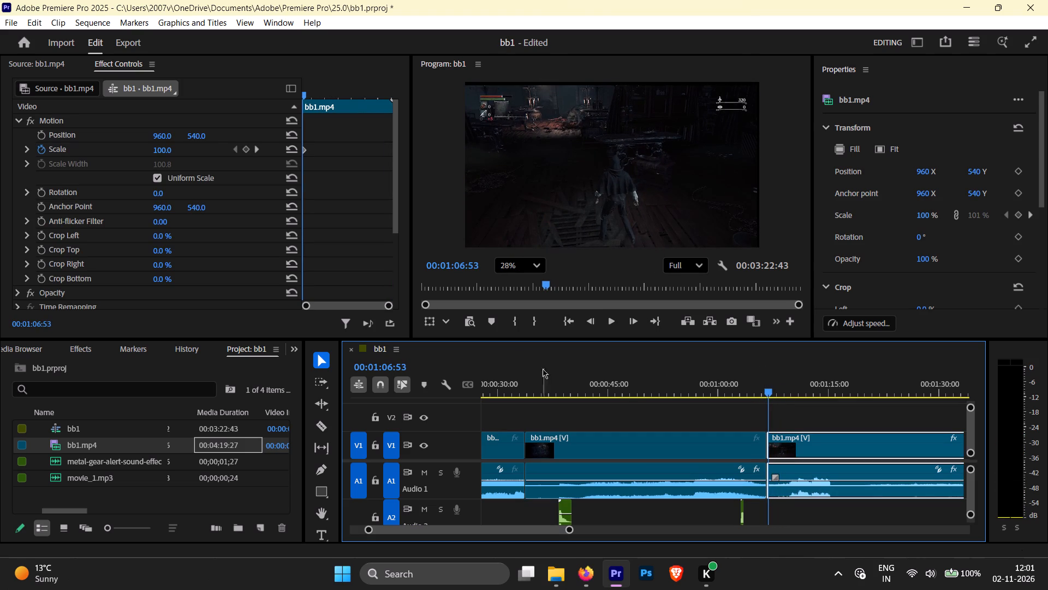
Turn off Scale animation at 00:01:06:53, deleting all the clip's Scale keyframes, and play the clip through to about 00:01:12:05.
{"action": "left_click", "coordinate": [43, 151]}
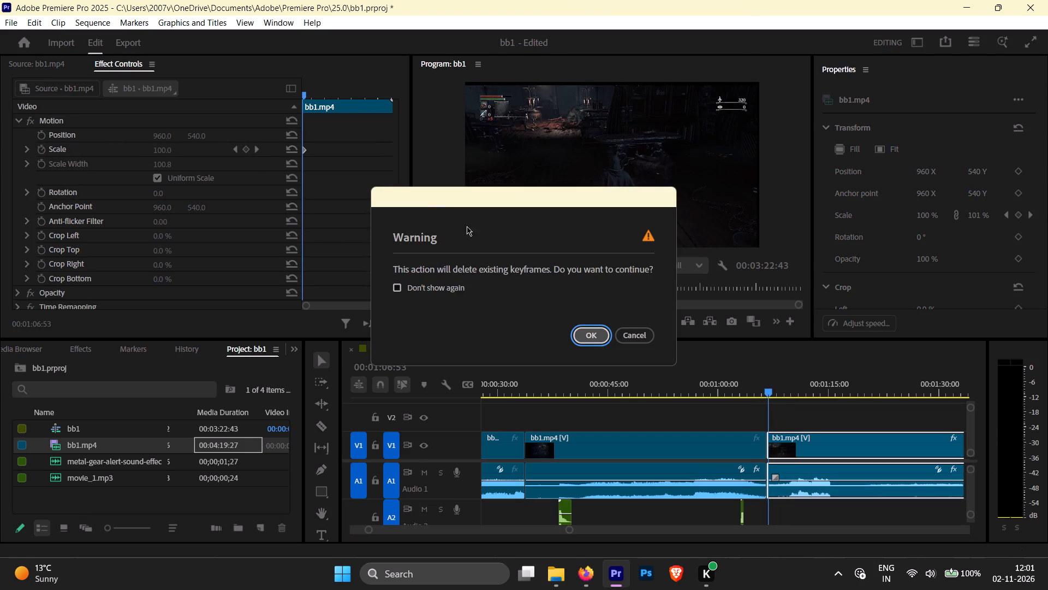
{"action": "left_click", "coordinate": [593, 341]}
{"action": "key", "text": "space"}
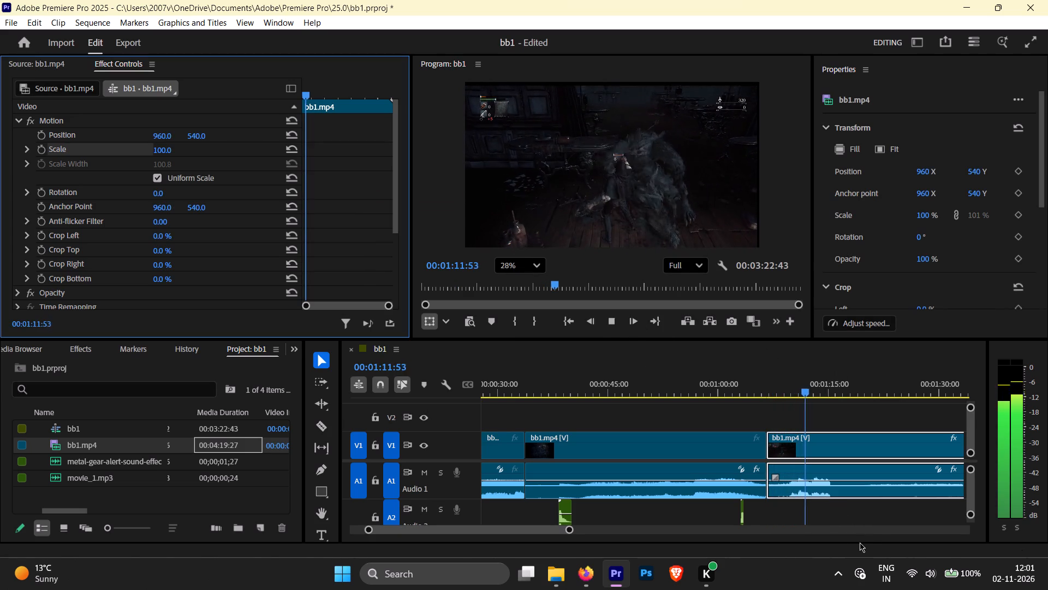
{"action": "key", "text": "space"}
{"action": "left_click_drag", "start_coordinate": [807, 394], "coordinate": [801, 397]}
{"action": "key", "text": "space"}
{"action": "key", "text": "space"}
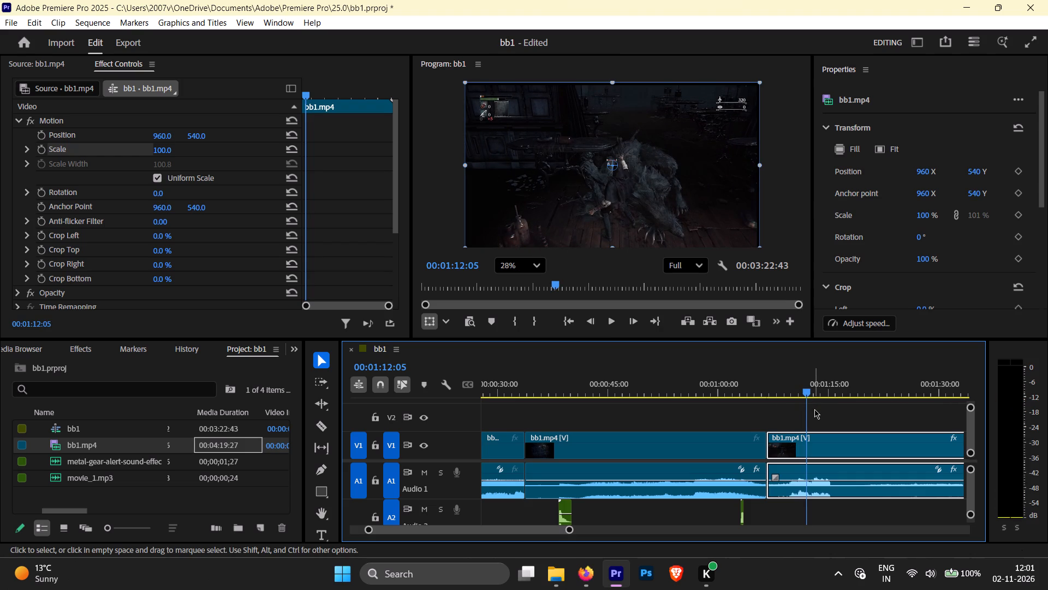
Switch to the Myinstants soundboard in Firefox and preview meme sounds on page 2, including Ayyy ayyy ayyy scream, asian meme huh?, GopGopGop and ACK.
{"action": "left_click", "coordinate": [587, 573]}
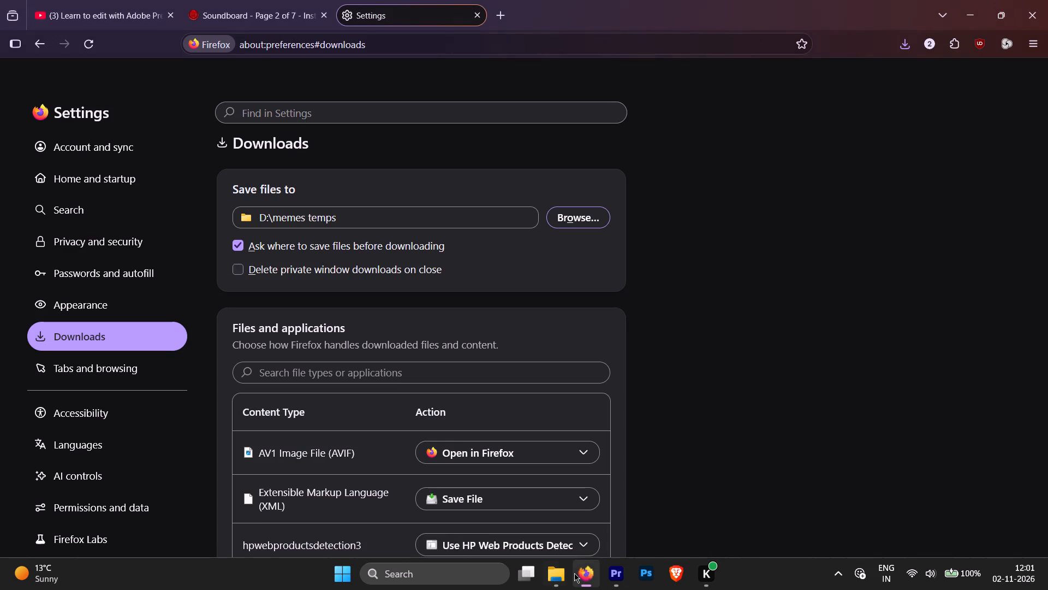
{"action": "left_click", "coordinate": [231, 0]}
{"action": "left_click", "coordinate": [388, 232]}
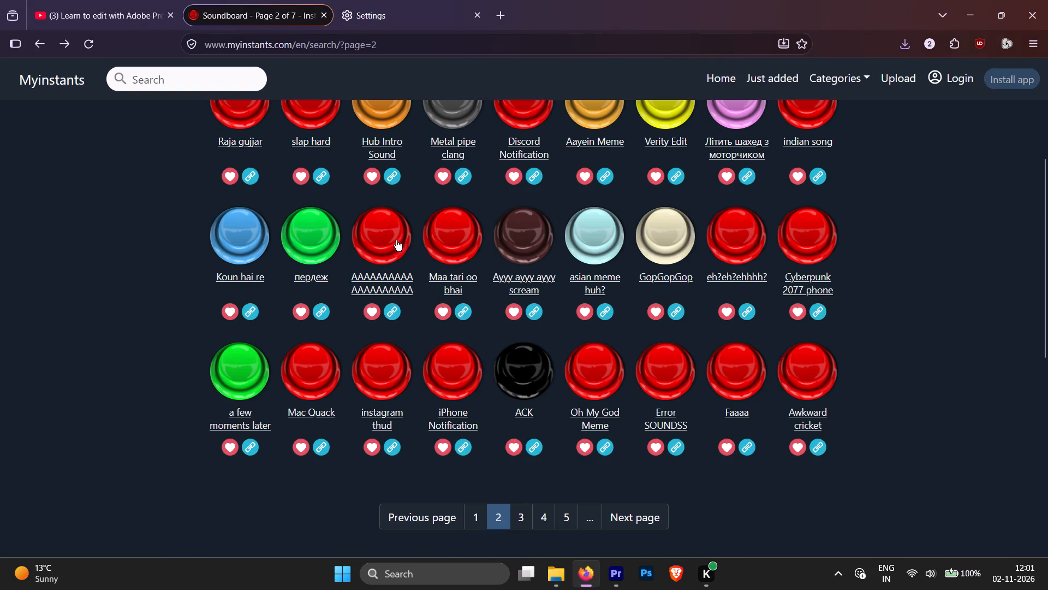
{"action": "left_click", "coordinate": [524, 235]}
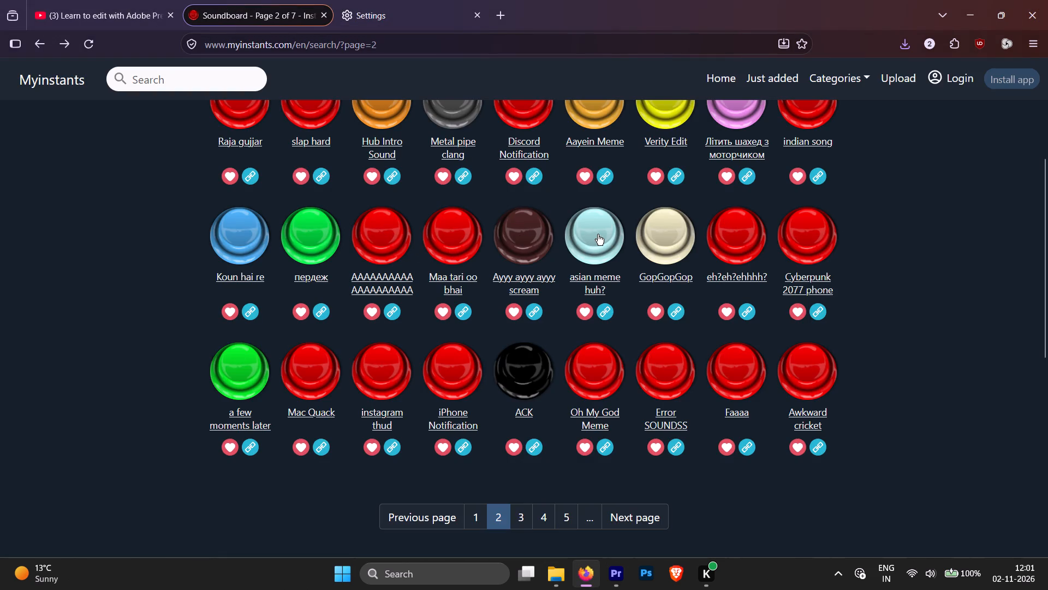
{"action": "left_click", "coordinate": [598, 234]}
{"action": "left_click", "coordinate": [690, 246]}
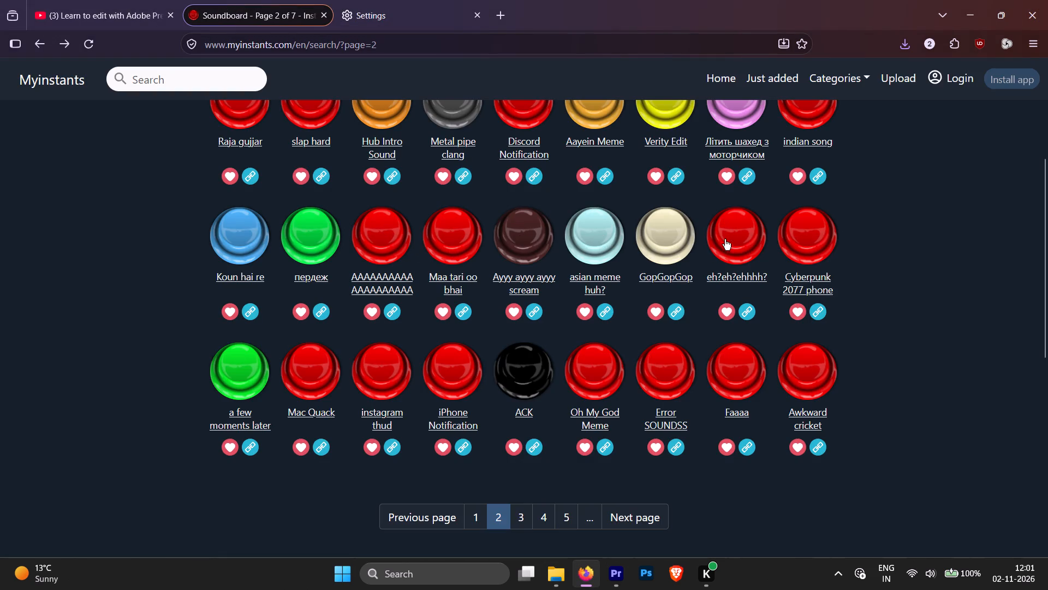
{"action": "left_click", "coordinate": [731, 239]}
{"action": "left_click", "coordinate": [526, 368]}
Open the page of the ACK sound on Myinstants.
{"action": "left_click", "coordinate": [522, 415]}
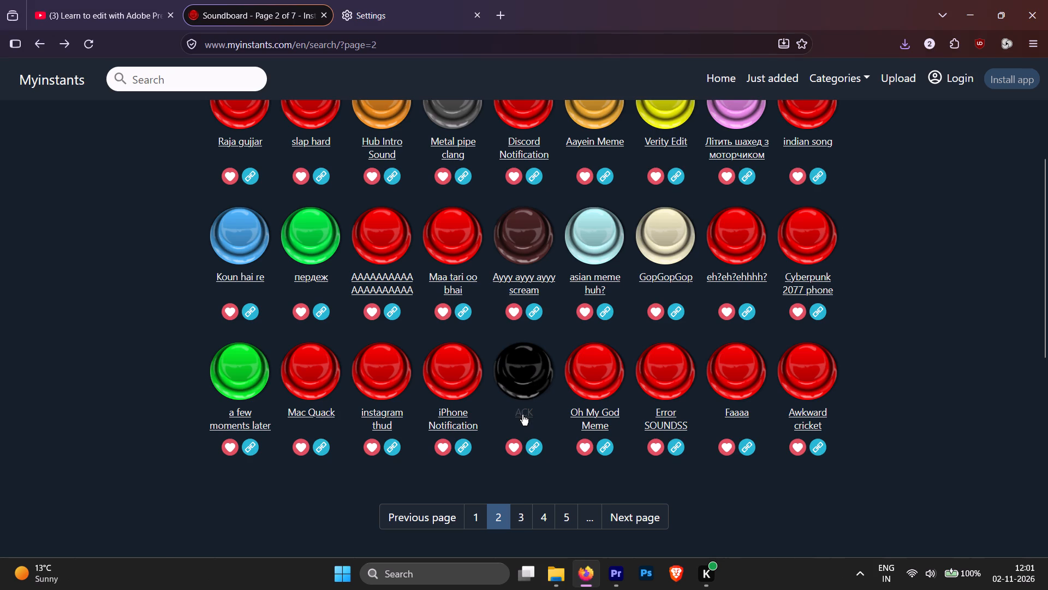
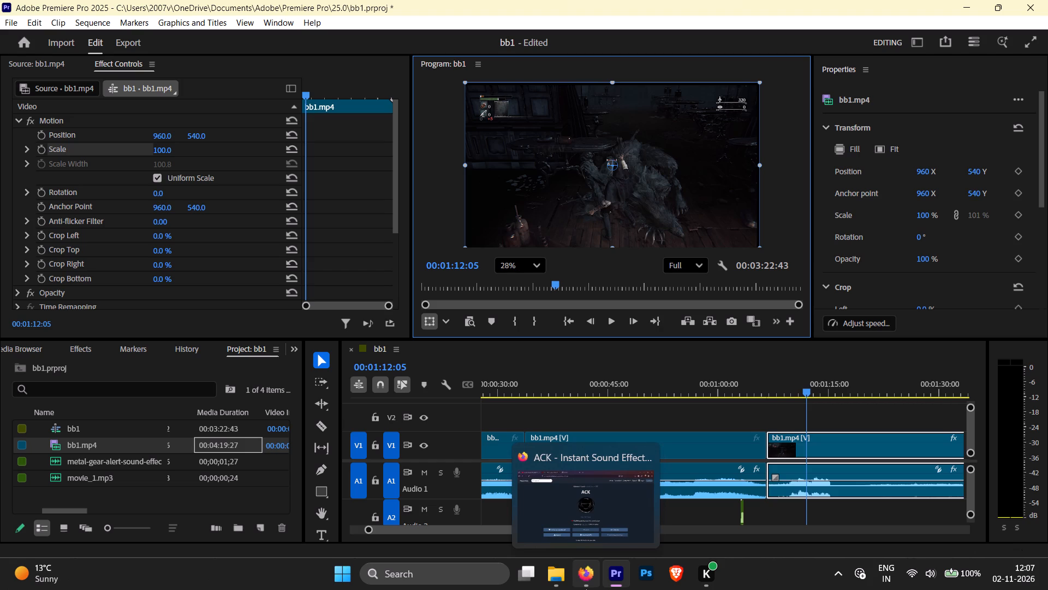
Return to Firefox and download the ACK sound as ack.mp3 into the memes temps folder.
{"action": "left_click", "coordinate": [589, 581]}
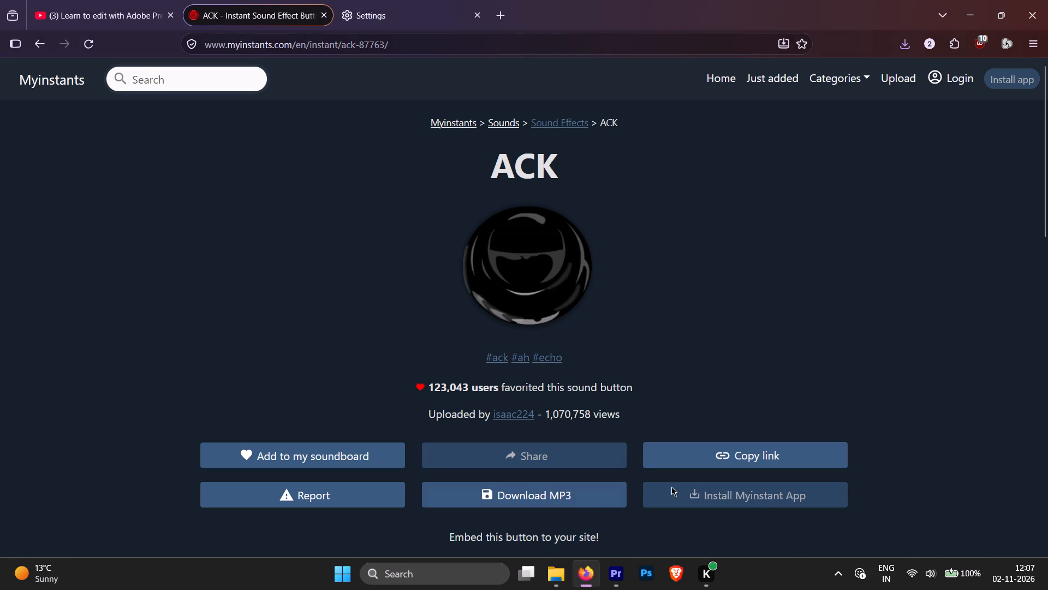
{"action": "left_click", "coordinate": [593, 498]}
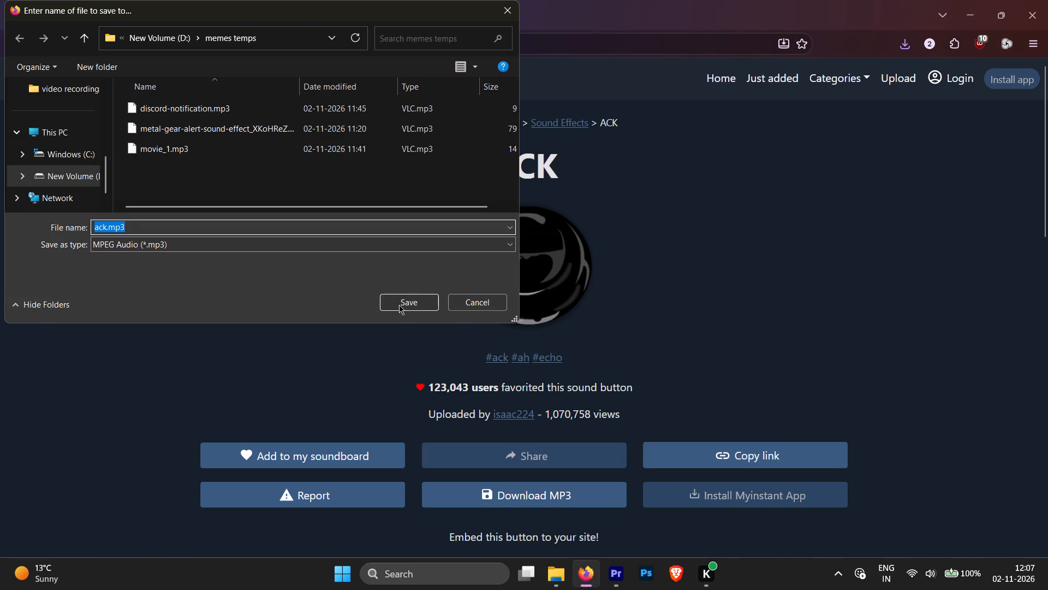
{"action": "left_click", "coordinate": [401, 305]}
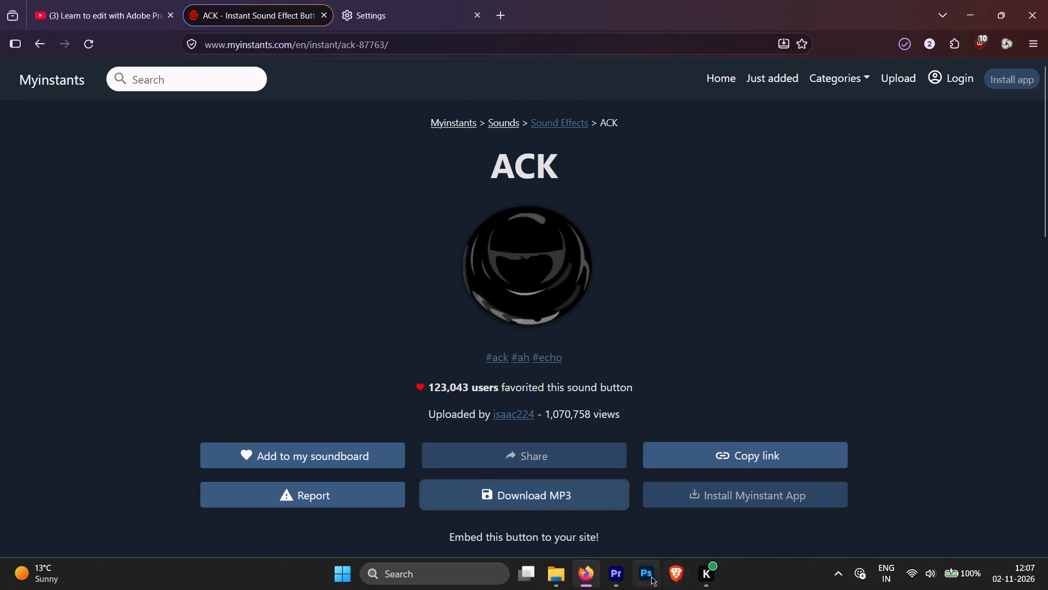
Switch to Premiere Pro, play briefly around 00:01:12 and park the bb1 sequence's playhead at 00:01:11:43.
{"action": "left_click", "coordinate": [626, 576]}
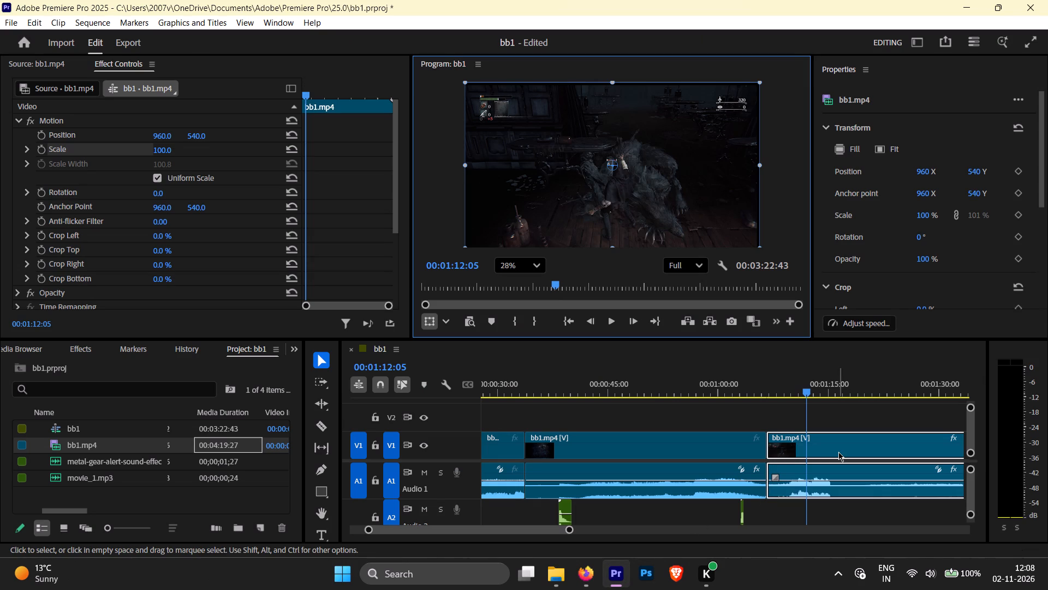
{"action": "key", "text": "space"}
{"action": "key", "text": "space"}
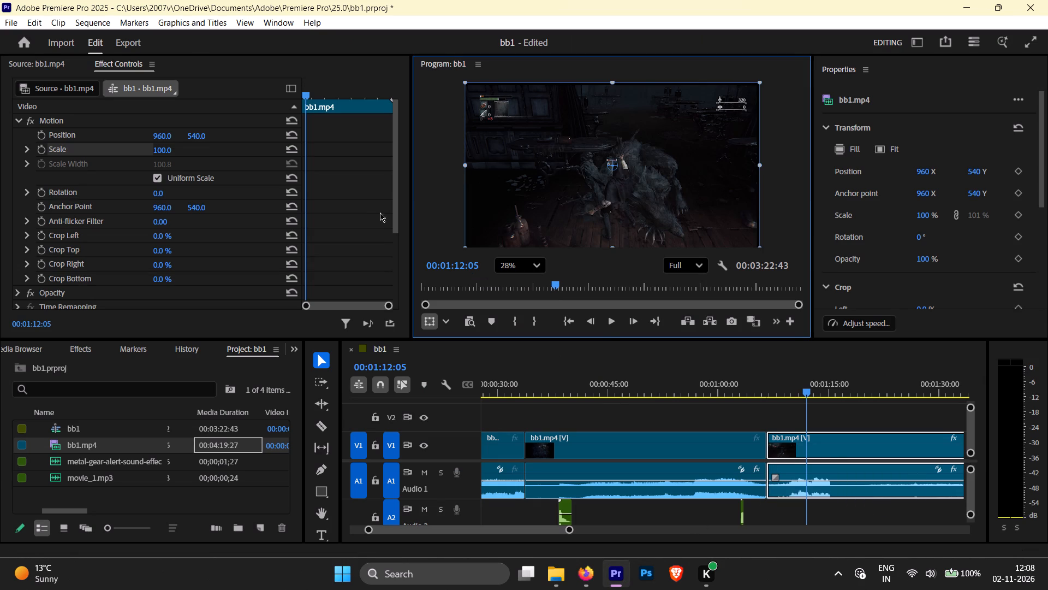
{"action": "key", "text": "space"}
{"action": "key", "text": "space"}
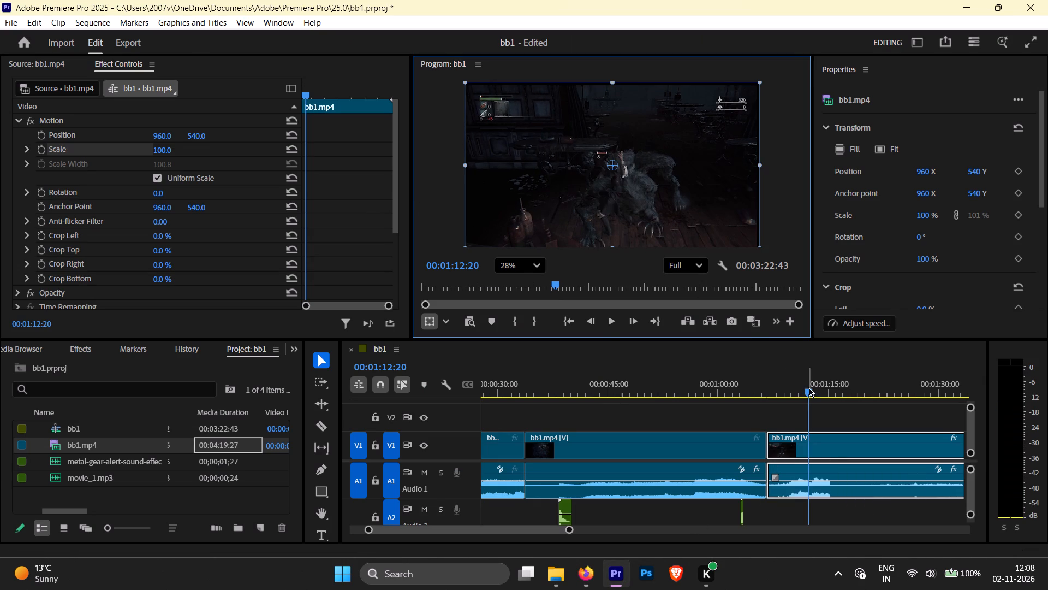
{"action": "left_click", "coordinate": [809, 389]}
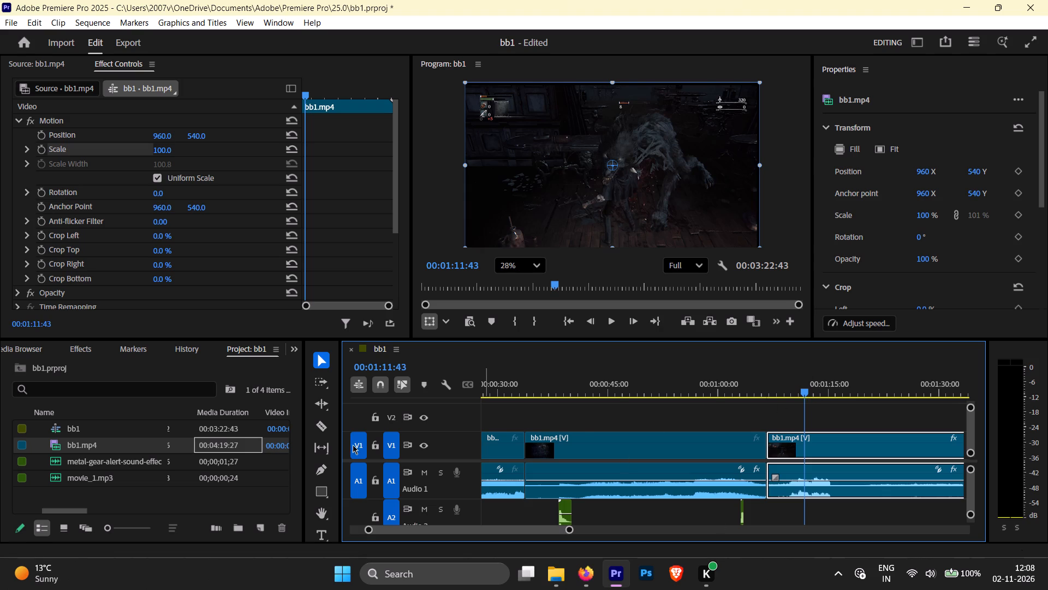
Import ack.mp3 from the memes temps folder on drive D into the project.
{"action": "left_click", "coordinate": [36, 350]}
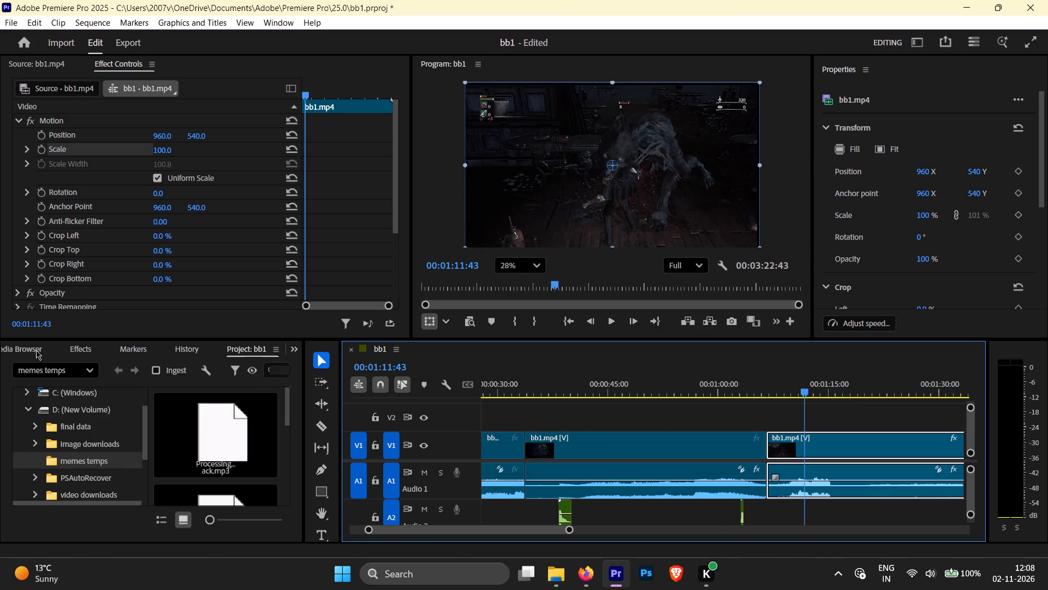
{"action": "scroll", "coordinate": [129, 443], "scroll_direction": "down", "scroll_amount": 3}
{"action": "scroll", "coordinate": [199, 440], "scroll_direction": "down", "scroll_amount": 3}
{"action": "scroll", "coordinate": [221, 442], "scroll_direction": "up", "scroll_amount": 3}
{"action": "left_click", "coordinate": [229, 440]}
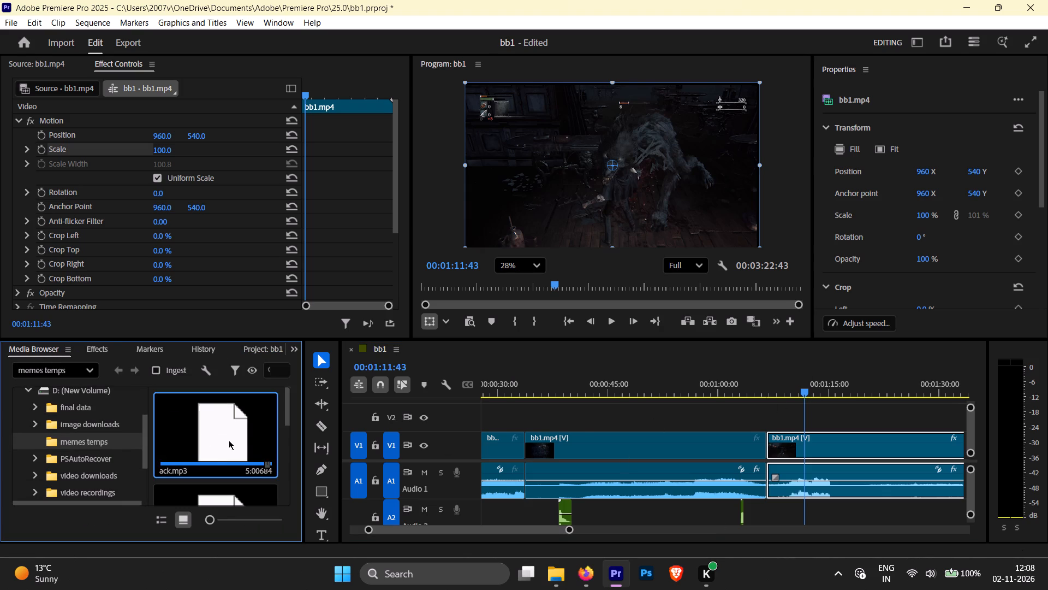
{"action": "left_click", "coordinate": [239, 440]}
{"action": "right_click", "coordinate": [232, 437]}
{"action": "left_click", "coordinate": [267, 457]}
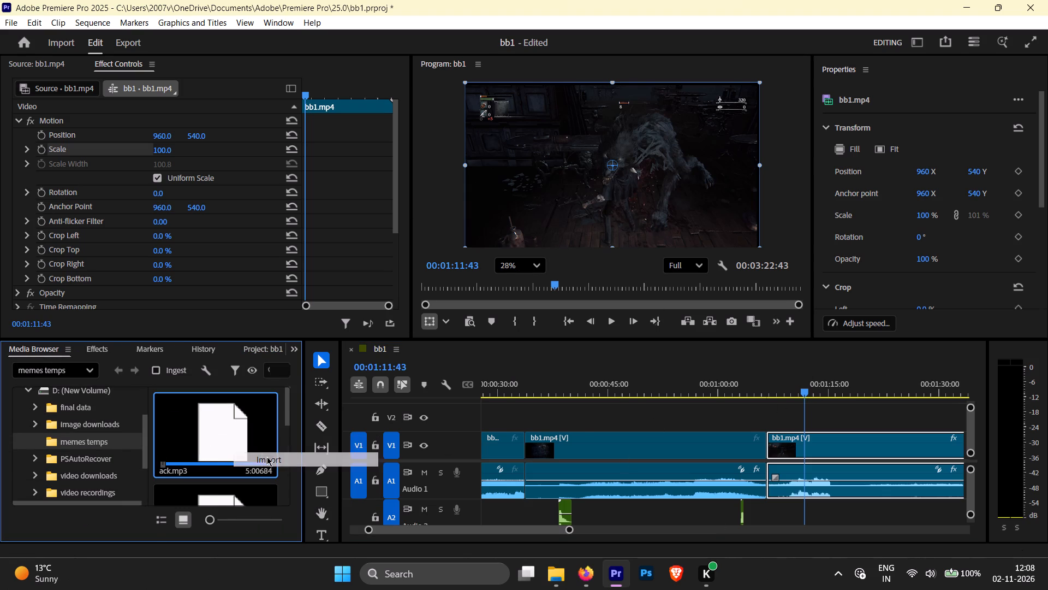
Load ack.mp3 in the Source Monitor, play its opening and mark an Out point at 00;00;02;02.
{"action": "left_click_drag", "start_coordinate": [102, 464], "coordinate": [189, 326]}
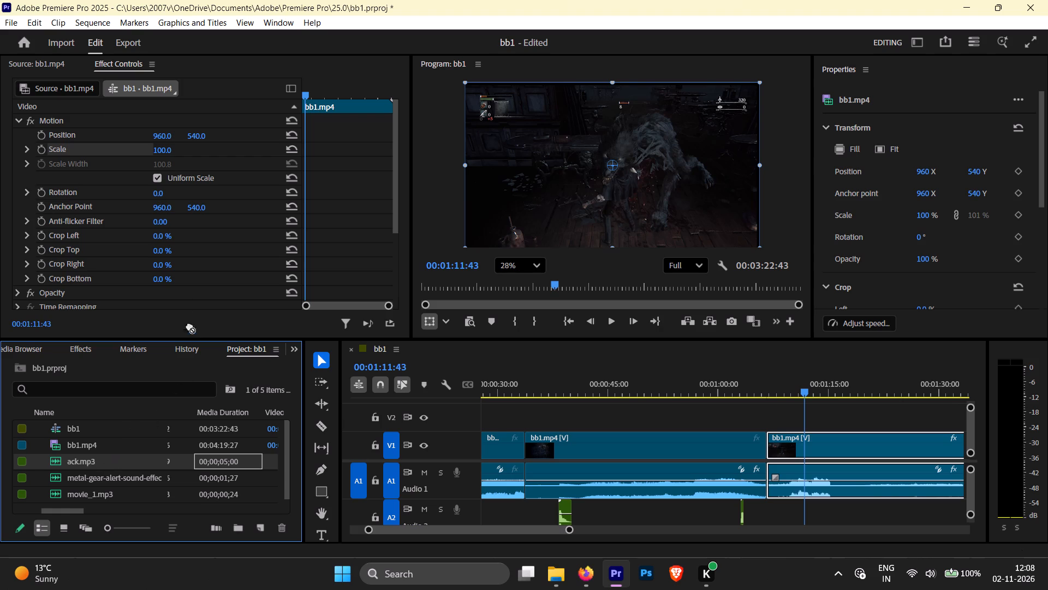
{"action": "left_click_drag", "start_coordinate": [189, 326], "coordinate": [51, 66]}
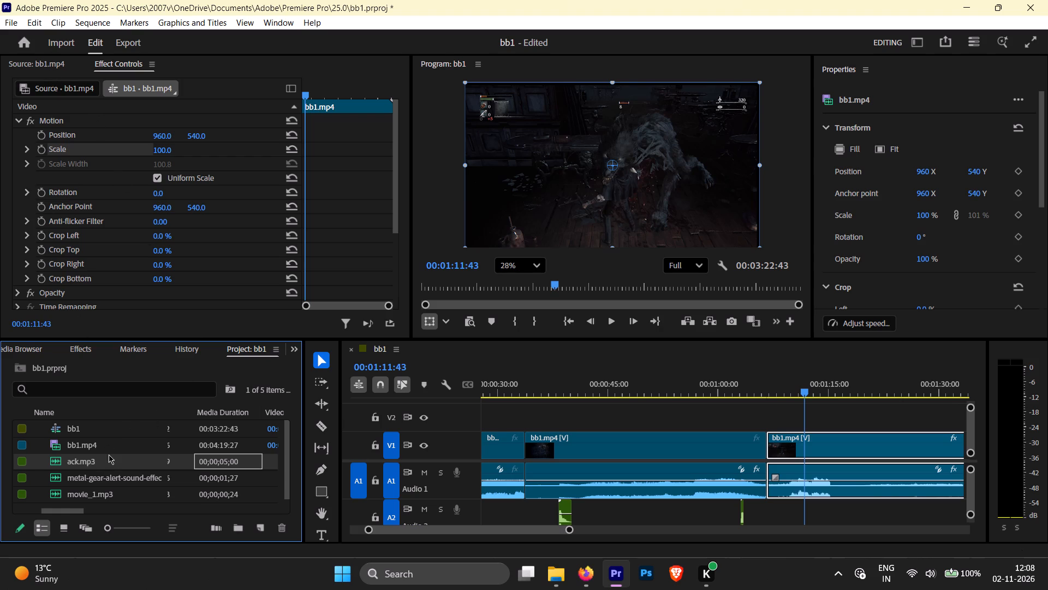
{"action": "double_click", "coordinate": [110, 459]}
{"action": "left_click", "coordinate": [138, 464]}
{"action": "double_click", "coordinate": [175, 465]}
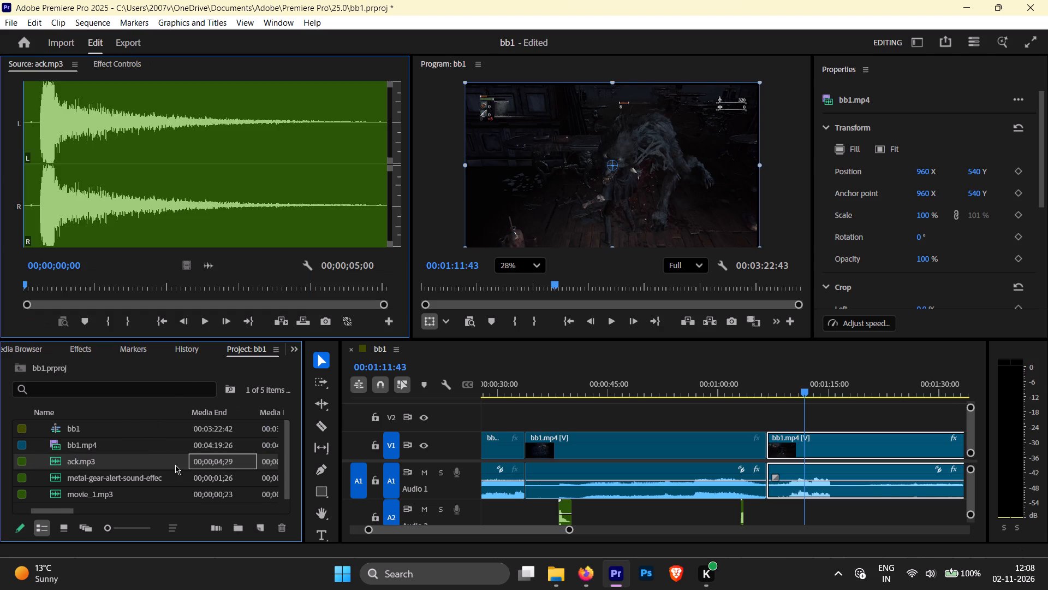
{"action": "key", "text": "space"}
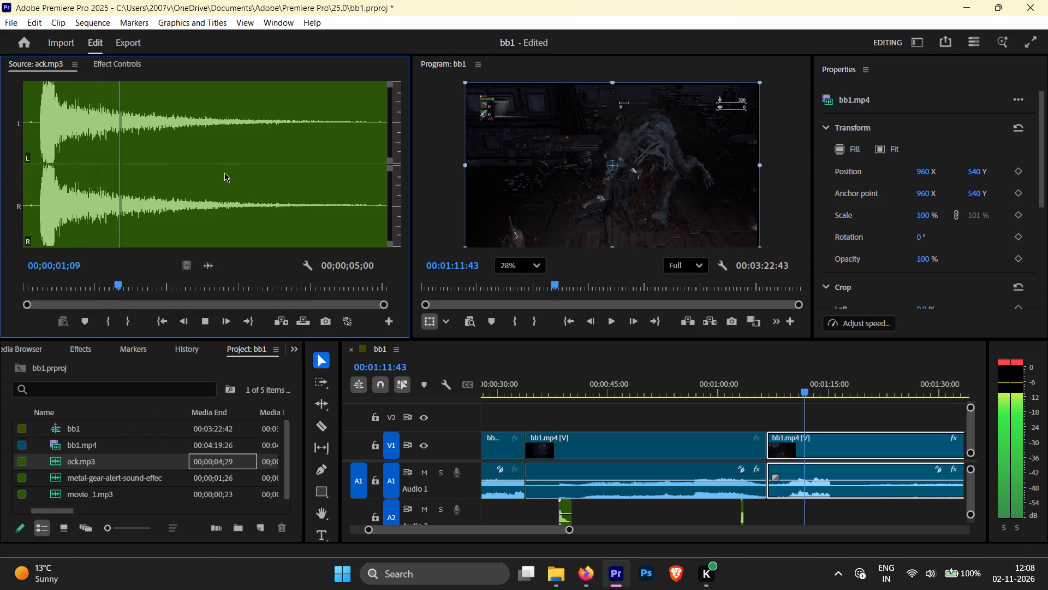
{"action": "key", "text": "space"}
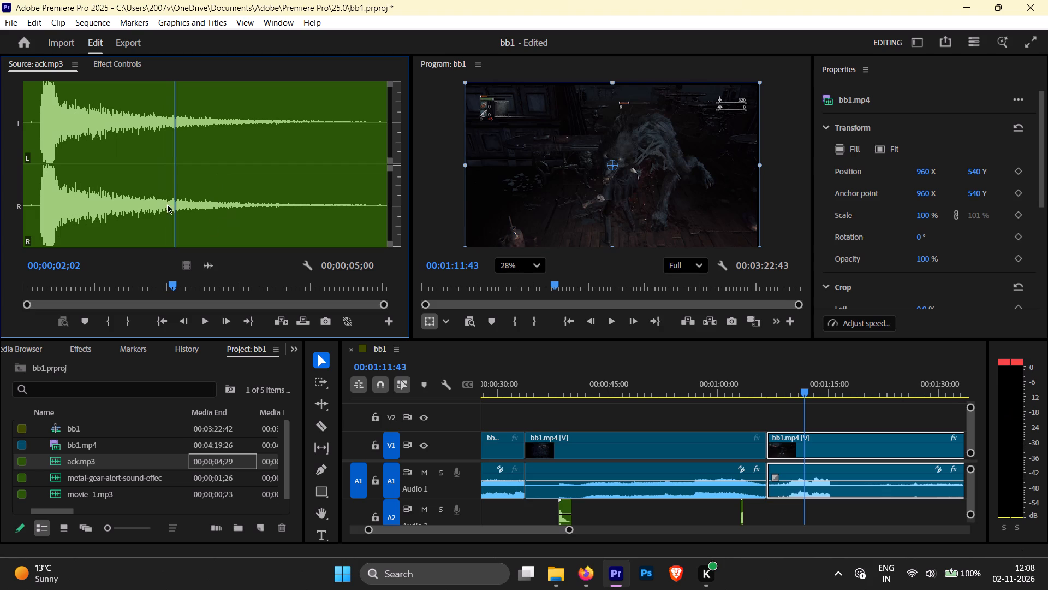
{"action": "key", "text": "o"}
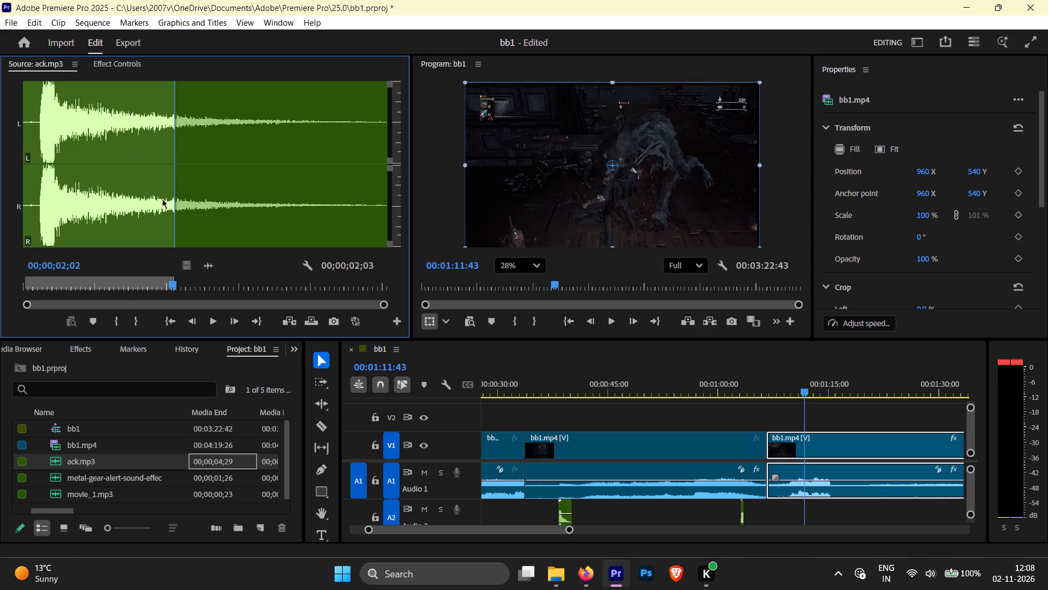
Place the marked part of ack.mp3 on track A2 at 00:01:11:43 and play it with the gameplay.
{"action": "left_click_drag", "start_coordinate": [213, 267], "coordinate": [596, 439]}
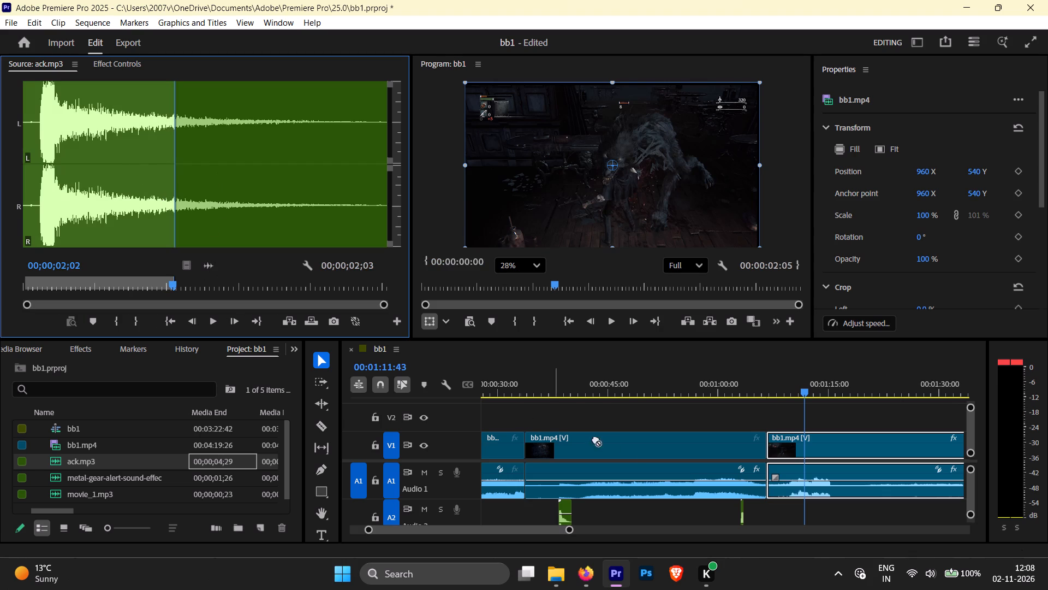
{"action": "left_click_drag", "start_coordinate": [596, 439], "coordinate": [808, 511]}
{"action": "key", "text": "space"}
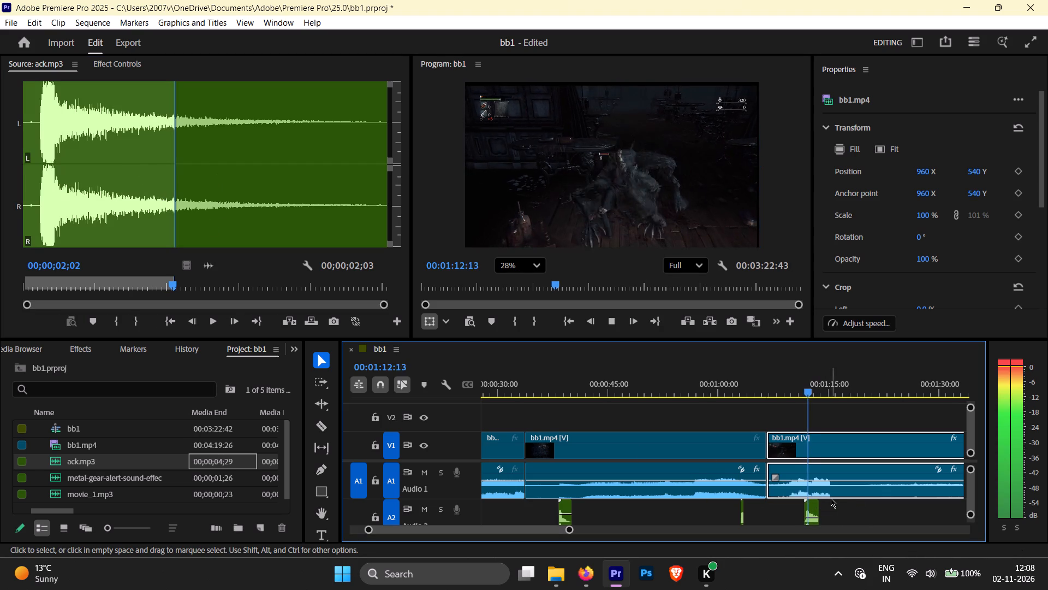
Shift the ack.mp3 clip on A2 about one second earlier, starting shortly before 00:01:11, and replay the passage to check the timing.
{"action": "left_click_drag", "start_coordinate": [812, 507], "coordinate": [803, 507]}
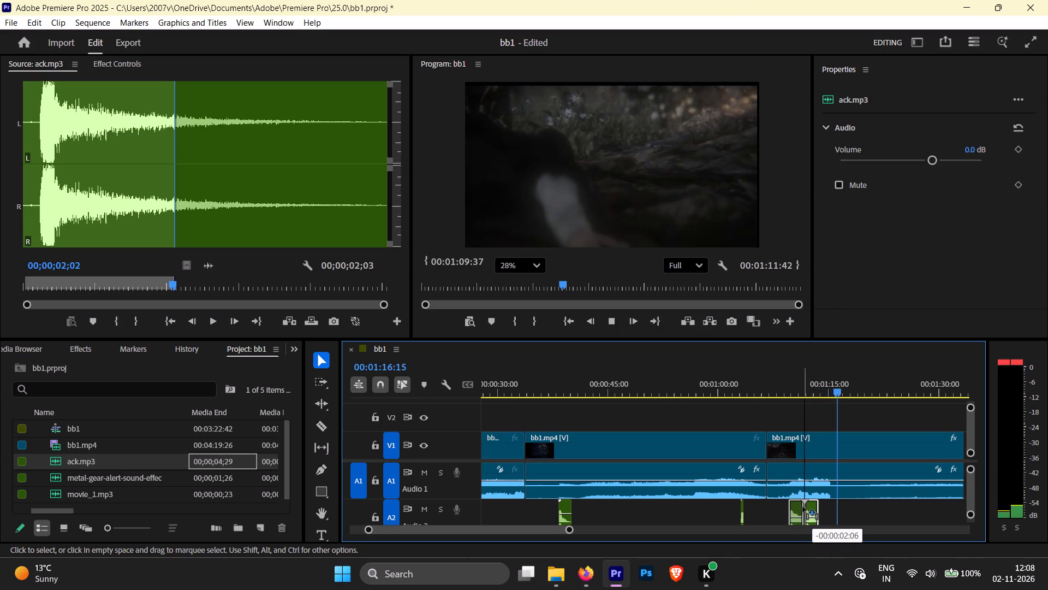
{"action": "left_click_drag", "start_coordinate": [803, 507], "coordinate": [803, 507]}
{"action": "left_click_drag", "start_coordinate": [848, 390], "coordinate": [838, 395]}
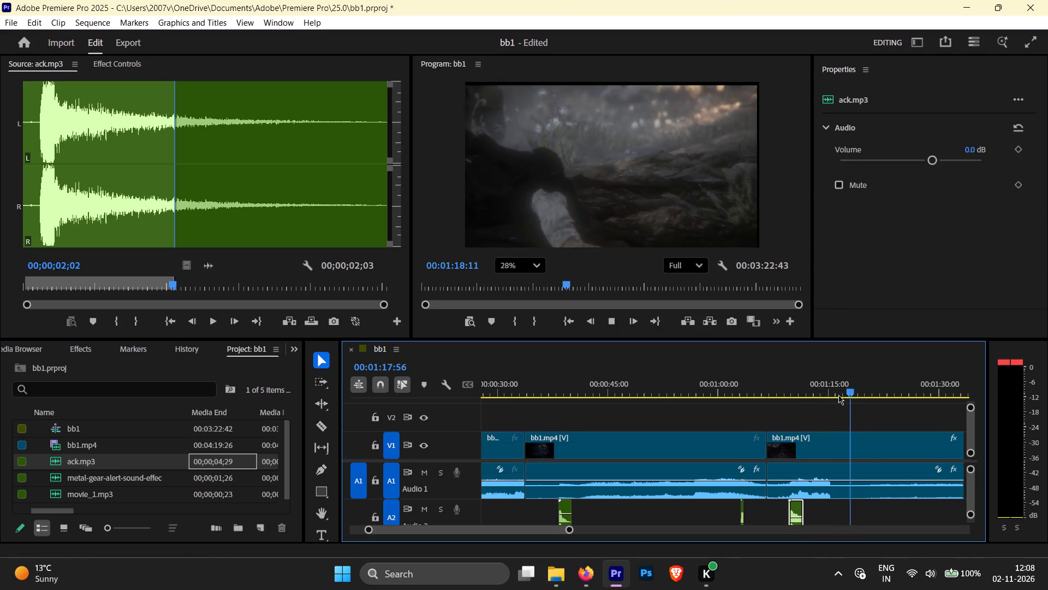
{"action": "left_click_drag", "start_coordinate": [838, 395], "coordinate": [786, 410]}
{"action": "key", "text": "space"}
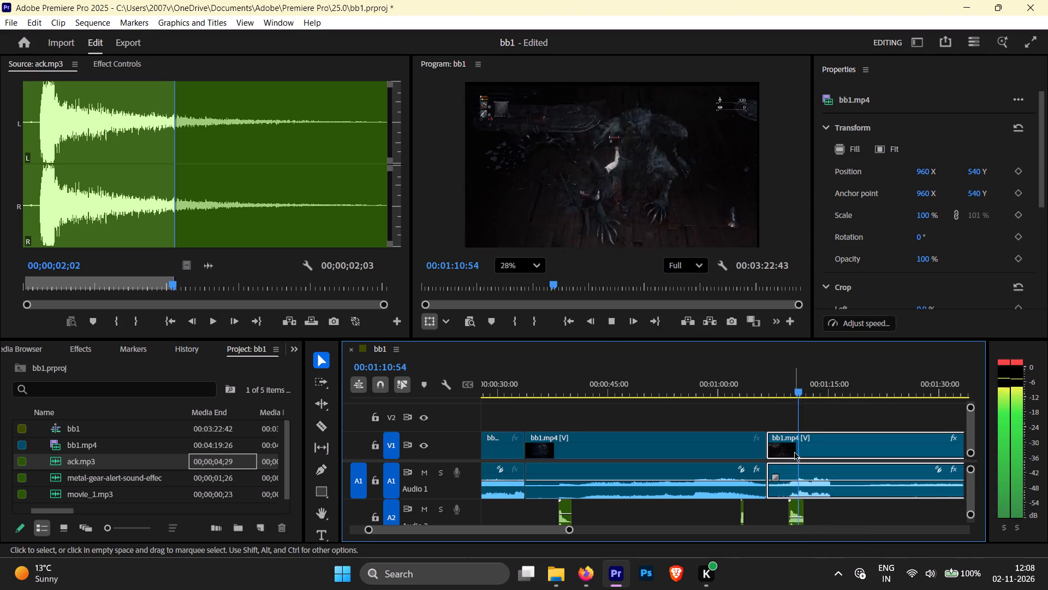
{"action": "left_click_drag", "start_coordinate": [797, 513], "coordinate": [807, 513]}
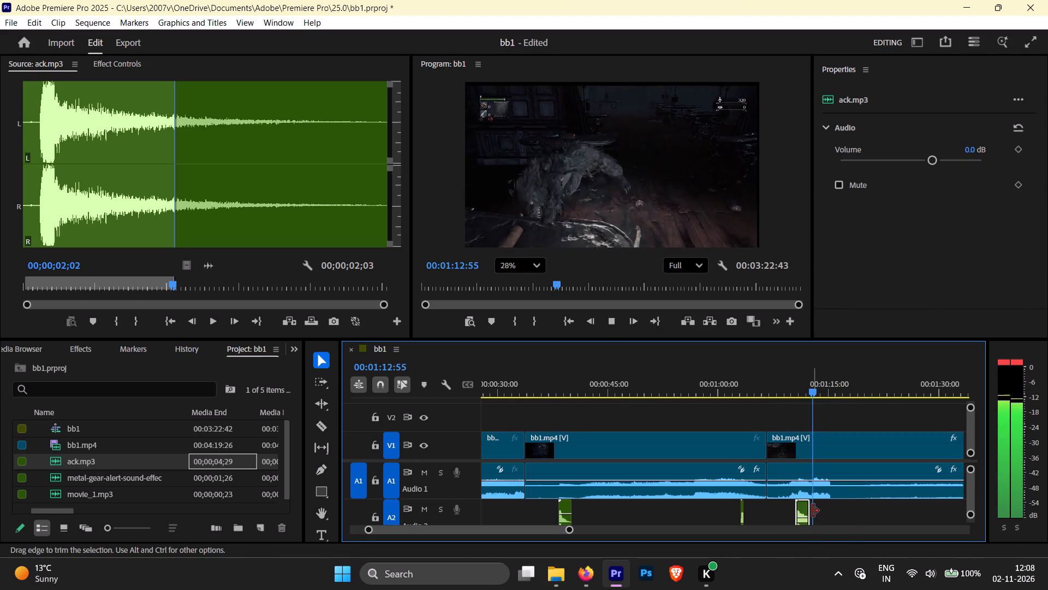
{"action": "key", "text": "space"}
{"action": "left_click_drag", "start_coordinate": [817, 389], "coordinate": [797, 410]}
{"action": "key", "text": "space"}
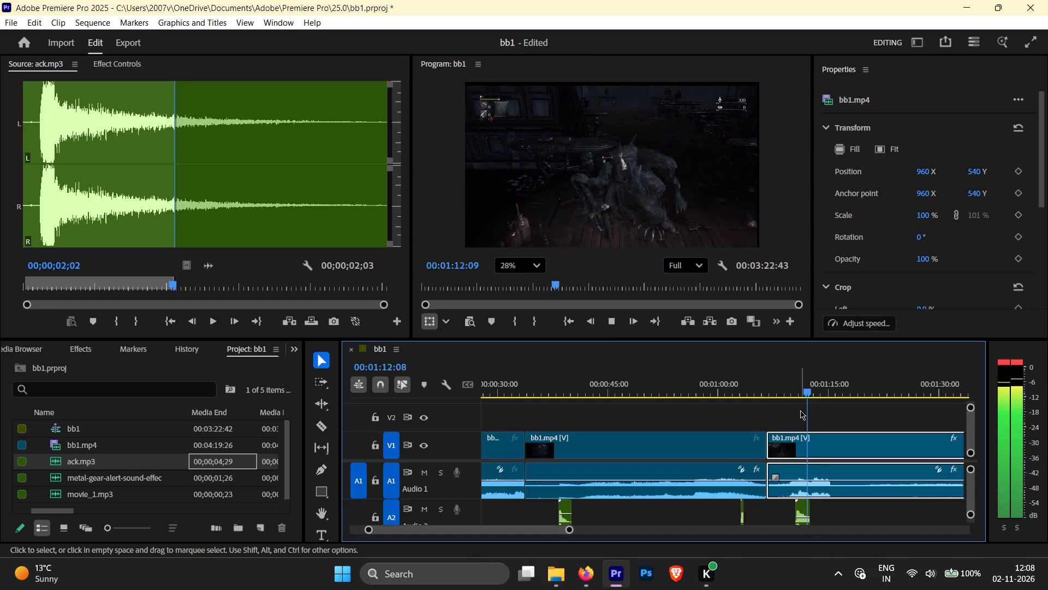
{"action": "key", "text": "space"}
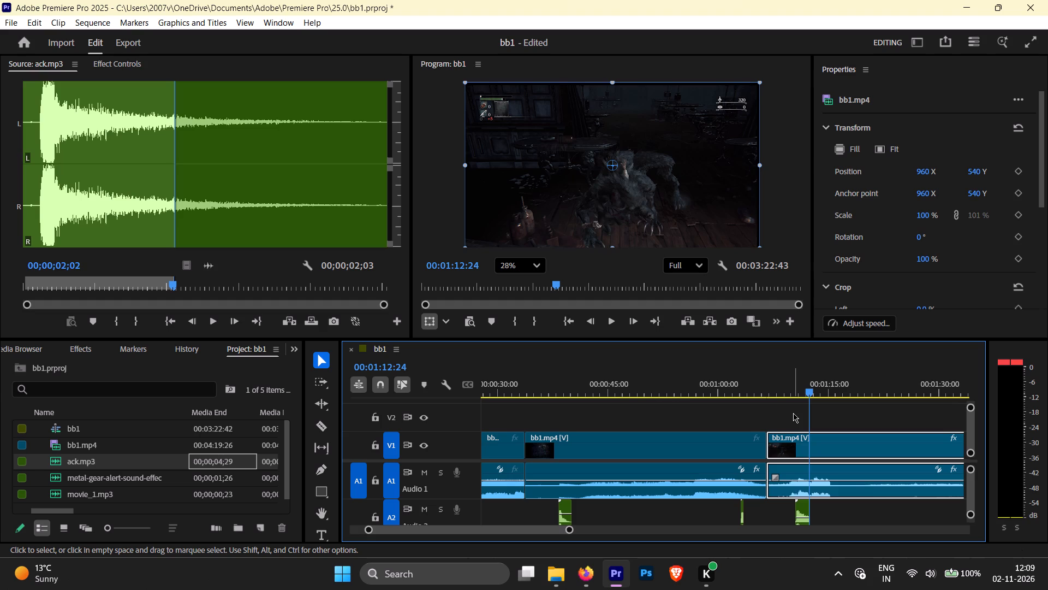
{"action": "key", "text": "space"}
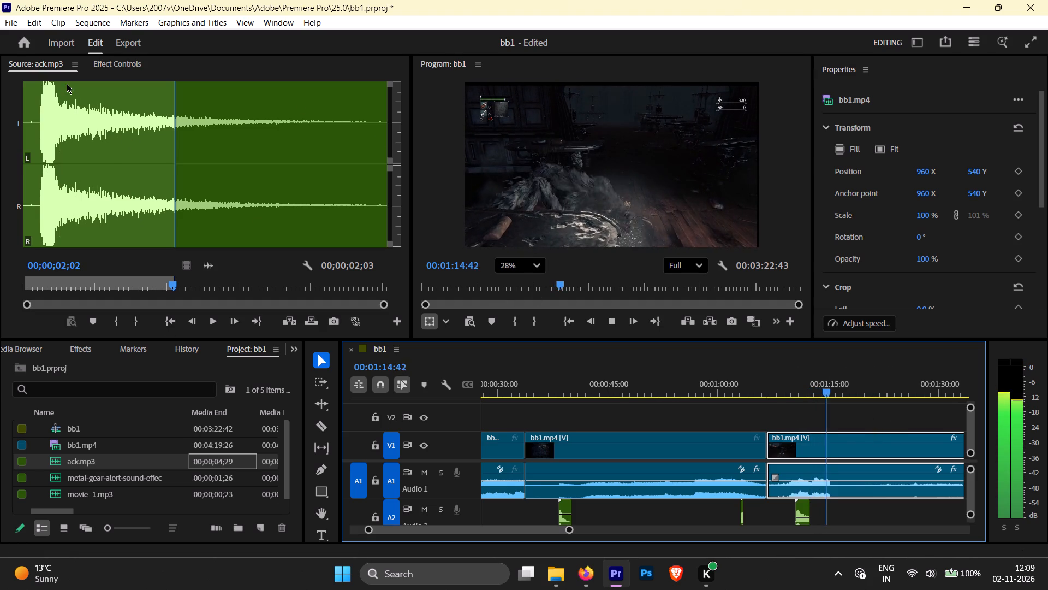
Open the bb1.mp4 source footage in the Source Monitor.
{"action": "double_click", "coordinate": [106, 447]}
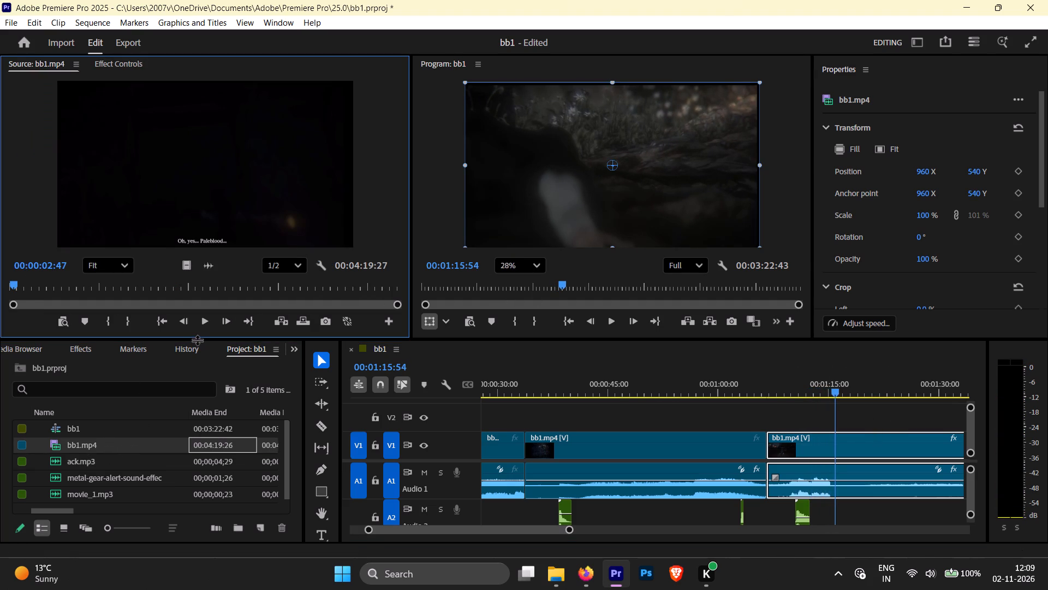
Save the bb1 project and close Premiere Pro.
{"action": "key", "text": "ctrl+s"}
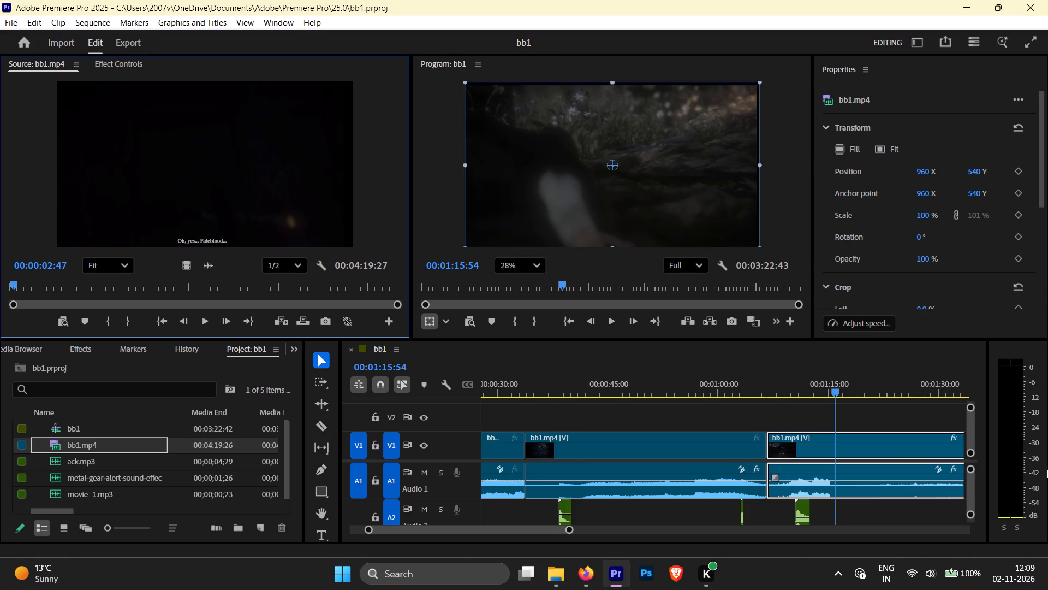
{"action": "left_click", "coordinate": [1037, 10]}
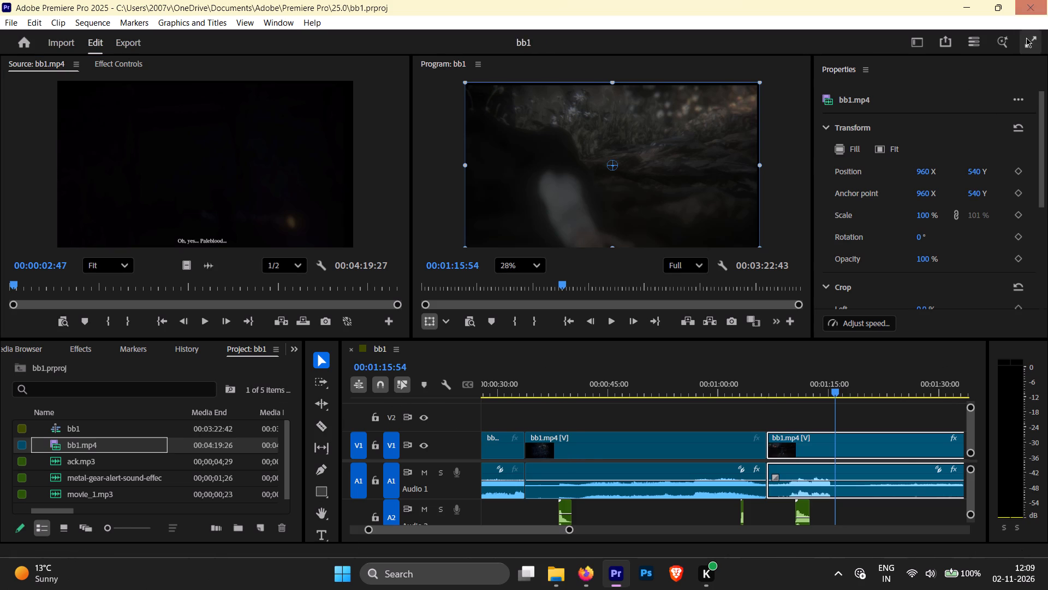